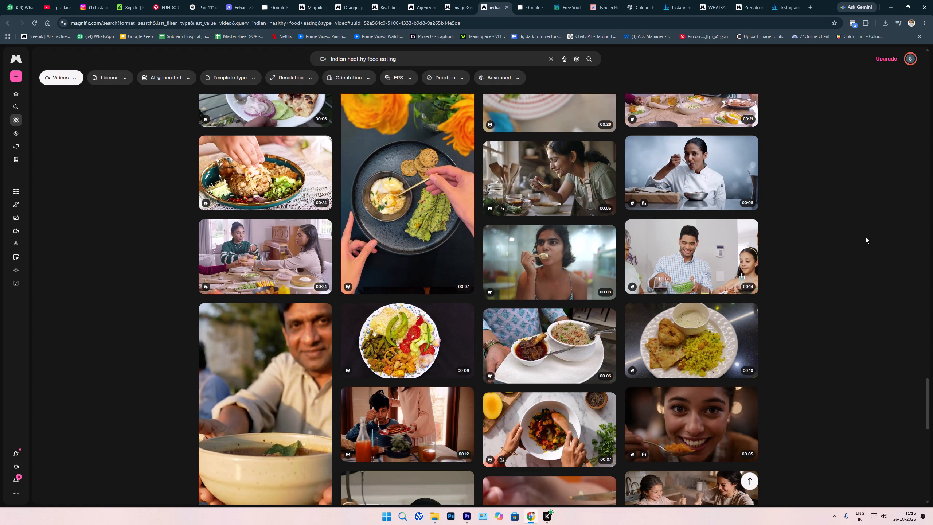
# Broaden the stock video search by removing "indian" from the query, searching for "healthy food eating".
pyautogui.scroll(-2, 866, 237)
pyautogui.scroll(-2, 744, 184)
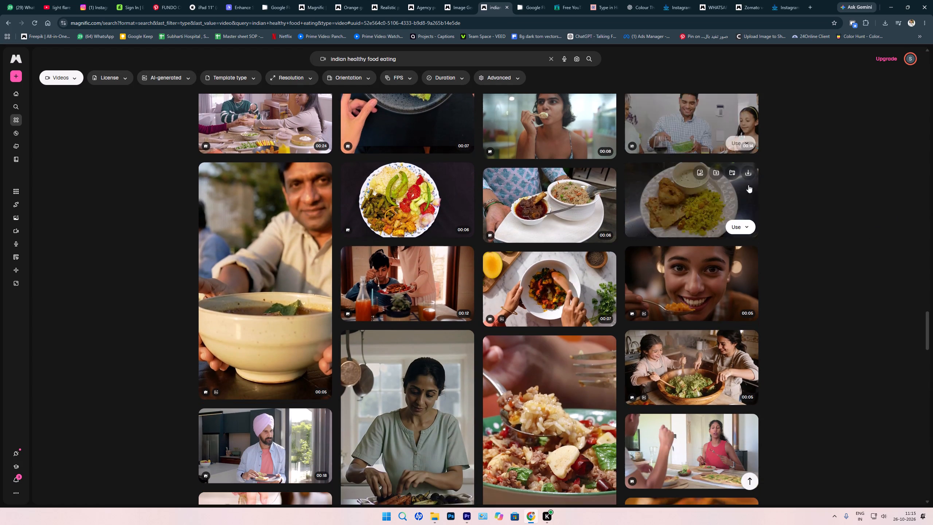
pyautogui.scroll(-4, 778, 227)
pyautogui.moveTo(773, 262); pyautogui.dragTo(795, 89, button='middle')
pyautogui.doubleClick(383, 63)
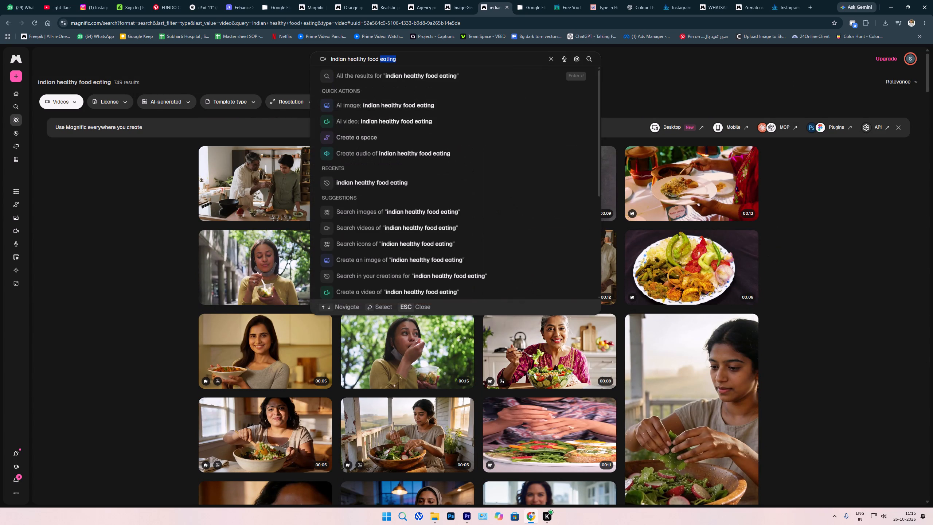
pyautogui.doubleClick(340, 58)
pyautogui.press('BackSpace')
pyautogui.press('Return')
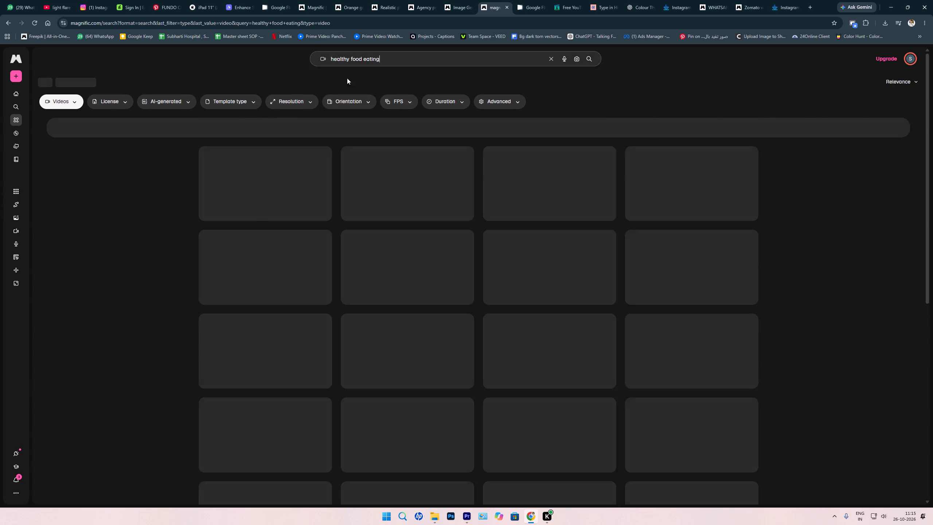
# Open the first result, the AI-generated clip of a woman eating a healthy salad, to preview it.
pyautogui.click(277, 190)
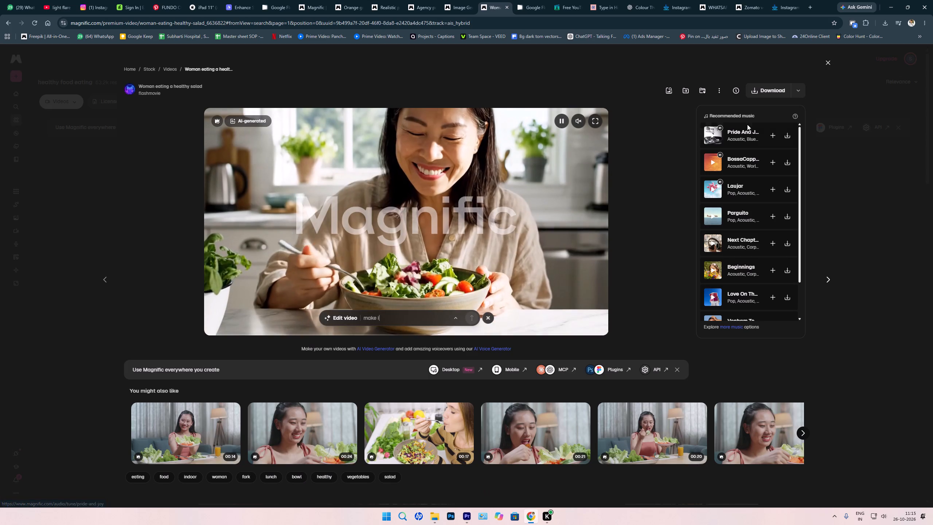
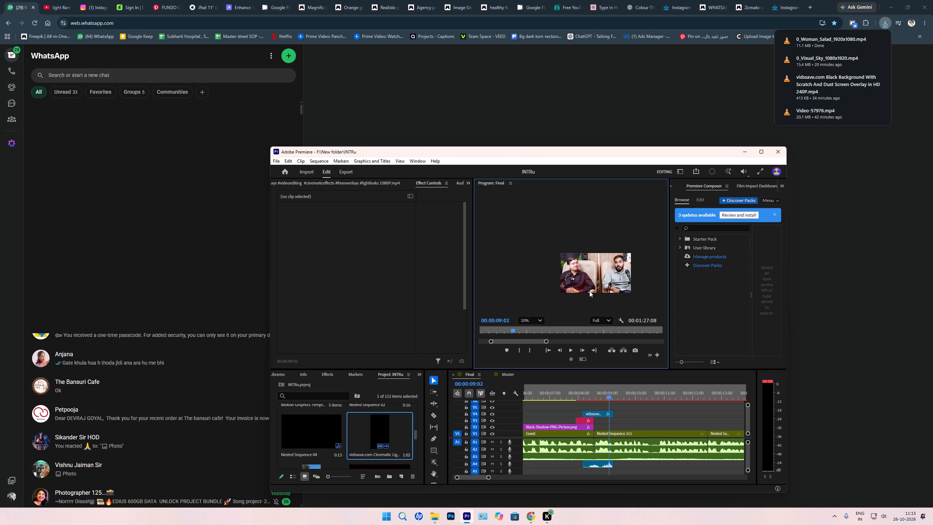
pyautogui.moveTo(562, 260); pyautogui.dragTo(585, 295, button='middle')
pyautogui.scroll(-2, 559, 312)
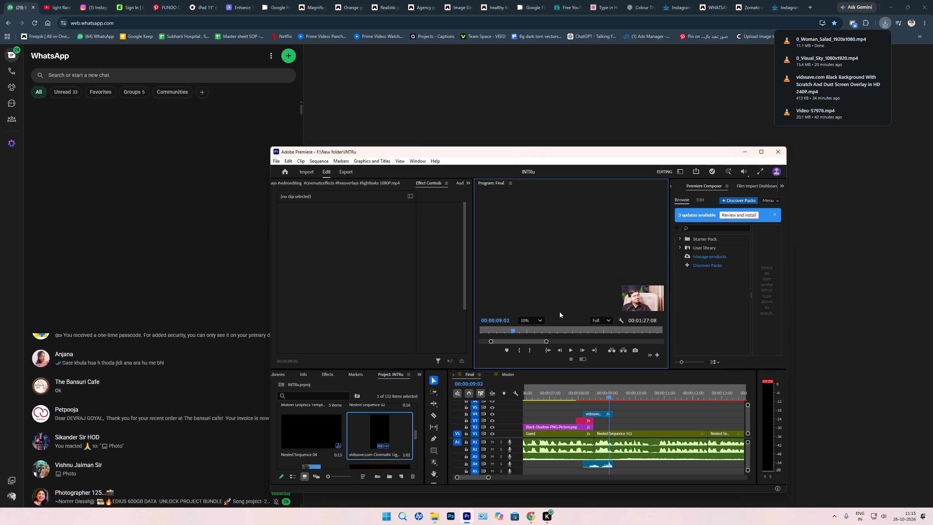
pyautogui.scroll(-2, 559, 312)
pyautogui.scroll(-20, 355, 449)
pyautogui.scroll(-4, 355, 449)
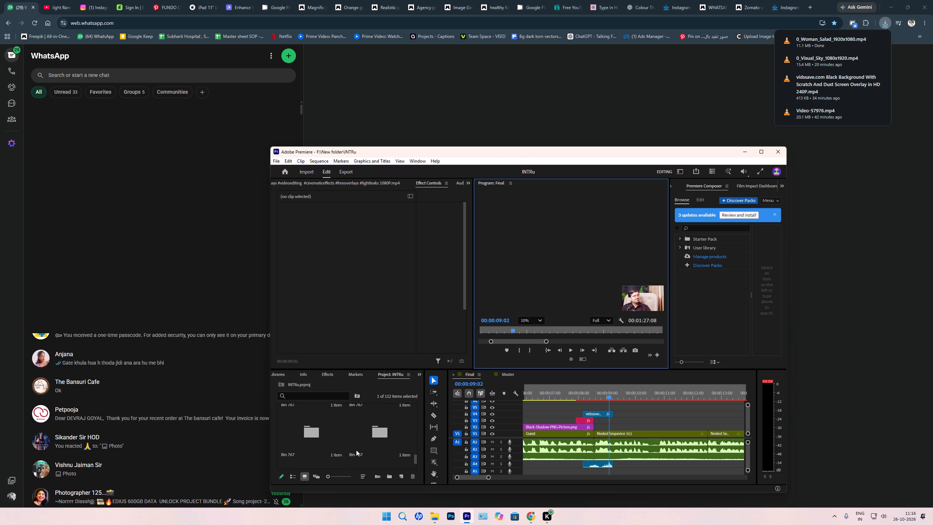
pyautogui.scroll(-2, 356, 450)
pyautogui.scroll(1, 356, 450)
pyautogui.scroll(-14, 356, 450)
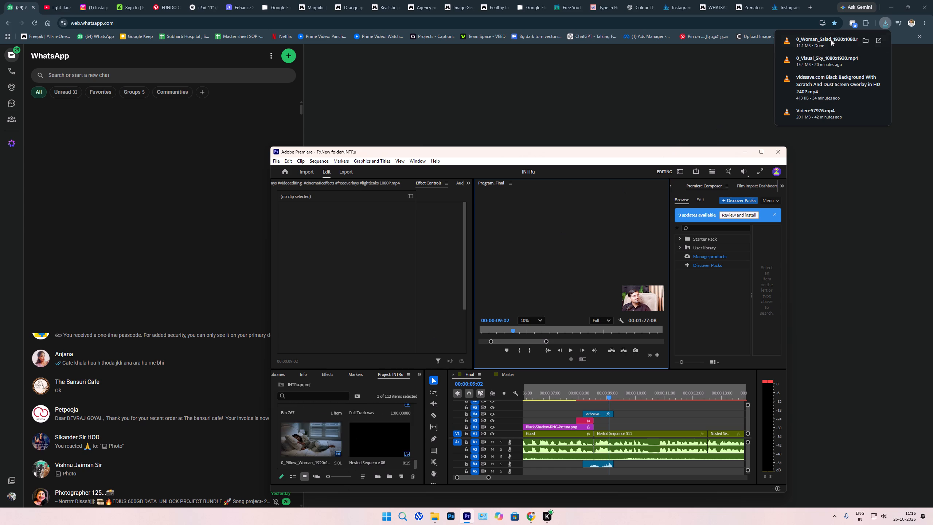
pyautogui.moveTo(830, 38); pyautogui.dragTo(472, 519)
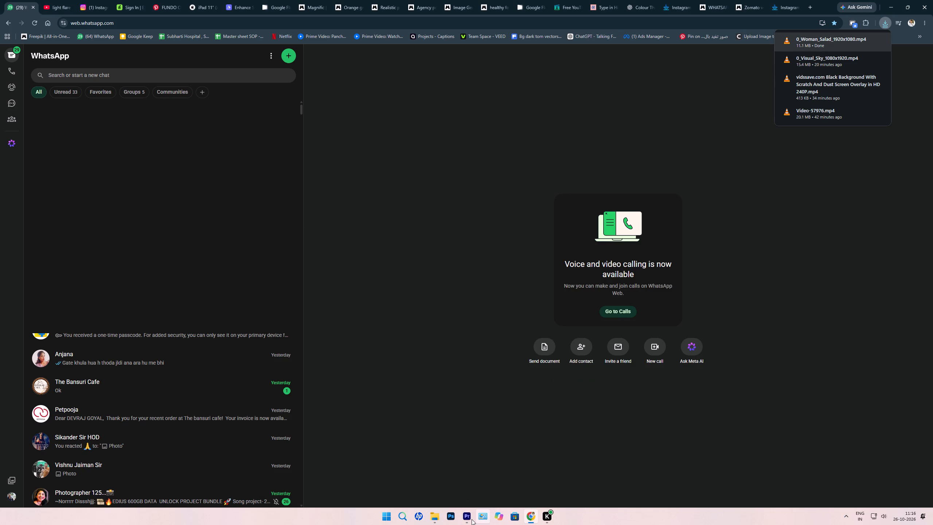
pyautogui.moveTo(472, 519); pyautogui.dragTo(603, 431)
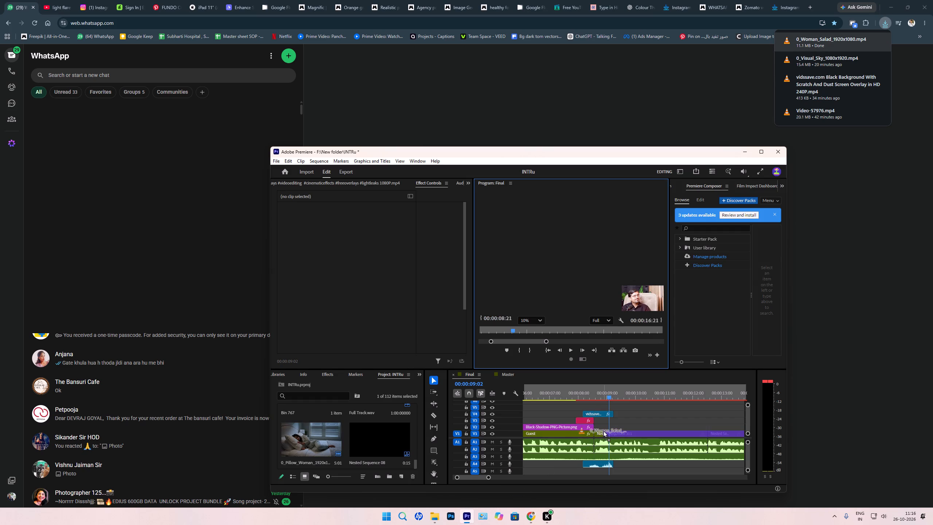
pyautogui.moveTo(603, 431); pyautogui.dragTo(608, 428)
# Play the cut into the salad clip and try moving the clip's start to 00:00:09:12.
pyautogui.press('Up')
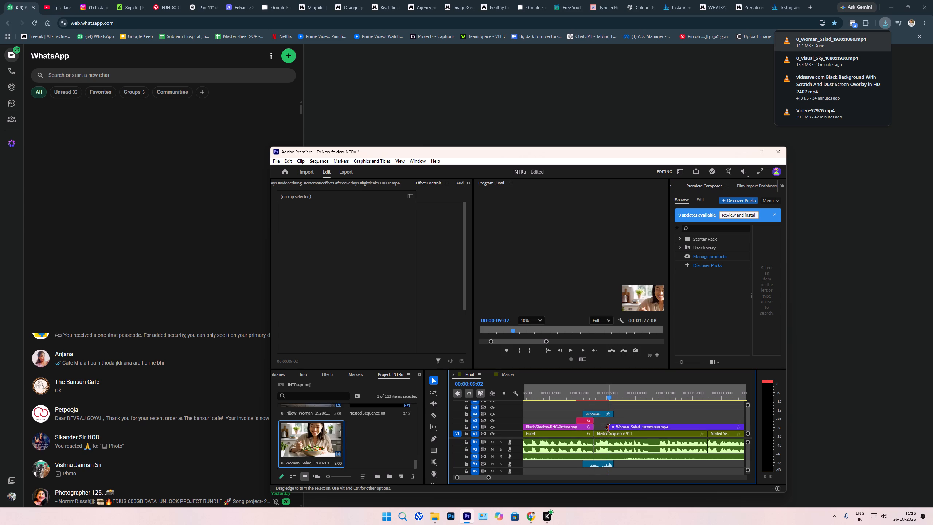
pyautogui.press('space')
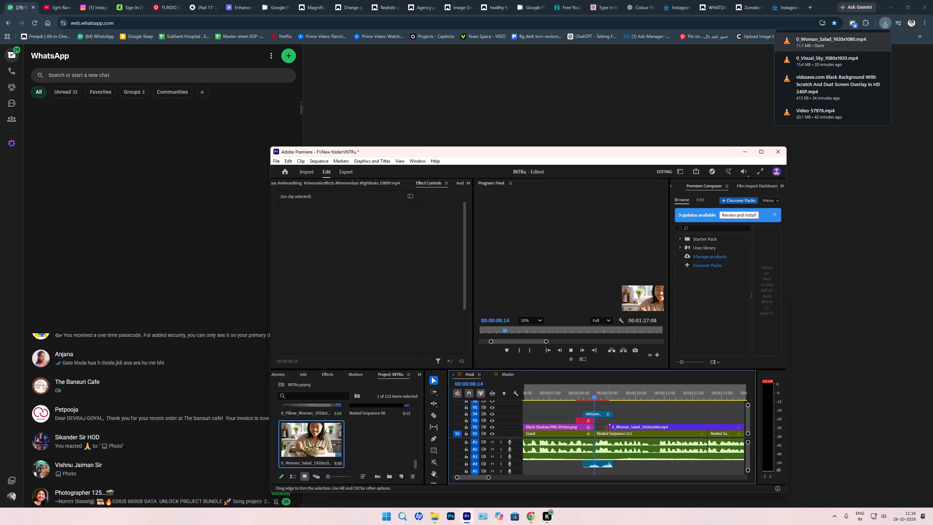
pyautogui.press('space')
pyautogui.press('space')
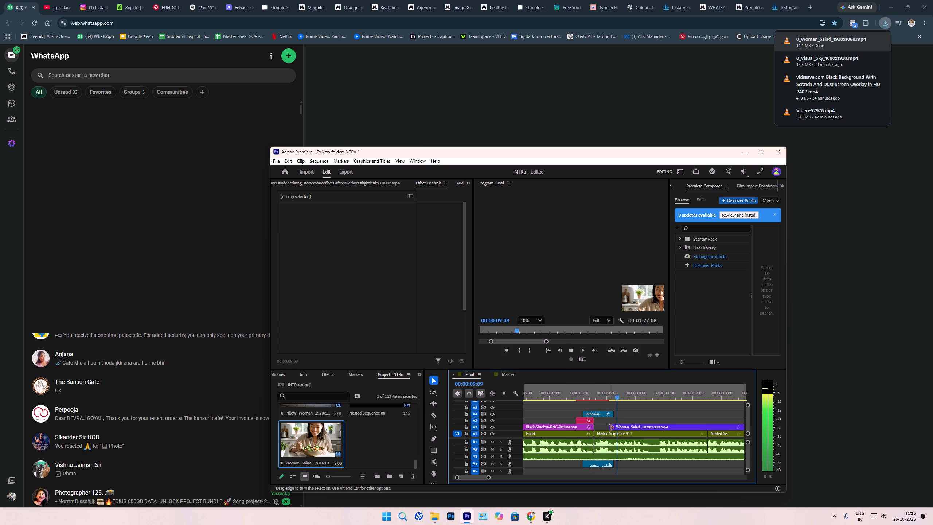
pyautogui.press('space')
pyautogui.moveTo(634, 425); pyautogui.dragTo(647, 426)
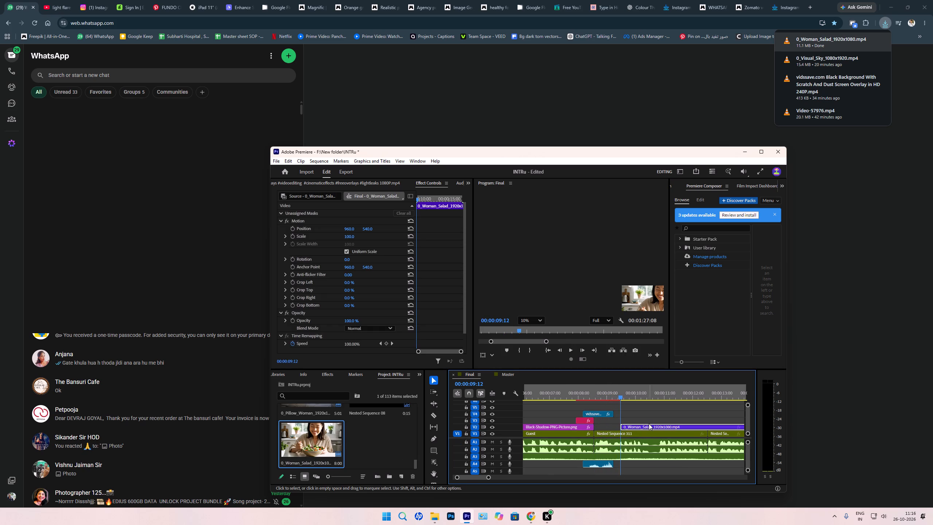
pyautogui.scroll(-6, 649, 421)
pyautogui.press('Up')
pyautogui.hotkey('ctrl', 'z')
# Scrub through the light-leak transition into the salad clip up to 00:00:09:11 and examine the framing in the program preview.
pyautogui.scroll(8, 581, 412)
pyautogui.moveTo(618, 392); pyautogui.dragTo(628, 400)
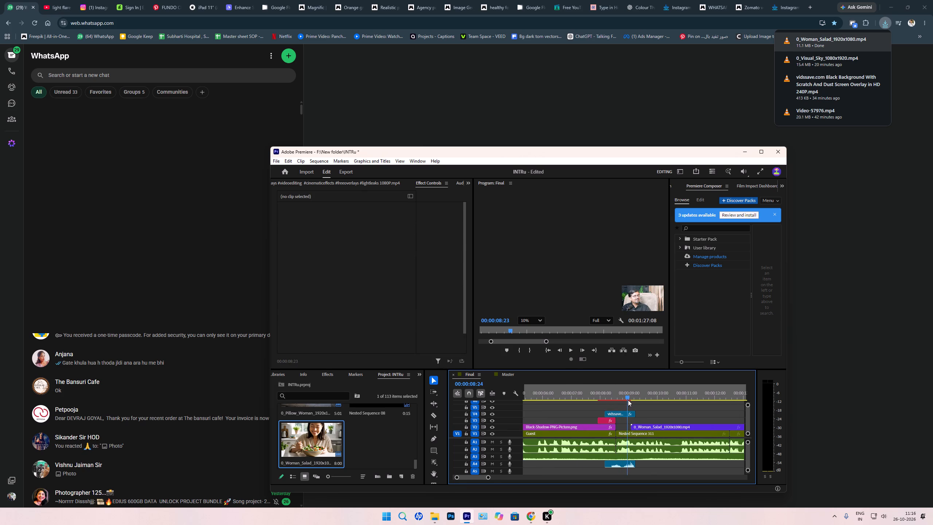
pyautogui.moveTo(628, 400); pyautogui.dragTo(630, 407)
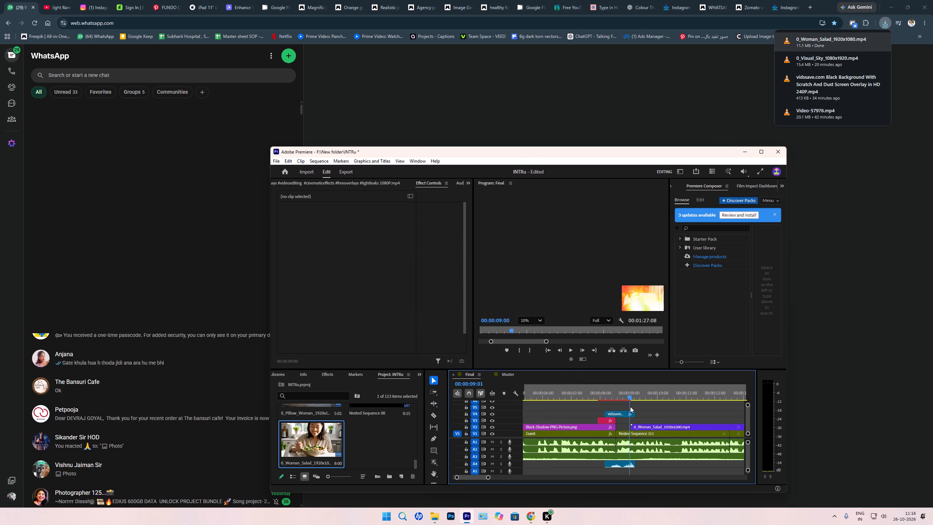
pyautogui.moveTo(630, 407); pyautogui.dragTo(641, 414)
pyautogui.moveTo(587, 241); pyautogui.dragTo(544, 227, button='middle')
pyautogui.scroll(-1, 599, 285)
pyautogui.moveTo(599, 285); pyautogui.dragTo(592, 258, button='middle')
pyautogui.moveTo(607, 289); pyautogui.dragTo(600, 277, button='middle')
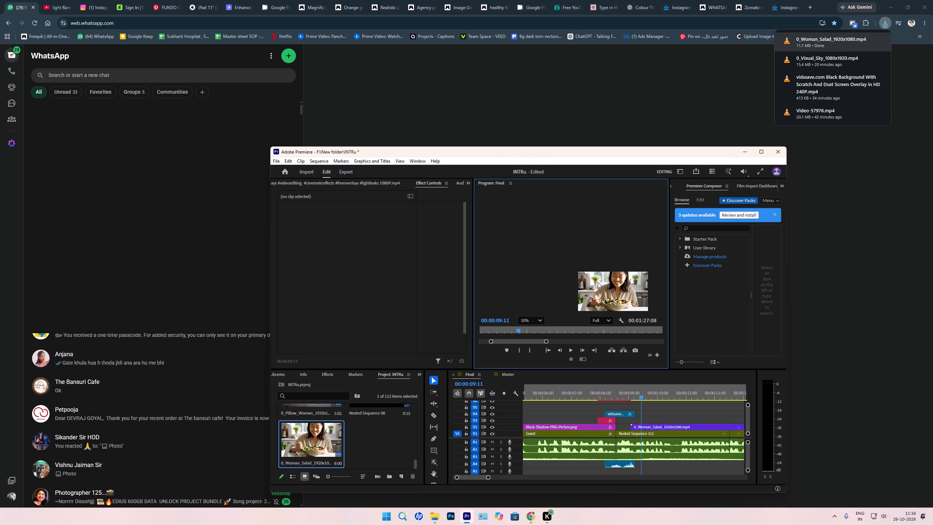
# Move the 0_Woman_Salad clip on V2 earlier so it starts at 00:00:08:14, and play back the cut.
pyautogui.moveTo(595, 284); pyautogui.dragTo(546, 271, button='middle')
pyautogui.click(646, 413)
pyautogui.press('Up')
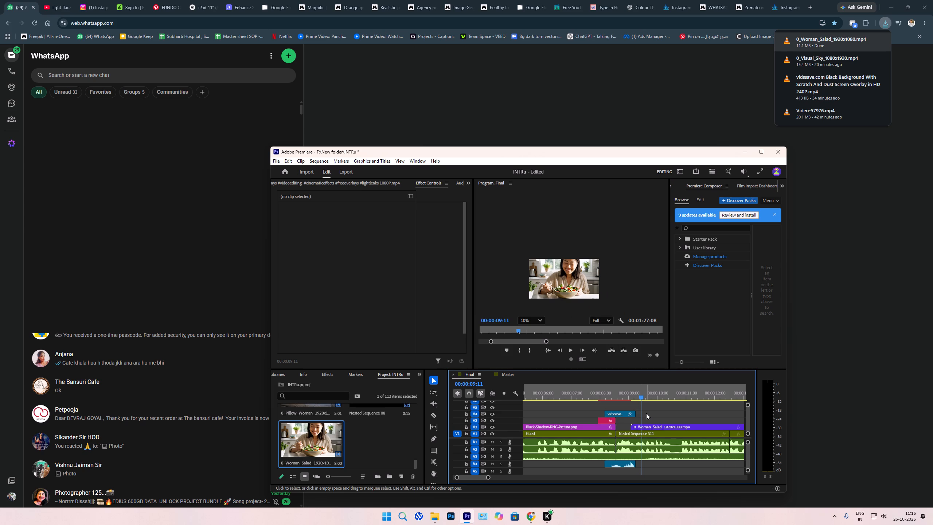
pyautogui.moveTo(645, 426); pyautogui.dragTo(629, 427)
pyautogui.press('Up')
pyautogui.press('Up')
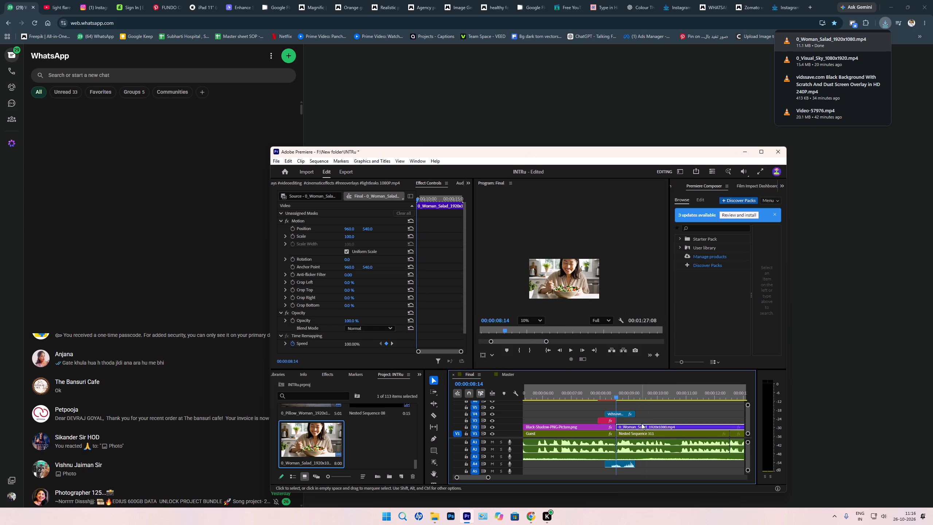
pyautogui.press('space')
pyautogui.press('space')
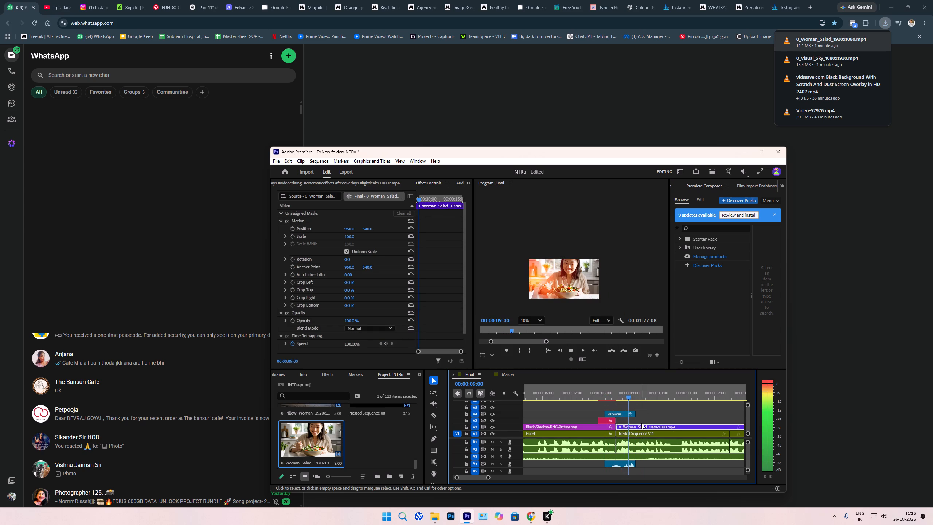
pyautogui.press('space')
pyautogui.press('space')
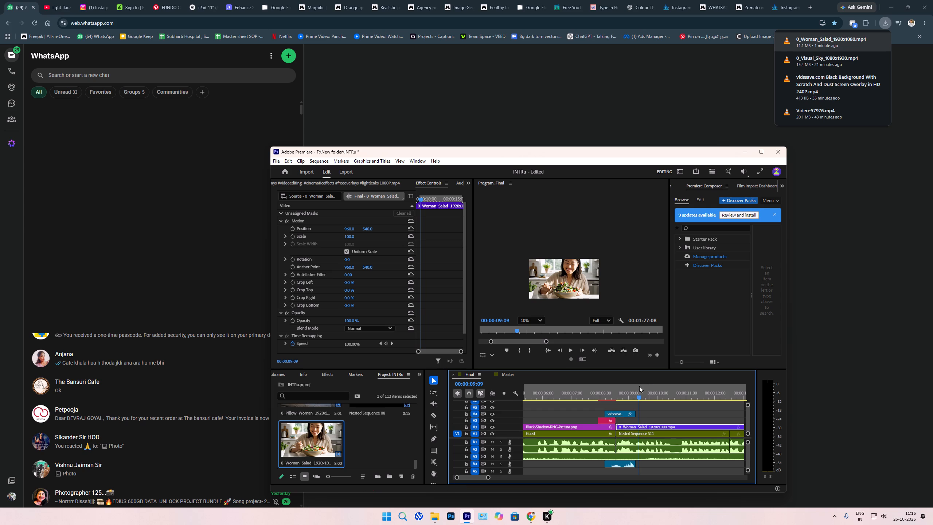
# Duplicate the 0_Woman_Salad clip onto V4 above the original, moving the light-leak overlay up to V5.
pyautogui.click(639, 388)
pyautogui.moveTo(578, 286); pyautogui.dragTo(583, 261, button='middle')
pyautogui.scroll(10, 575, 257)
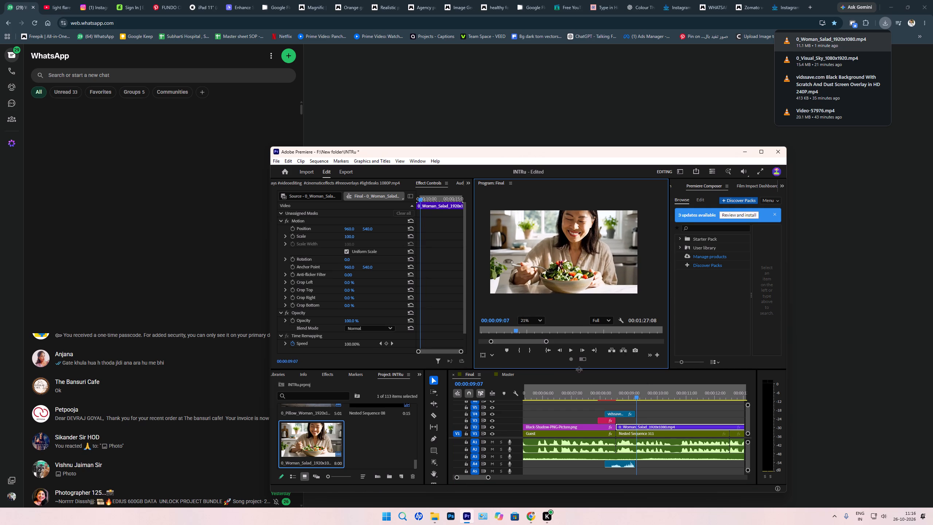
pyautogui.click(635, 427)
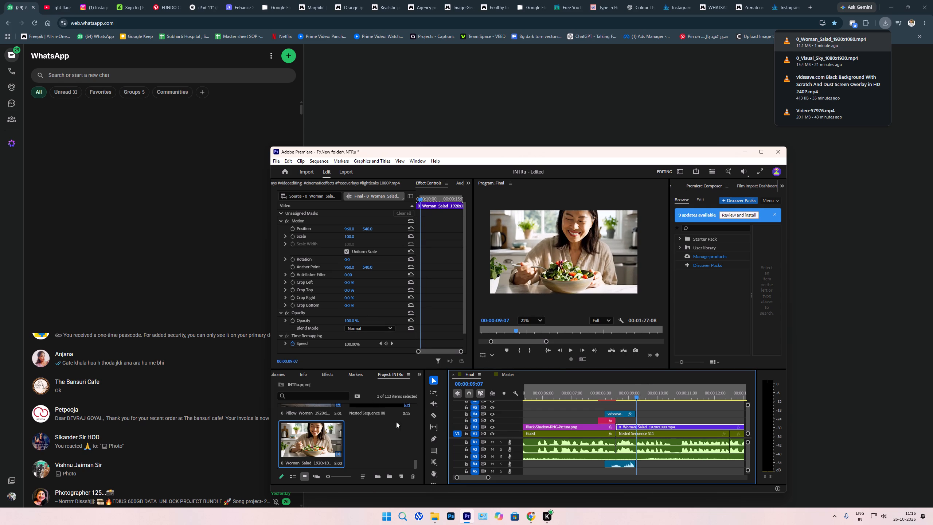
pyautogui.click(435, 462)
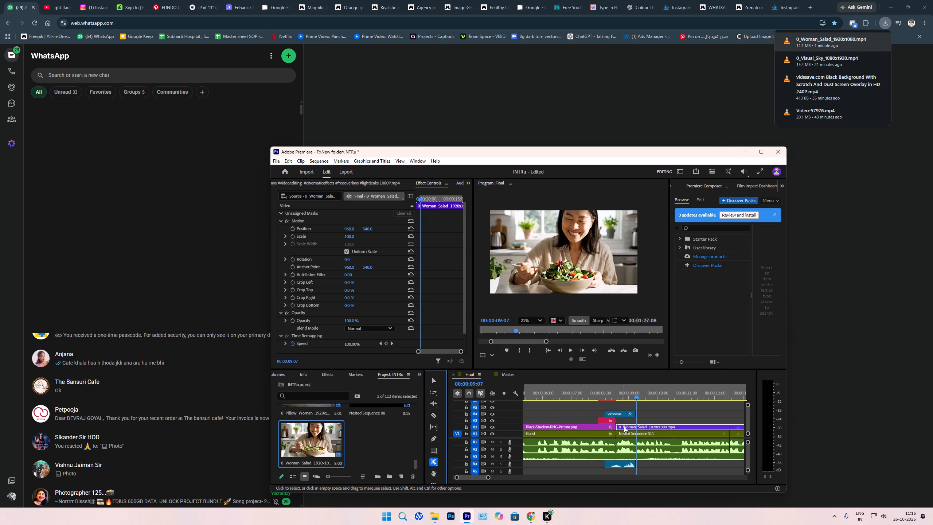
pyautogui.moveTo(624, 427); pyautogui.dragTo(624, 421)
pyautogui.moveTo(622, 415); pyautogui.dragTo(620, 404)
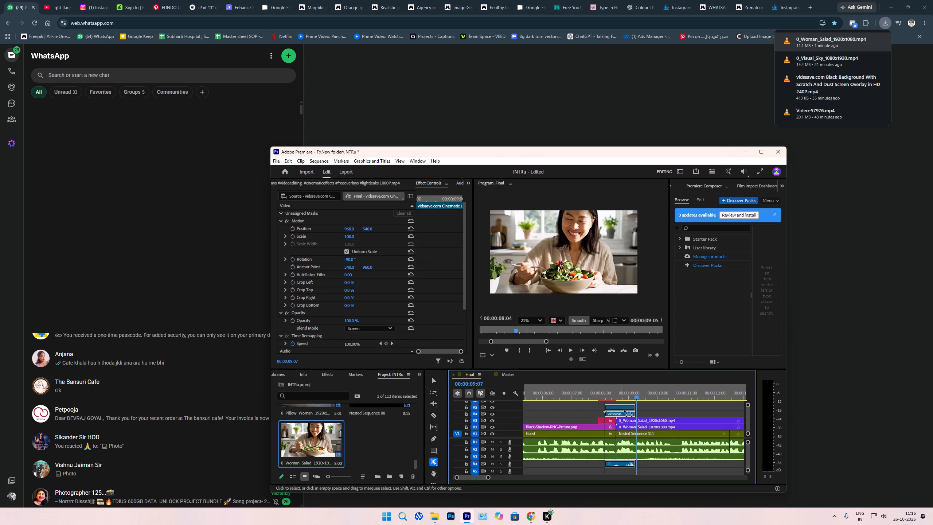
pyautogui.moveTo(630, 420); pyautogui.dragTo(630, 413)
pyautogui.click(630, 413)
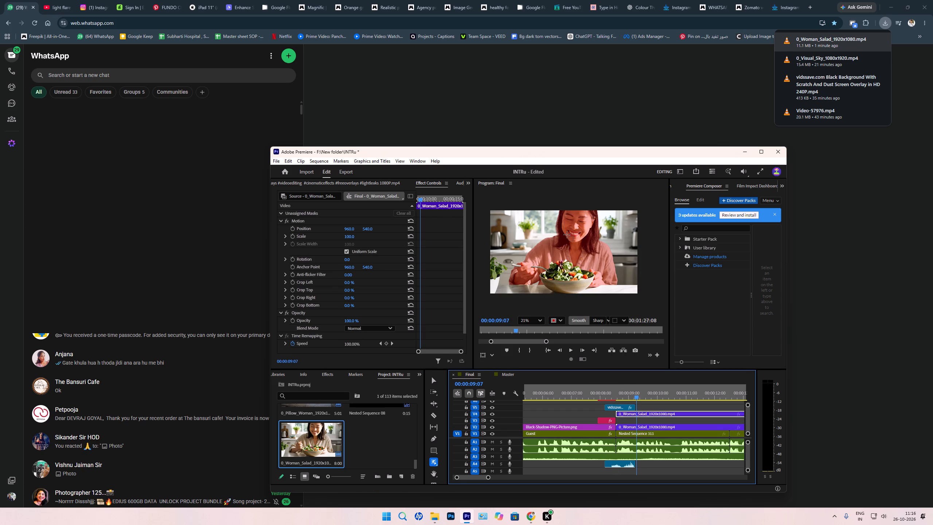
# Create an object mask around the woman and her salad bowl on the V4 clip, and track it in both directions.
pyautogui.click(565, 219)
pyautogui.keyDown('shift'); pyautogui.click(563, 269); pyautogui.keyUp('shift')
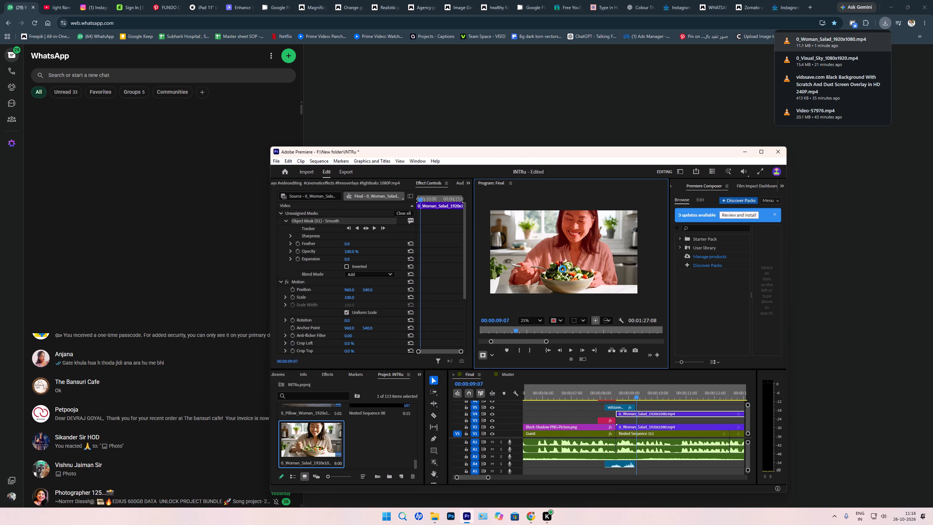
pyautogui.keyDown('shift'); pyautogui.click(517, 265); pyautogui.keyUp('shift')
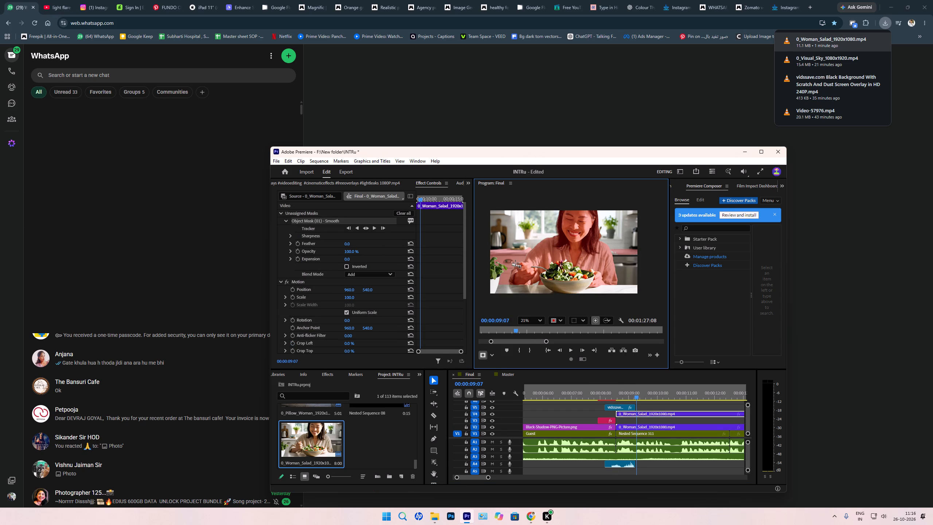
pyautogui.keyDown('shift'); pyautogui.moveTo(510, 257); pyautogui.dragTo(569, 284); pyautogui.keyUp('shift')
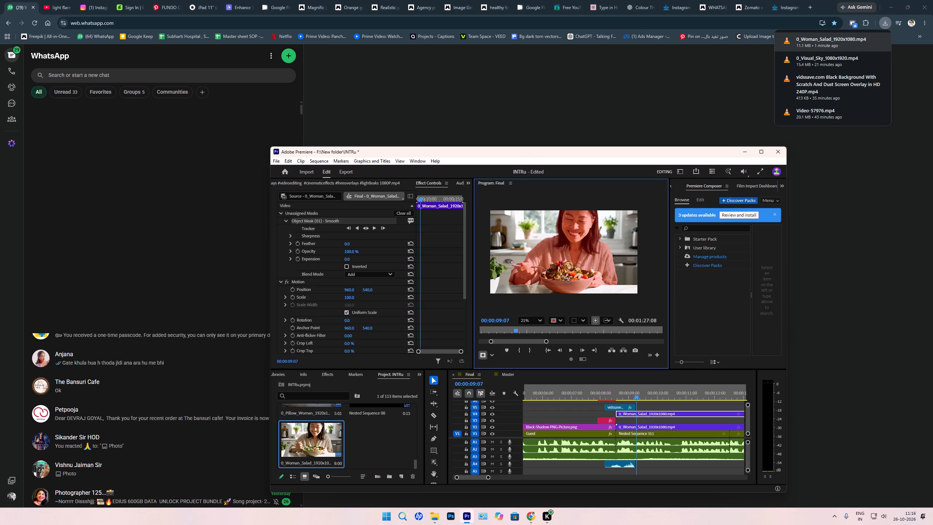
pyautogui.keyDown('shift'); pyautogui.click(564, 276); pyautogui.keyUp('shift')
pyautogui.keyDown('shift'); pyautogui.click(575, 230); pyautogui.keyUp('shift')
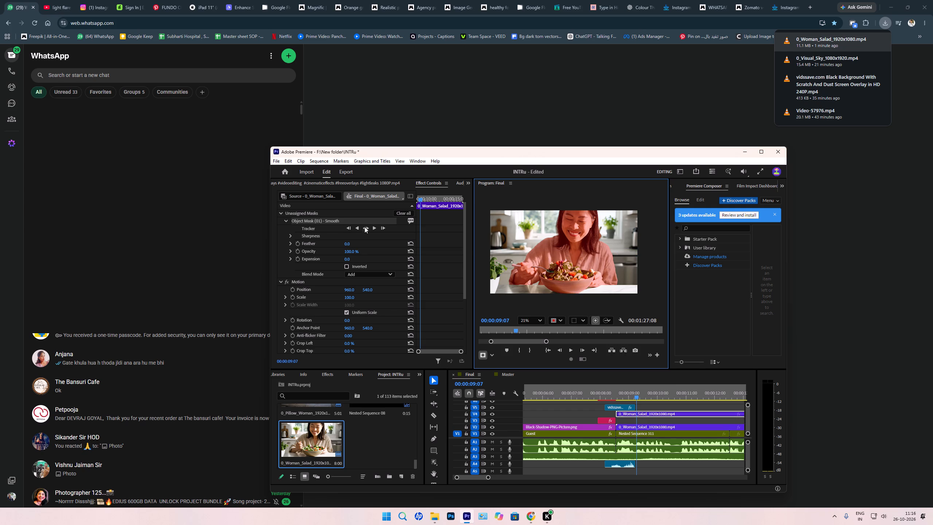
pyautogui.click(366, 227)
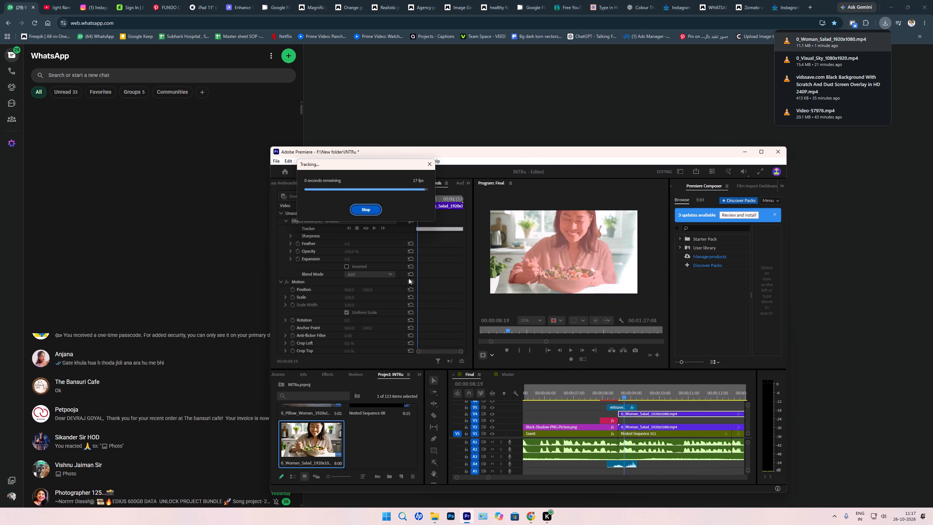
# Change the tracked object mask on the V4 salad clip to an opacity mask.
pyautogui.rightClick(328, 218)
pyautogui.click(329, 222)
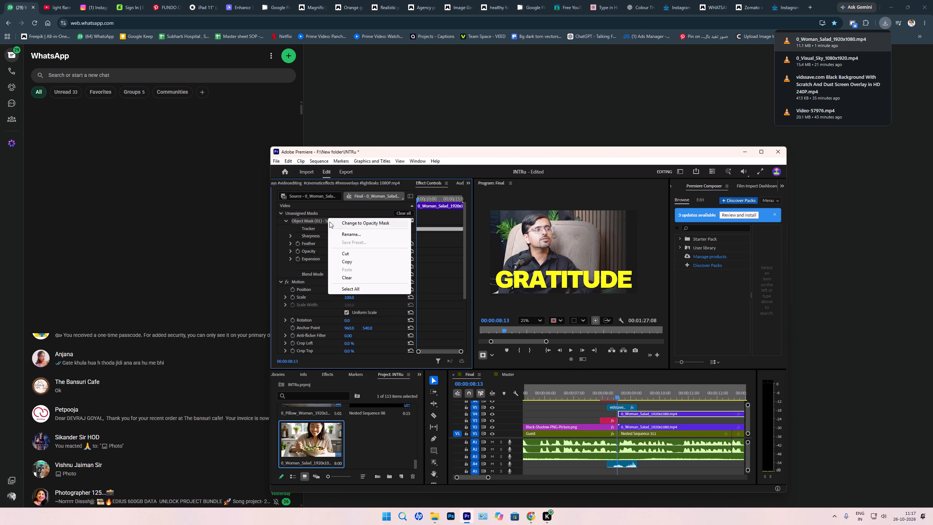
# Play back the masked salad section from the 00:00:08:14 cut several times to check the mask and the light-leak transition.
pyautogui.moveTo(618, 390); pyautogui.dragTo(620, 395)
pyautogui.press('Up')
pyautogui.press('space')
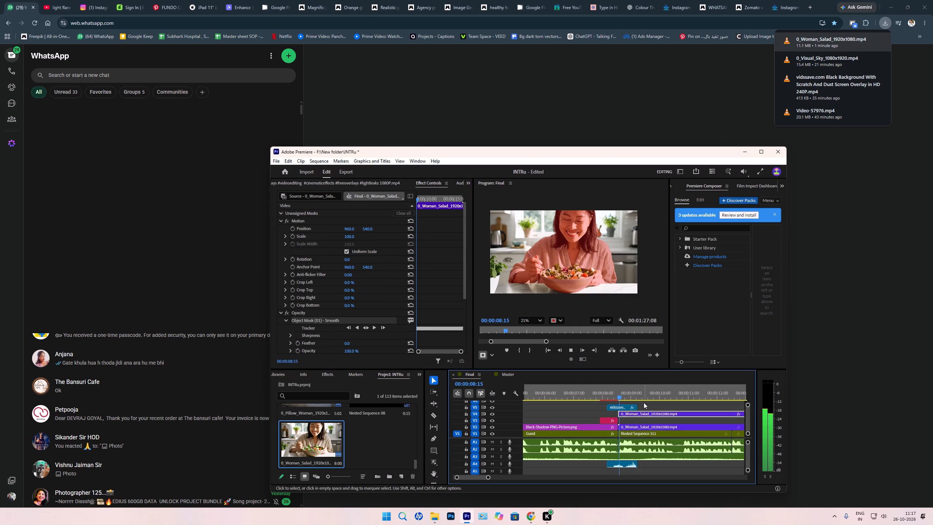
pyautogui.press('space')
pyautogui.press('Up')
pyautogui.press('Up')
pyautogui.press('space')
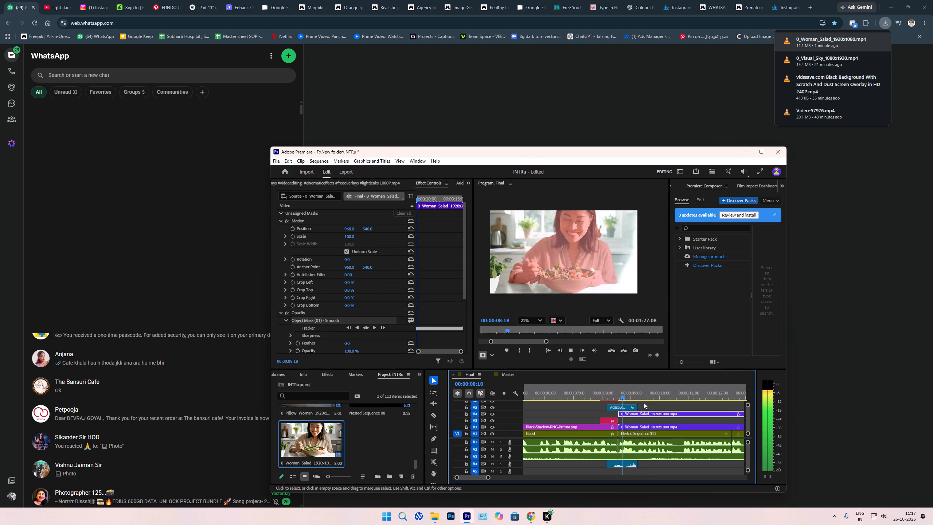
pyautogui.press('space')
pyautogui.click(665, 409)
pyautogui.click(603, 302)
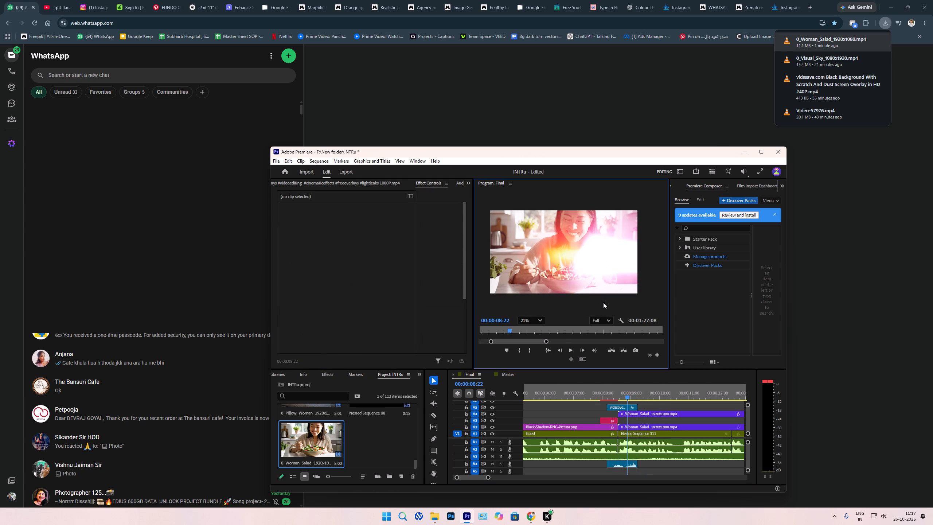
pyautogui.press('Up')
pyautogui.press('space')
pyautogui.press('space')
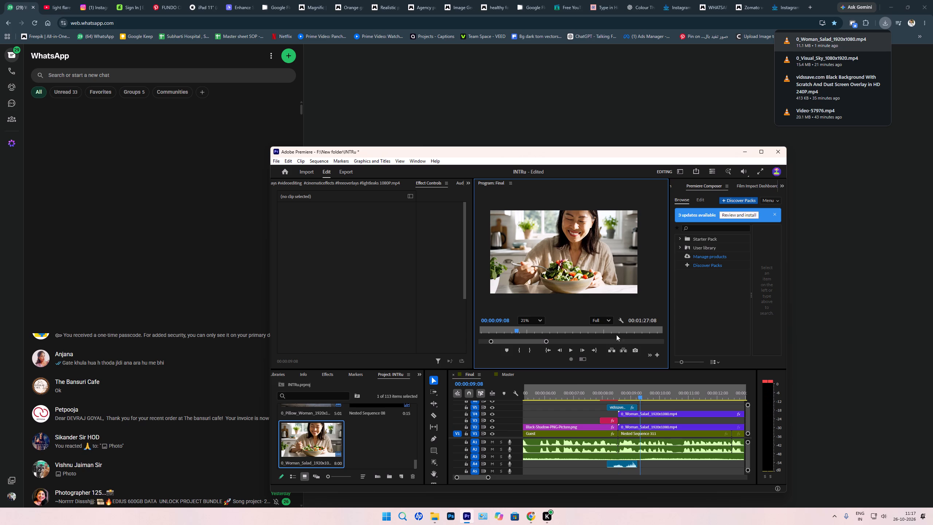
pyautogui.press('Up')
pyautogui.press('Up')
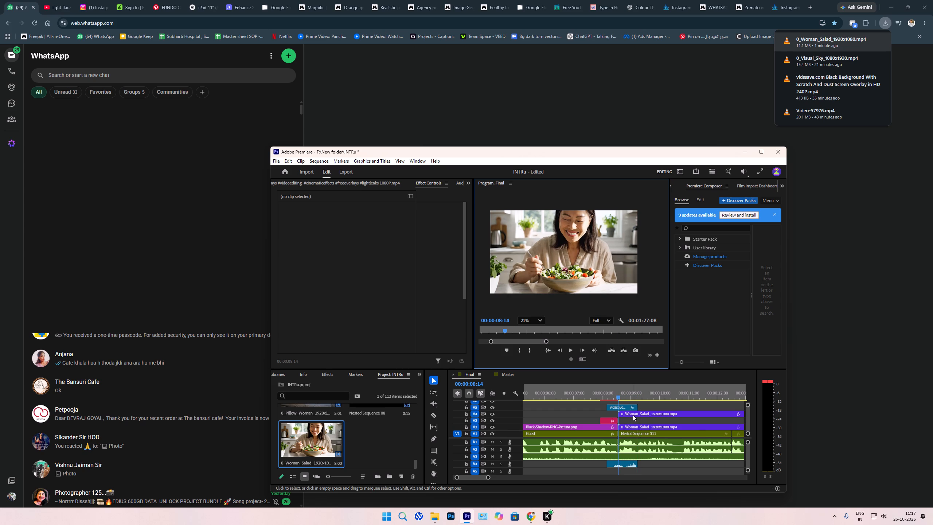
pyautogui.press('space')
pyautogui.press('space')
pyautogui.press('space')
pyautogui.press('space')
pyautogui.press('Right')
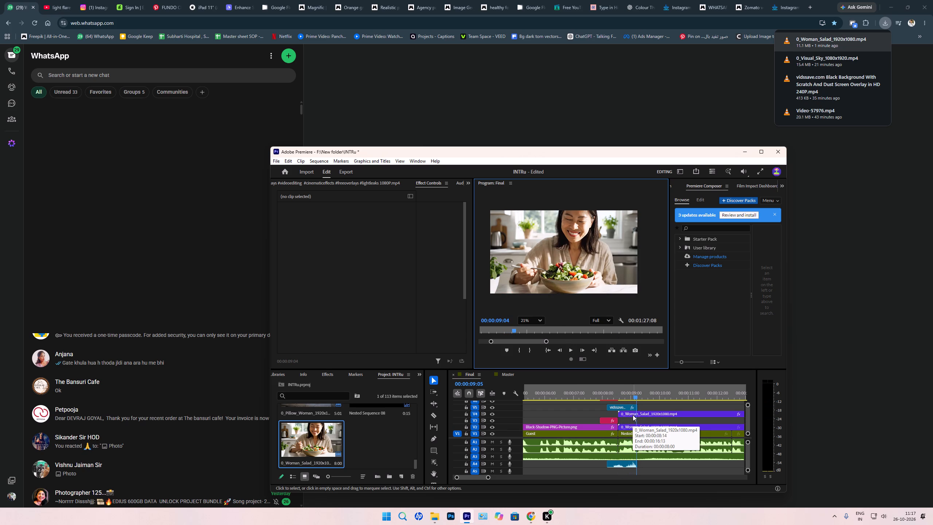
# Copy the Gratitude title onto V3 between the two salad layers, extend its end, and play it back.
pyautogui.moveTo(608, 422); pyautogui.dragTo(646, 421)
pyautogui.moveTo(646, 421); pyautogui.dragTo(643, 422)
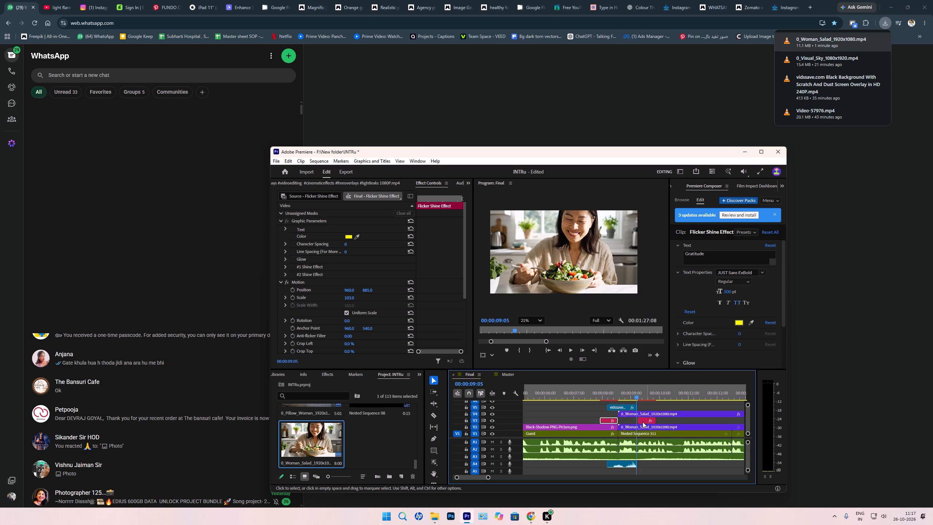
pyautogui.moveTo(643, 422); pyautogui.dragTo(642, 422)
pyautogui.moveTo(640, 422); pyautogui.dragTo(636, 421)
pyautogui.moveTo(651, 421); pyautogui.dragTo(667, 423)
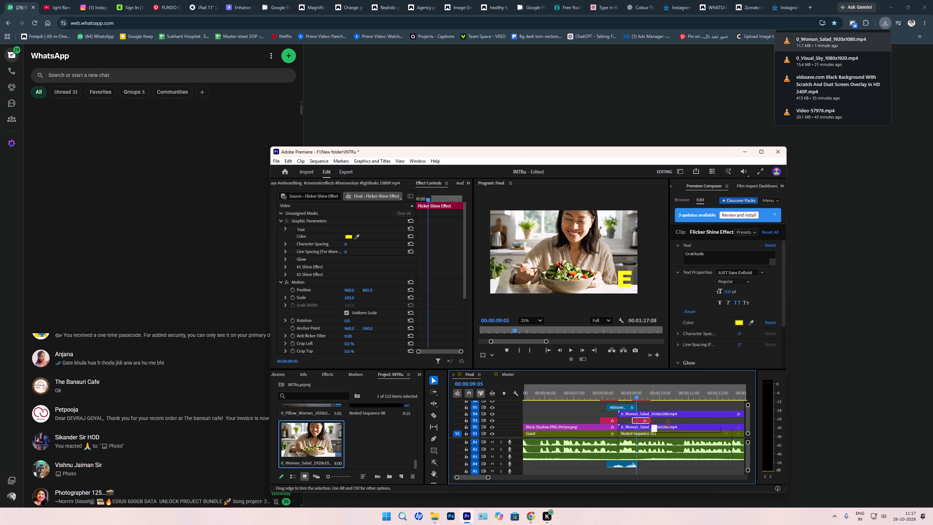
pyautogui.moveTo(667, 423); pyautogui.dragTo(684, 425)
pyautogui.press('Up')
pyautogui.press('space')
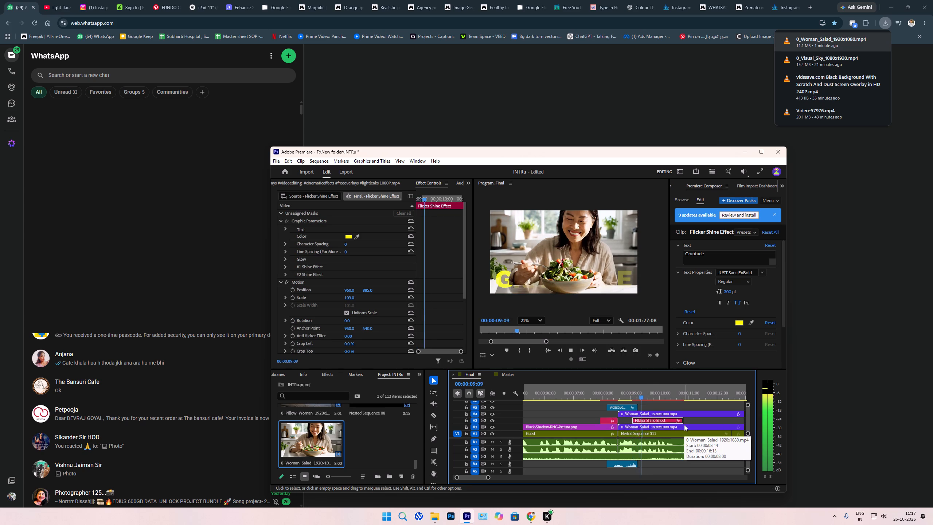
pyautogui.press('space')
# Replace the copied title's text with "Healthy Food".
pyautogui.moveTo(708, 253); pyautogui.dragTo(608, 258)
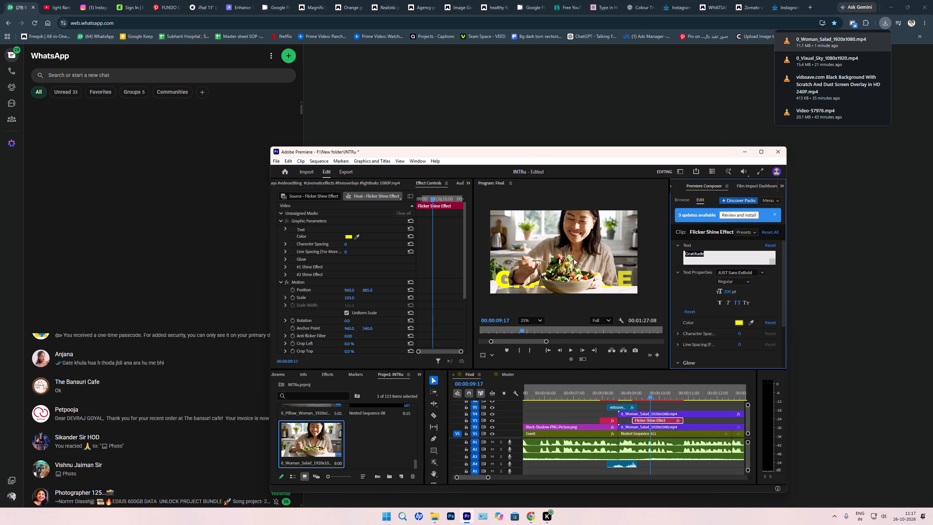
pyautogui.write('Healthy Food')
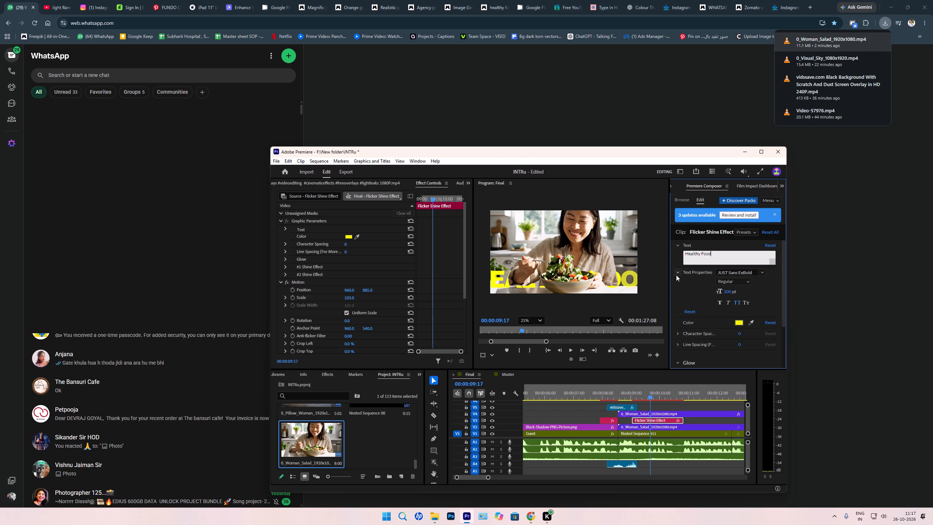
pyautogui.click(676, 275)
pyautogui.click(676, 274)
pyautogui.click(675, 261)
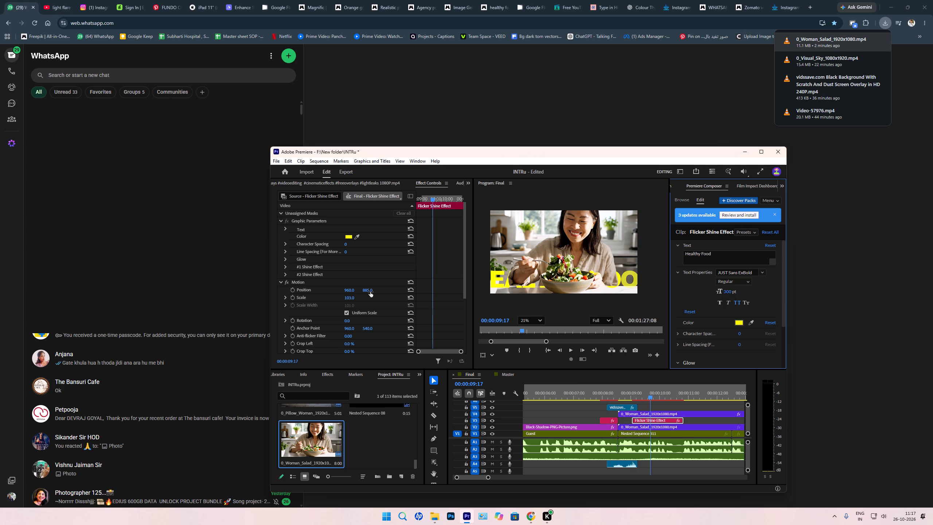
# Reduce the Healthy Food title's font size, set its vertical position to 109 and its scale to 142.
pyautogui.moveTo(370, 292); pyautogui.dragTo(224, 276)
pyautogui.moveTo(352, 299); pyautogui.dragTo(339, 298)
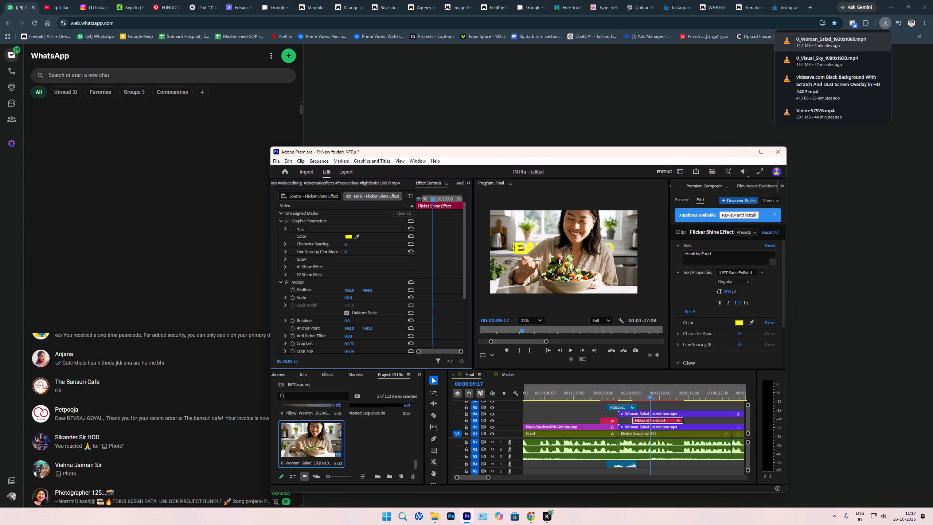
pyautogui.moveTo(339, 298); pyautogui.dragTo(343, 298)
pyautogui.moveTo(724, 292); pyautogui.dragTo(673, 292)
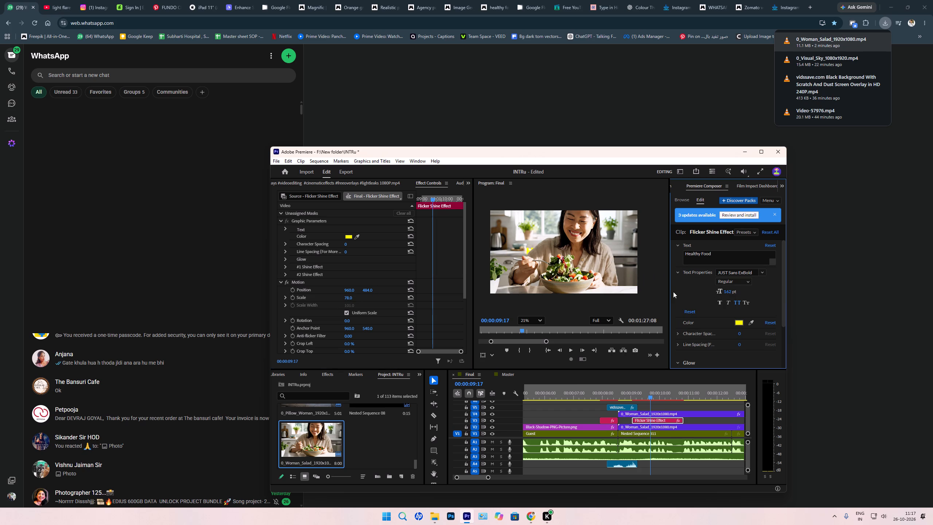
pyautogui.moveTo(367, 289); pyautogui.dragTo(230, 261)
pyautogui.moveTo(351, 296); pyautogui.dragTo(374, 297)
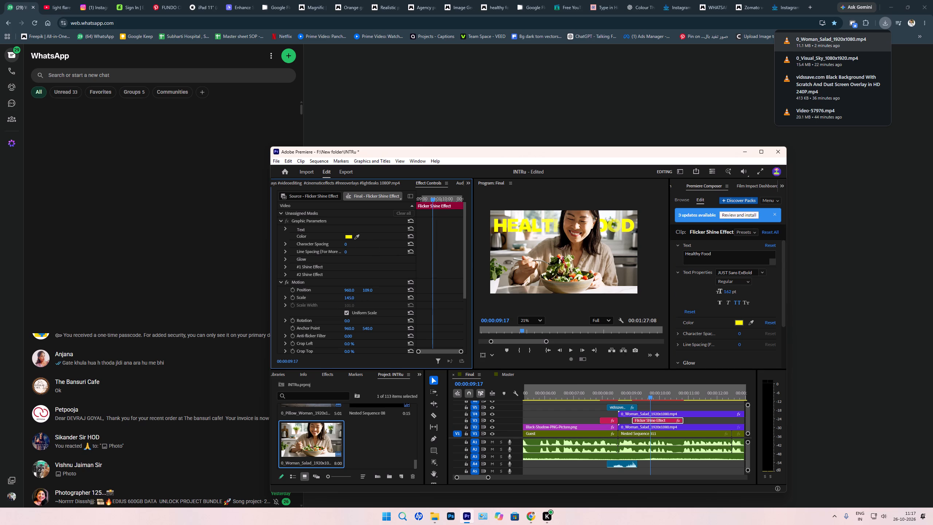
pyautogui.moveTo(374, 297); pyautogui.dragTo(373, 297)
# Change the Healthy Food title's text colour to red.
pyautogui.click(740, 323)
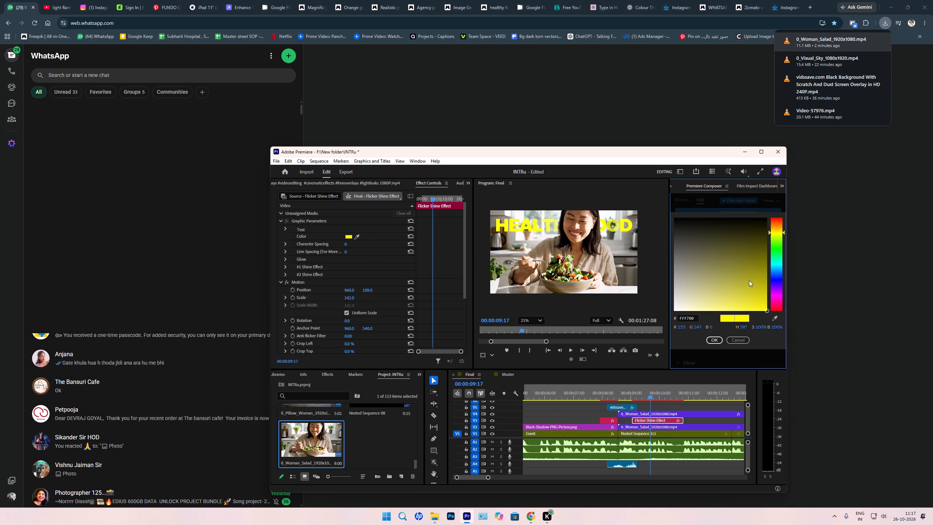
pyautogui.moveTo(773, 268); pyautogui.dragTo(775, 236)
pyautogui.moveTo(755, 276); pyautogui.dragTo(775, 310)
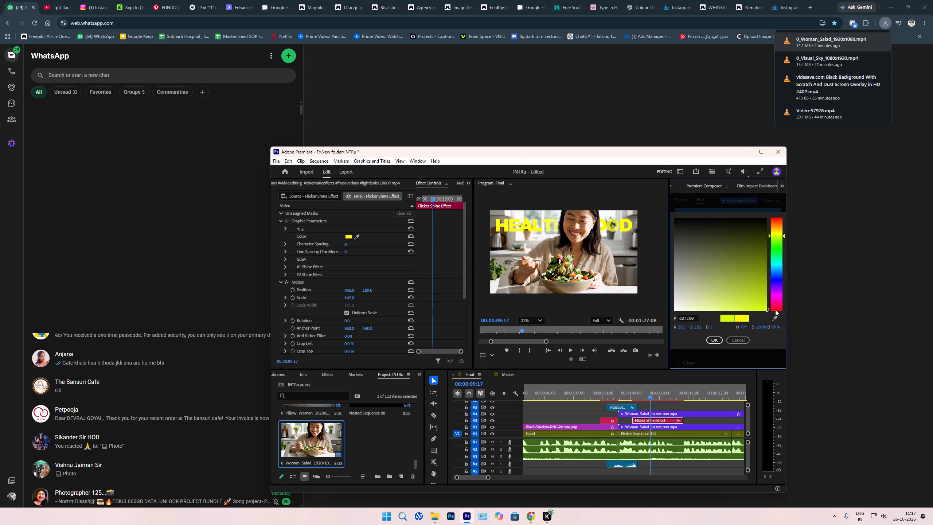
pyautogui.moveTo(774, 254); pyautogui.dragTo(776, 210)
pyautogui.press('Return')
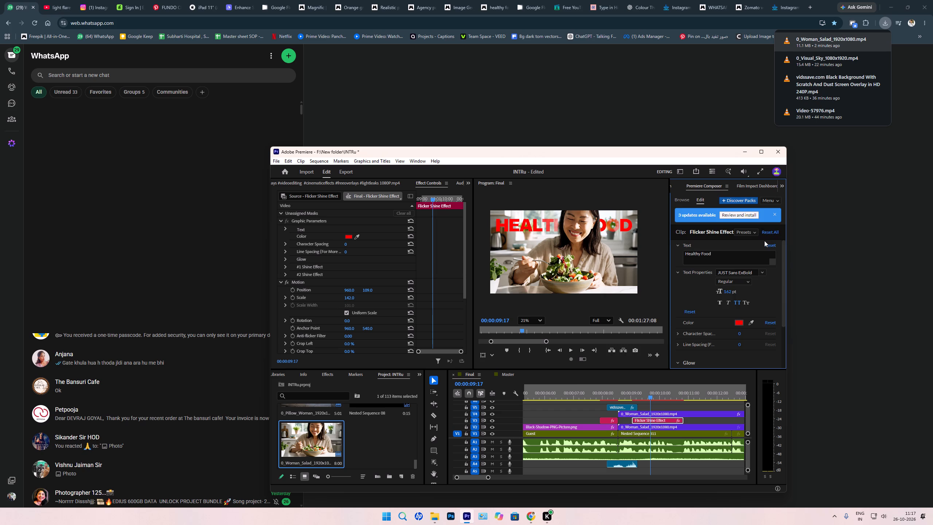
# Trim the start of the Healthy Food title on V3 slightly.
pyautogui.click(632, 421)
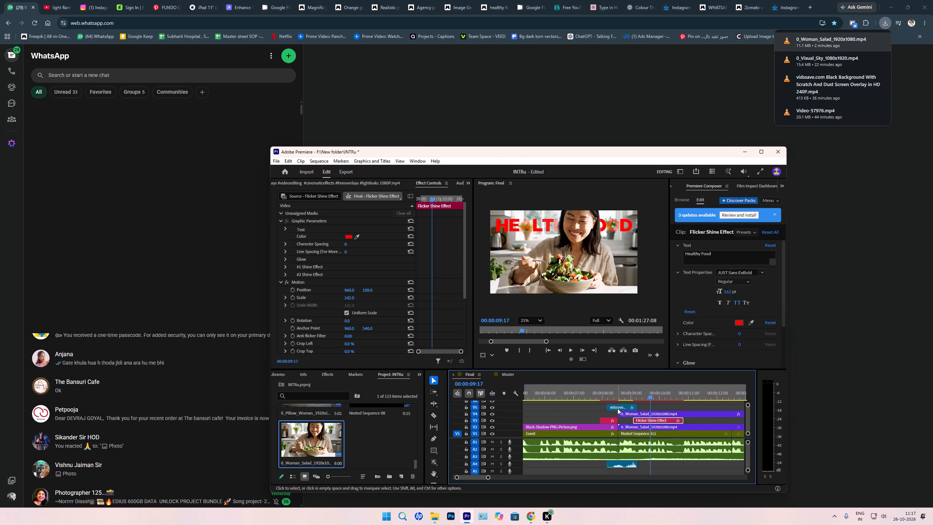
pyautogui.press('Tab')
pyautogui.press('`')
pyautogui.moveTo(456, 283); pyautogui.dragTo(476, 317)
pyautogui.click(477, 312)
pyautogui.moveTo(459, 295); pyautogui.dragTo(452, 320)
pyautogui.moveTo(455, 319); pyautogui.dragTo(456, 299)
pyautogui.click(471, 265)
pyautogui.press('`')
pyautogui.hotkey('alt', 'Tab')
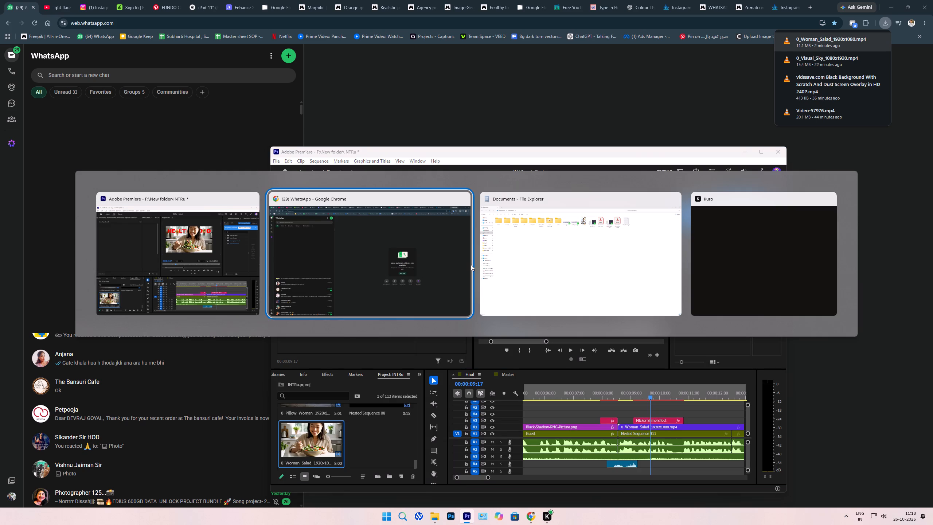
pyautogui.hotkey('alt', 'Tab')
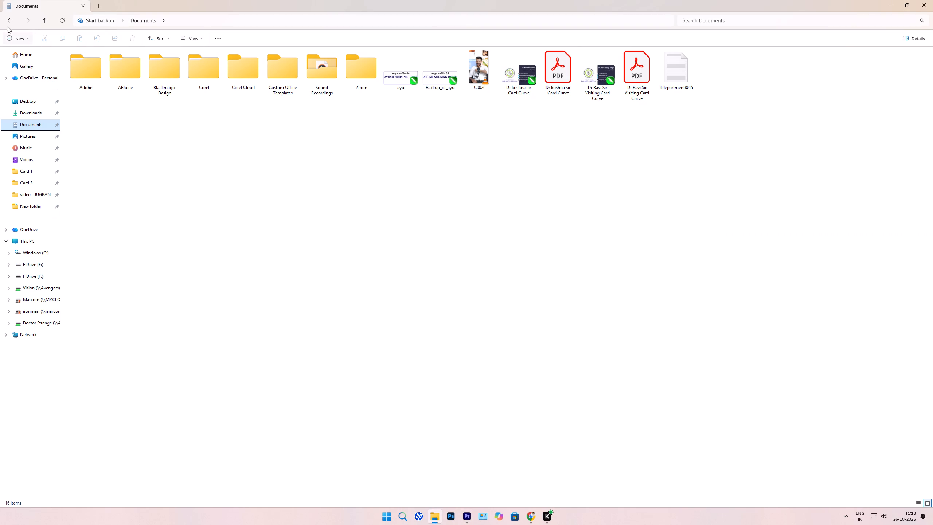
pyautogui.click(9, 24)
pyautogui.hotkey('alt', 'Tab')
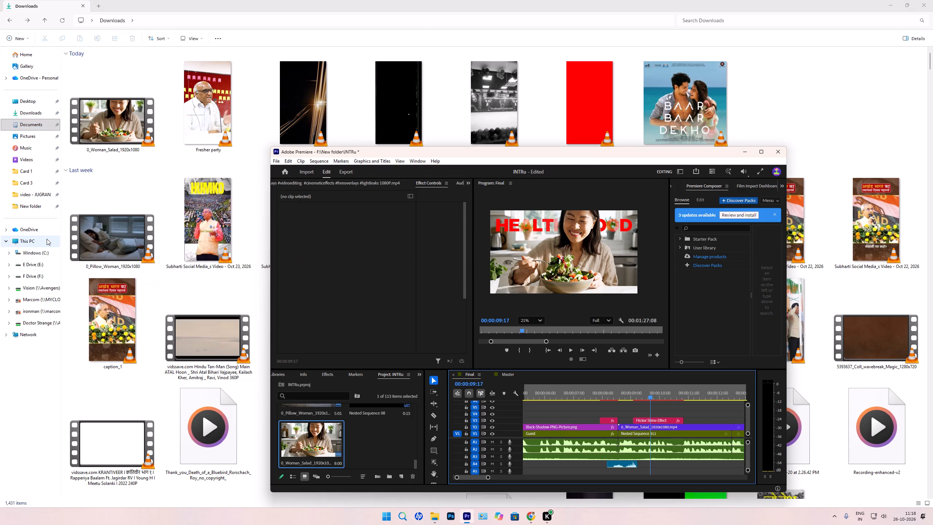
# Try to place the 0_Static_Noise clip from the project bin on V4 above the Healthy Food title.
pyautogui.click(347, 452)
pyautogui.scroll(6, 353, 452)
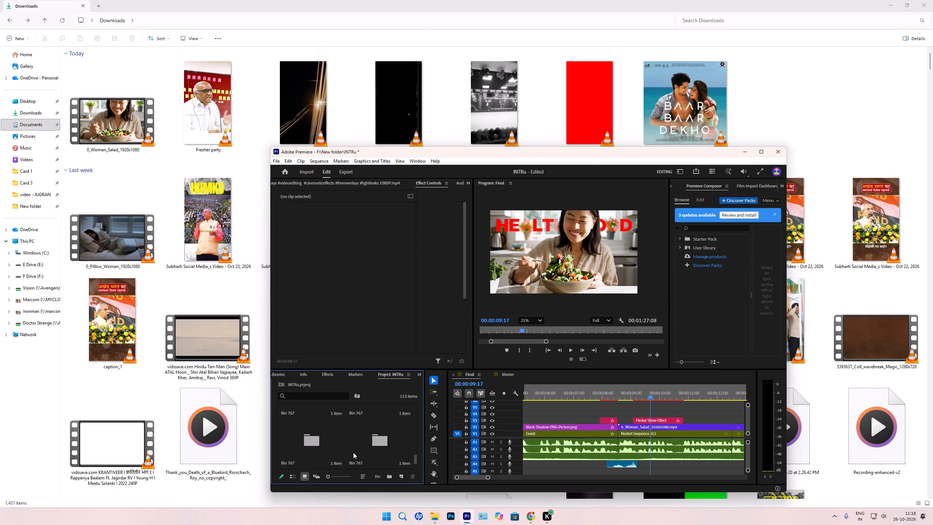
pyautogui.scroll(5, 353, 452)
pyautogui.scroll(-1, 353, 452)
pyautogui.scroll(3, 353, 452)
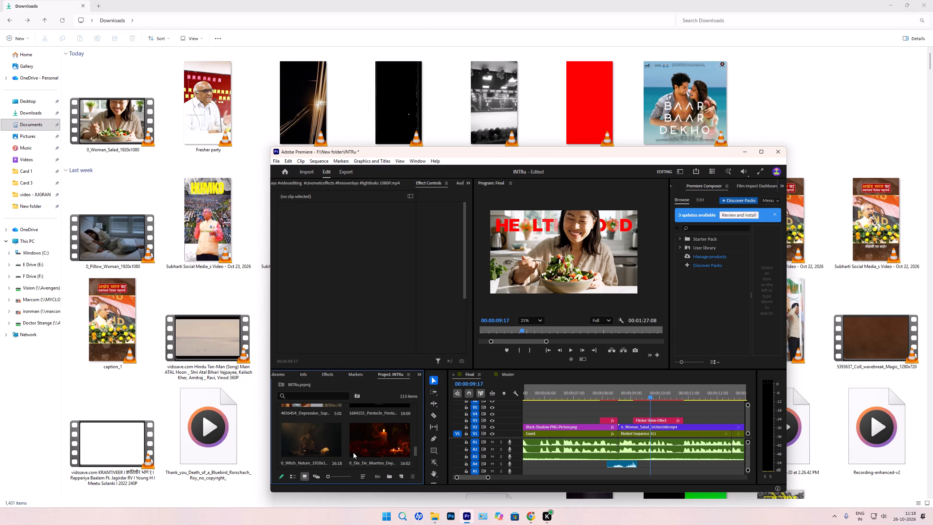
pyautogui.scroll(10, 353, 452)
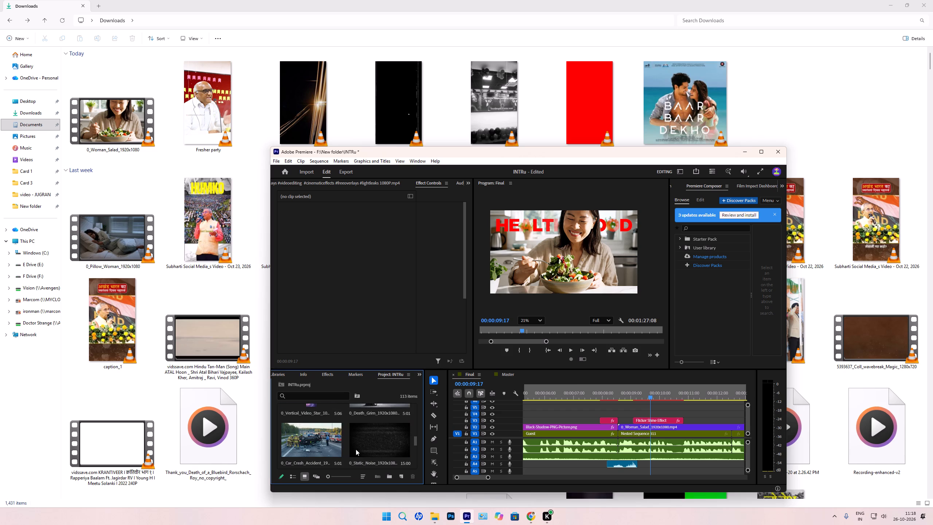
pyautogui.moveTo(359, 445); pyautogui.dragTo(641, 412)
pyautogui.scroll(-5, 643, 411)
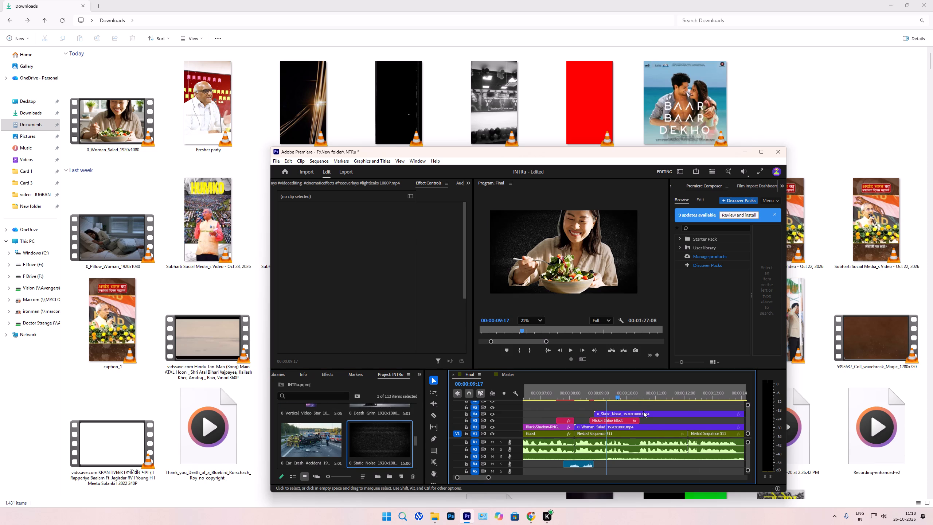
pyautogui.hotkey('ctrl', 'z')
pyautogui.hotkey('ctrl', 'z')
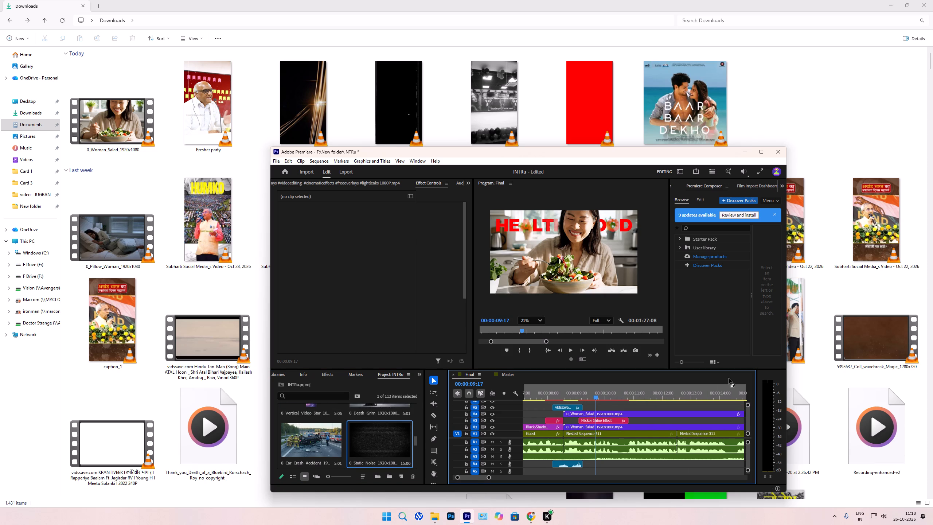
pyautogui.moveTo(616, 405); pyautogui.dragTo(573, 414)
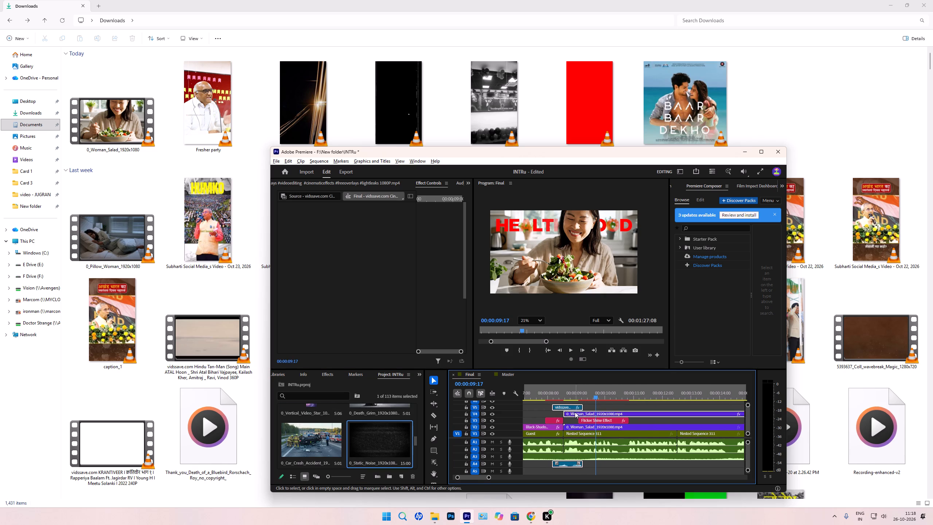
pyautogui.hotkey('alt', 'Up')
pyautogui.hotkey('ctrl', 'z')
# Unlink the light-leak overlay's video on V5 from its audio.
pyautogui.click(572, 408)
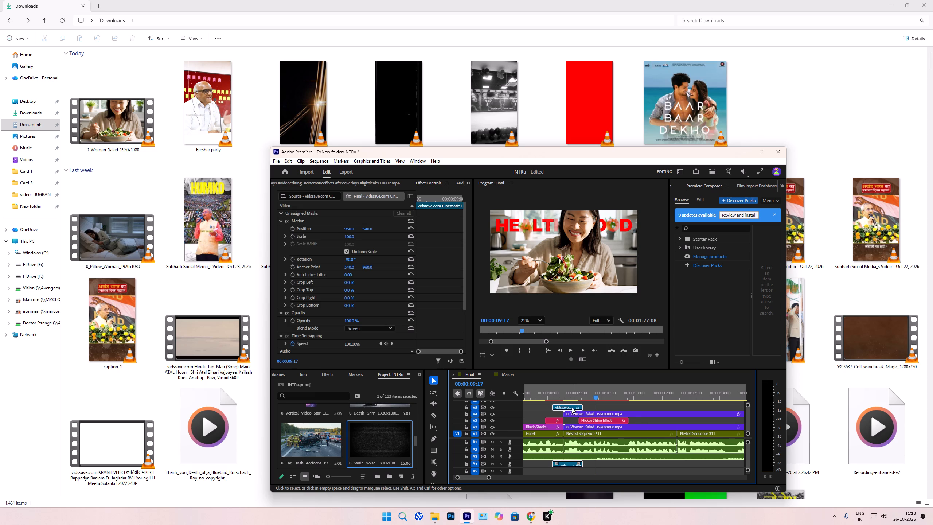
pyautogui.hotkey('ctrl', 'l')
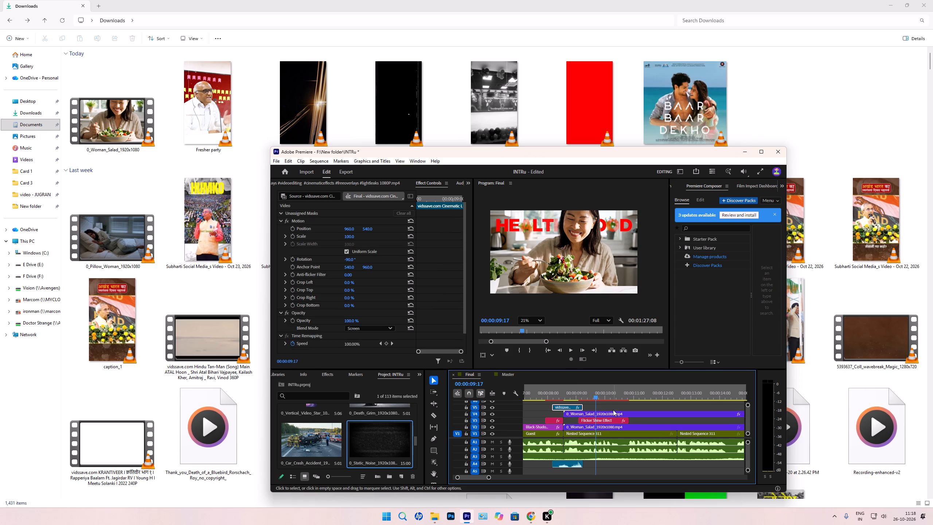
# Move the light-leak overlay and upper 0_Woman_Salad clip up three tracks, and raise the Healthy Food title to V4.
pyautogui.moveTo(610, 407); pyautogui.dragTo(579, 413)
pyautogui.hotkey('alt', 'Up')
pyautogui.hotkey('alt', 'Up')
pyautogui.hotkey('alt', 'Up')
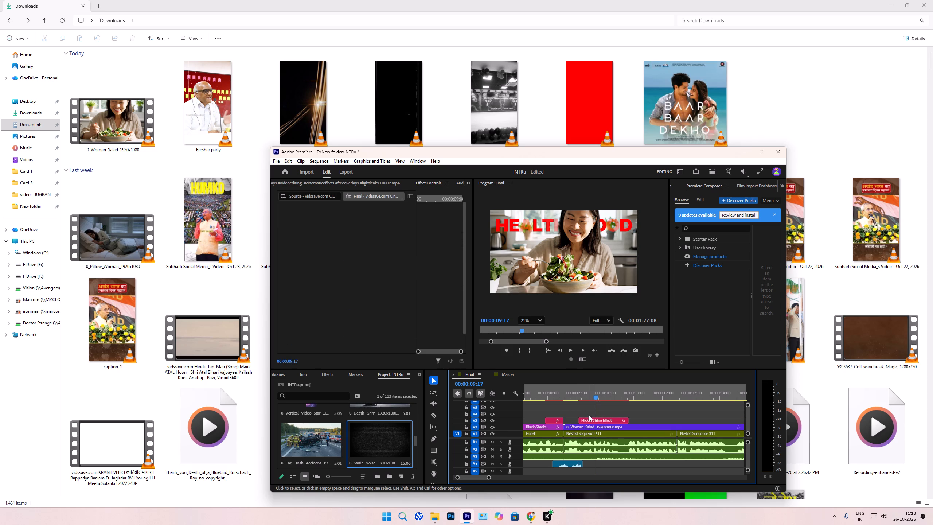
pyautogui.click(596, 421)
pyautogui.hotkey('alt', 'Up')
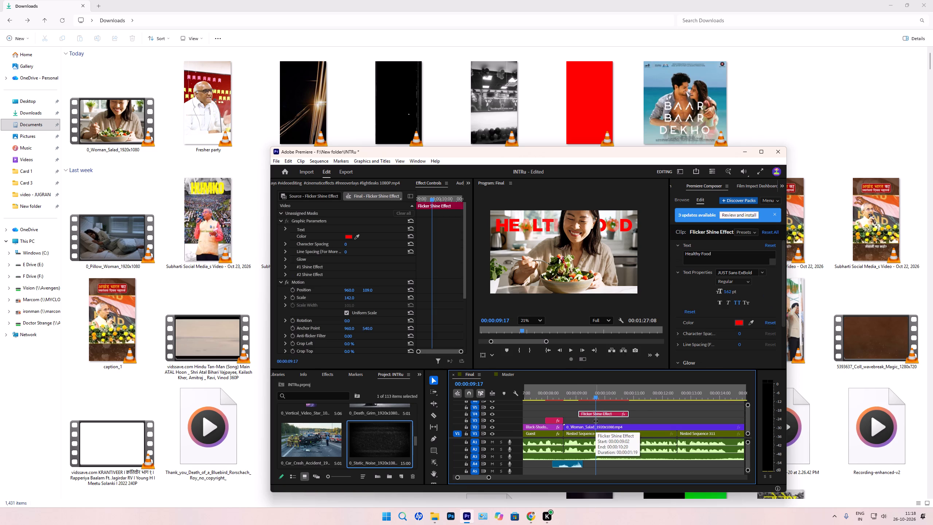
# Place the 0_Static_Noise clip on V3 at the salad clip's start, under the title, with blend mode Screen.
pyautogui.moveTo(380, 438); pyautogui.dragTo(566, 419)
pyautogui.click(580, 420)
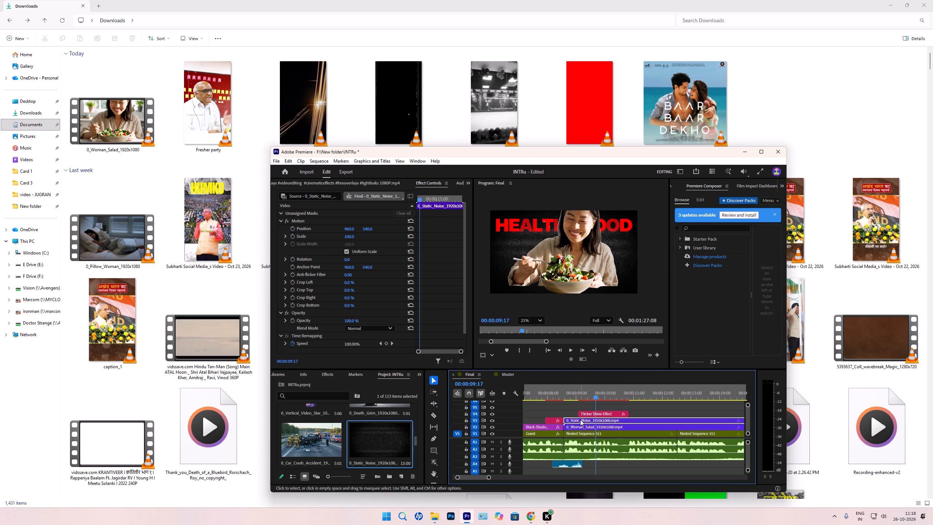
pyautogui.click(369, 327)
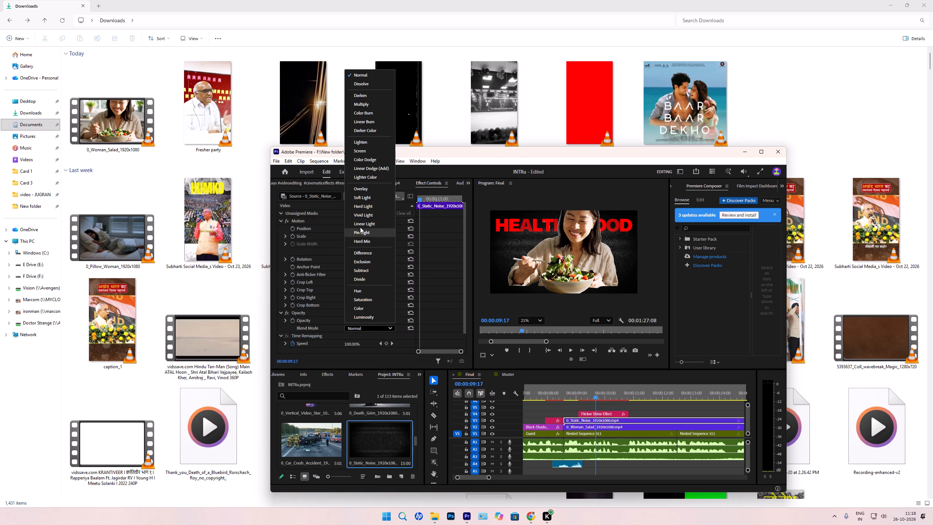
pyautogui.moveTo(358, 141); pyautogui.dragTo(361, 147)
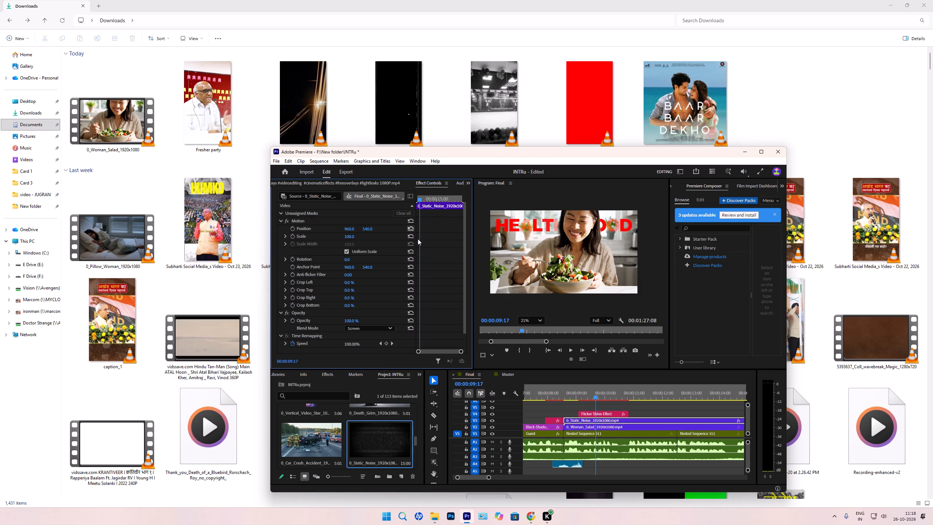
# Play back the Healthy Food section to check the title with the static noise layer.
pyautogui.press('Up')
pyautogui.press('Up')
pyautogui.press('space')
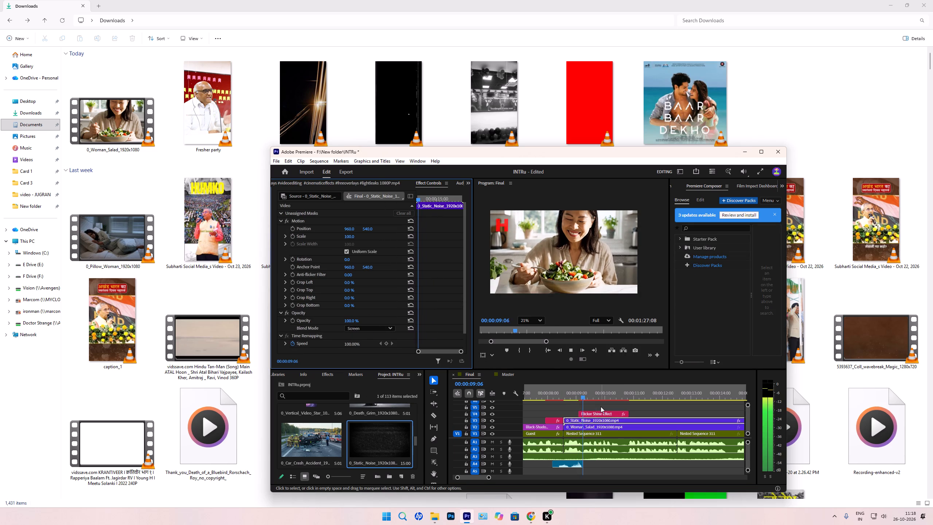
pyautogui.press('space')
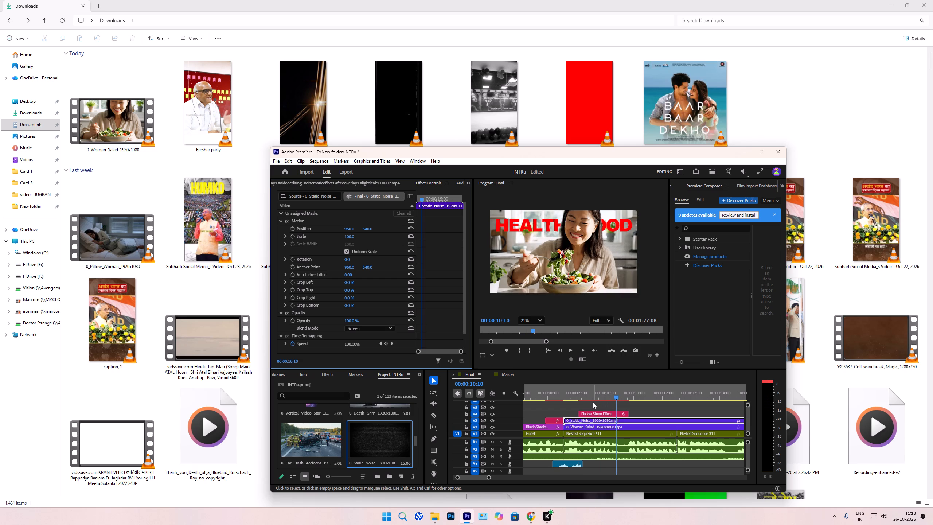
pyautogui.press('Up')
pyautogui.press('Up')
pyautogui.press('Up')
pyautogui.press('space')
pyautogui.press('space')
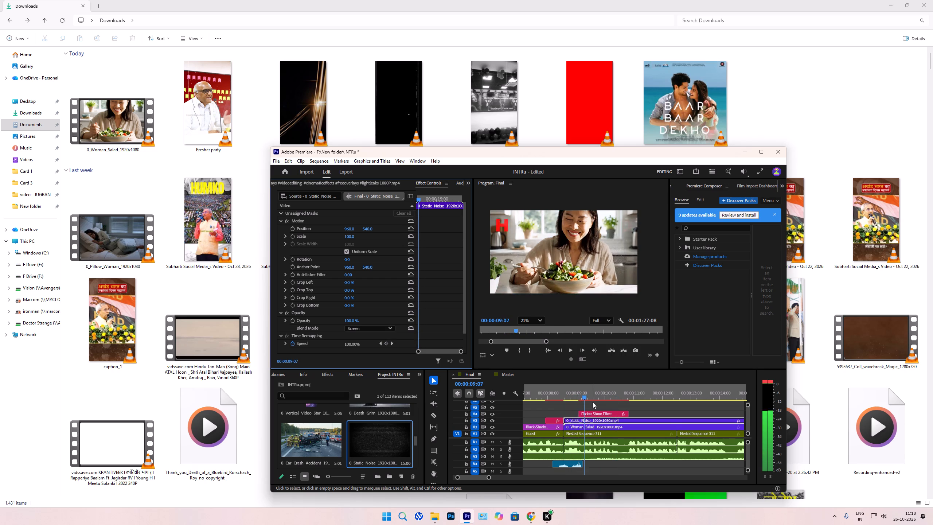
pyautogui.press('space')
pyautogui.press('space')
pyautogui.press('space')
pyautogui.press('space')
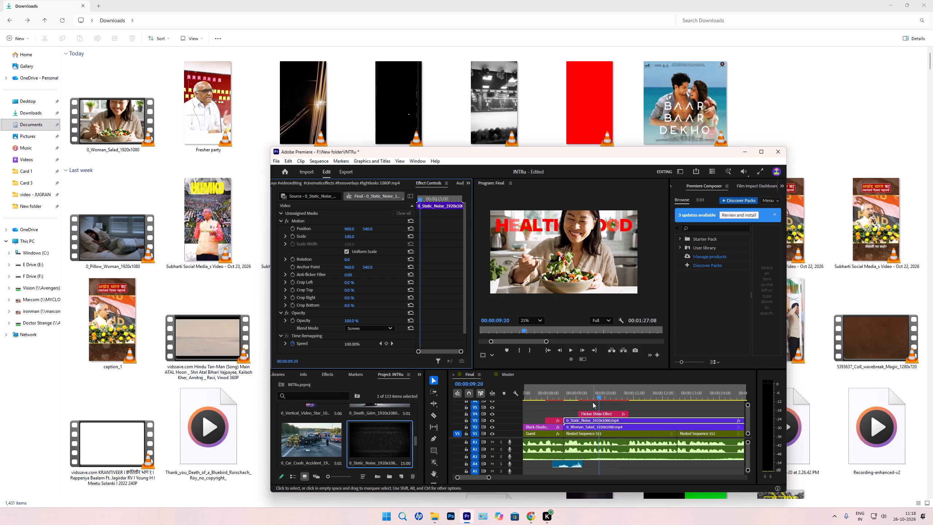
pyautogui.click(596, 397)
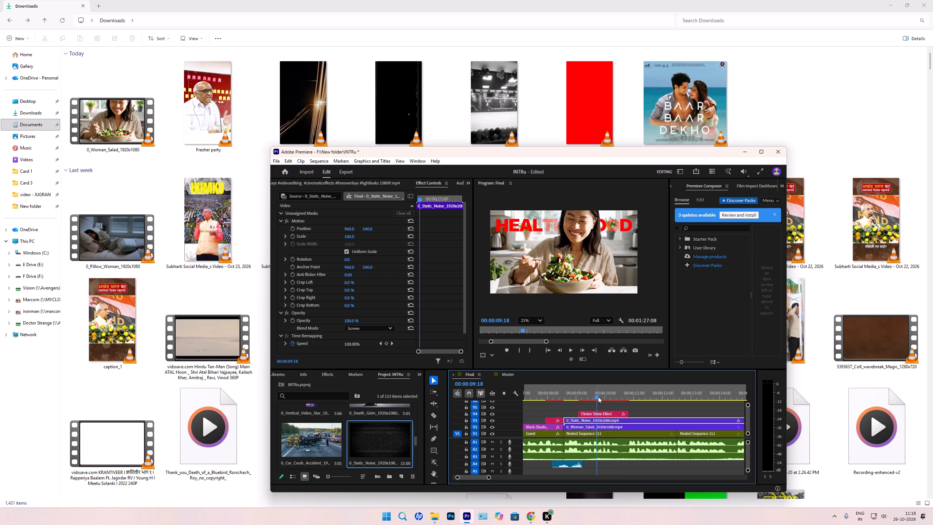
pyautogui.write('``')
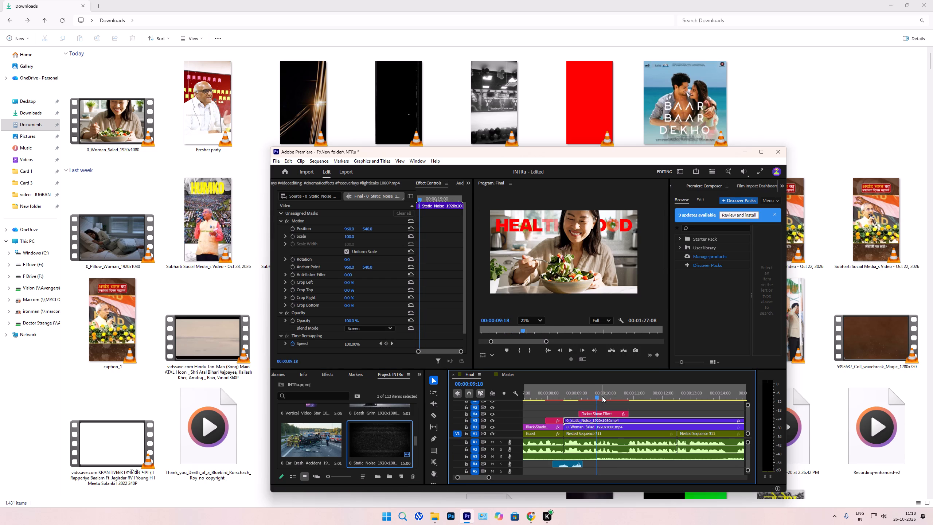
# Place the Black-Shadow-PNG-Photos image from the project bin on V5, aligned with the start of the salad clip.
pyautogui.scroll(15, 377, 444)
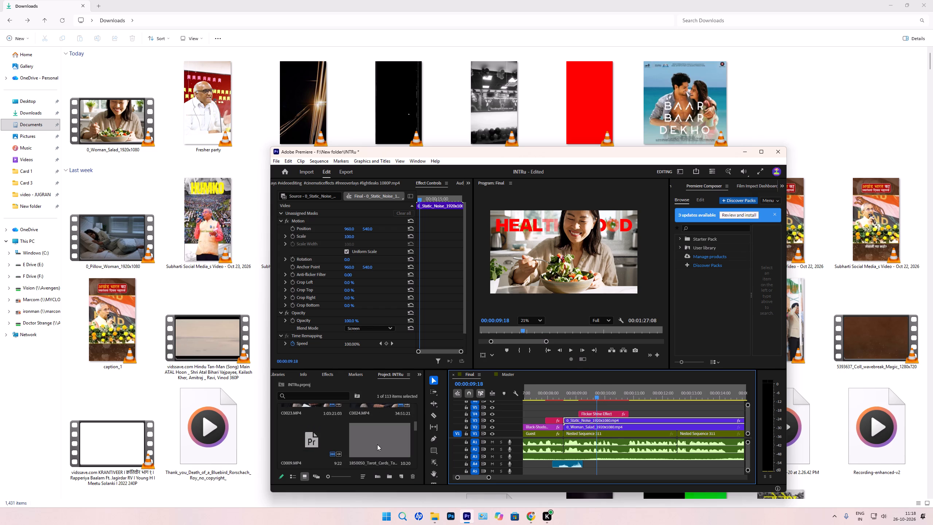
pyautogui.scroll(-7, 377, 444)
pyautogui.scroll(18, 377, 444)
pyautogui.scroll(12, 377, 444)
pyautogui.scroll(-3, 377, 444)
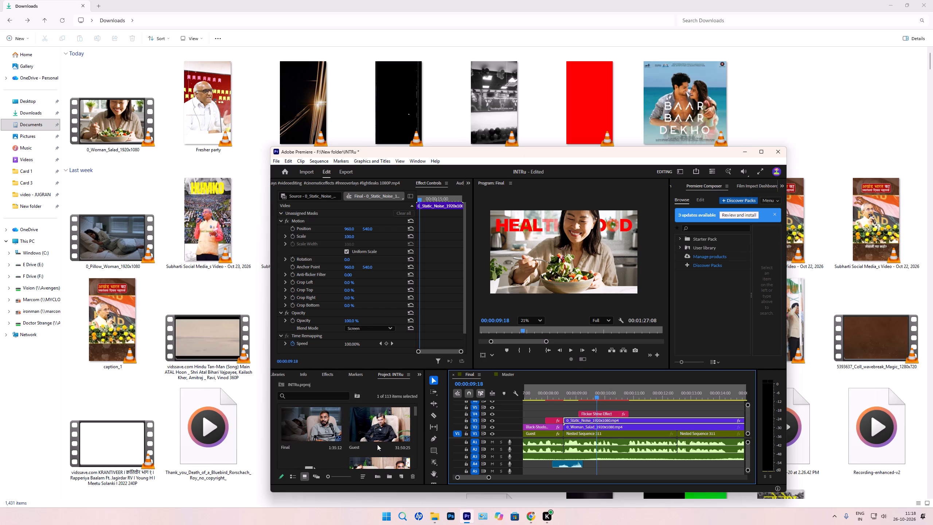
pyautogui.scroll(-7, 377, 444)
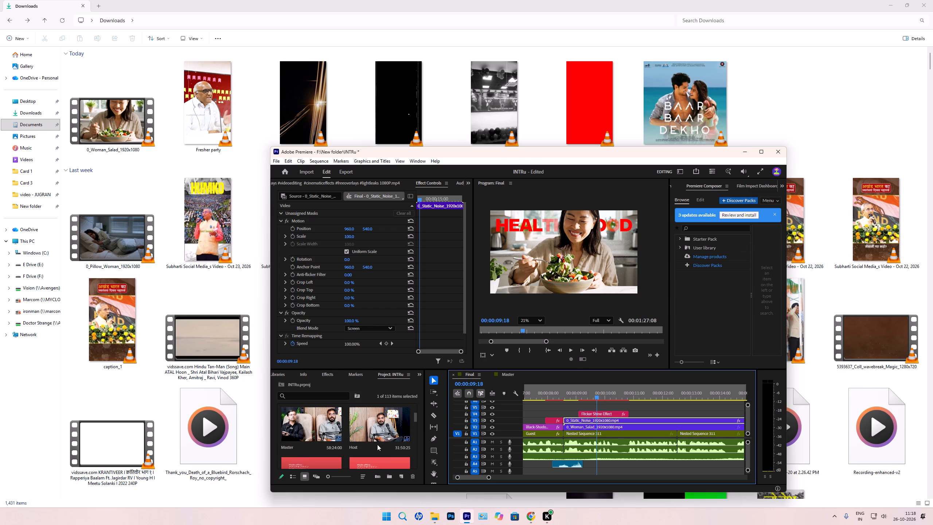
pyautogui.scroll(-2, 377, 444)
pyautogui.moveTo(366, 428); pyautogui.dragTo(559, 413)
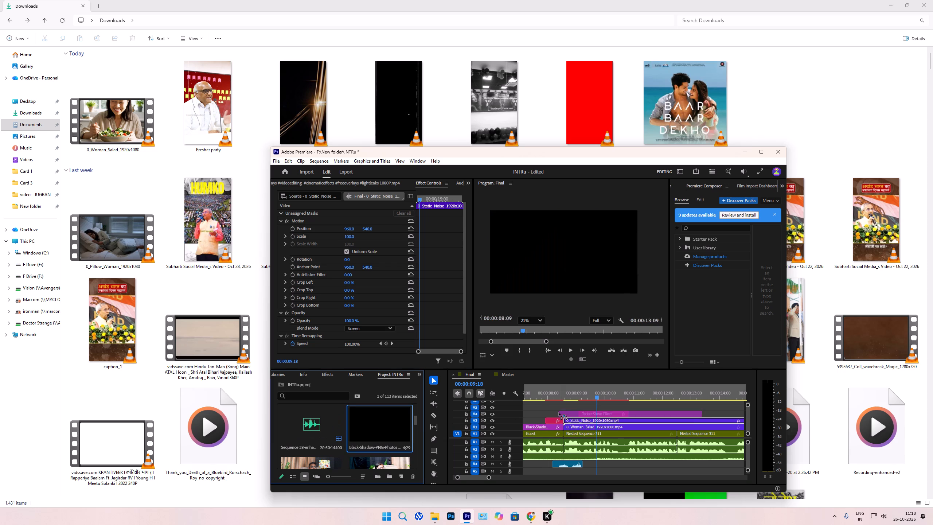
pyautogui.moveTo(559, 413); pyautogui.dragTo(567, 408)
pyautogui.click(573, 410)
# Move the light-leak overlay to V9 and the black shadow image to V8, above the upper salad clip.
pyautogui.press('`')
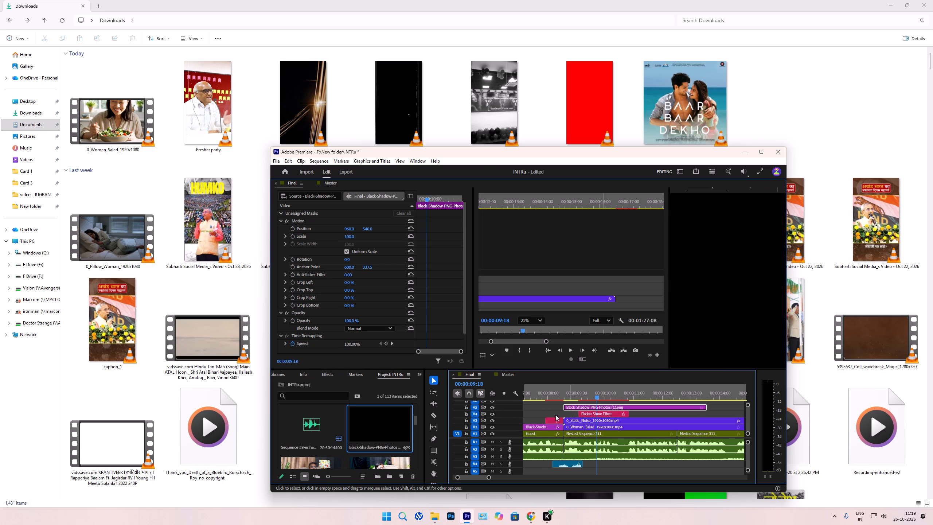
pyautogui.moveTo(396, 290); pyautogui.dragTo(396, 283)
pyautogui.moveTo(404, 311); pyautogui.dragTo(407, 299)
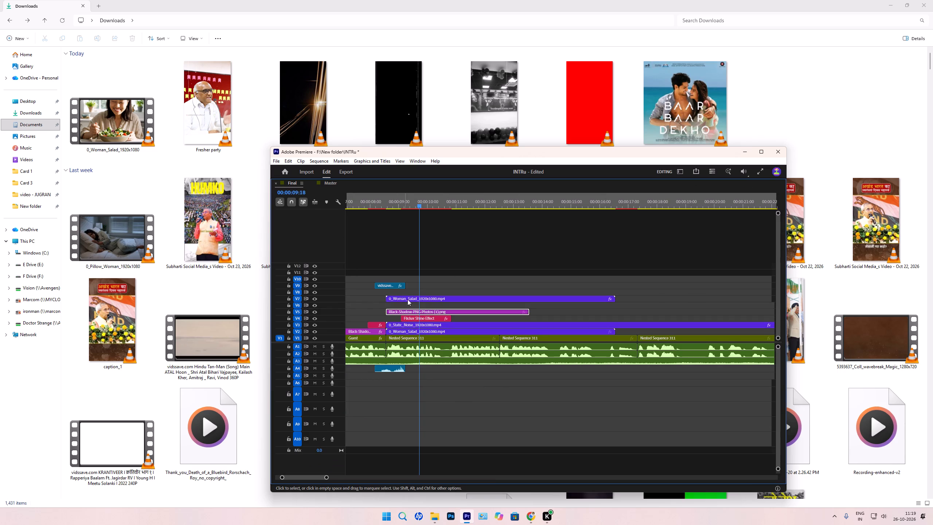
pyautogui.moveTo(407, 299); pyautogui.dragTo(408, 292)
pyautogui.press('`')
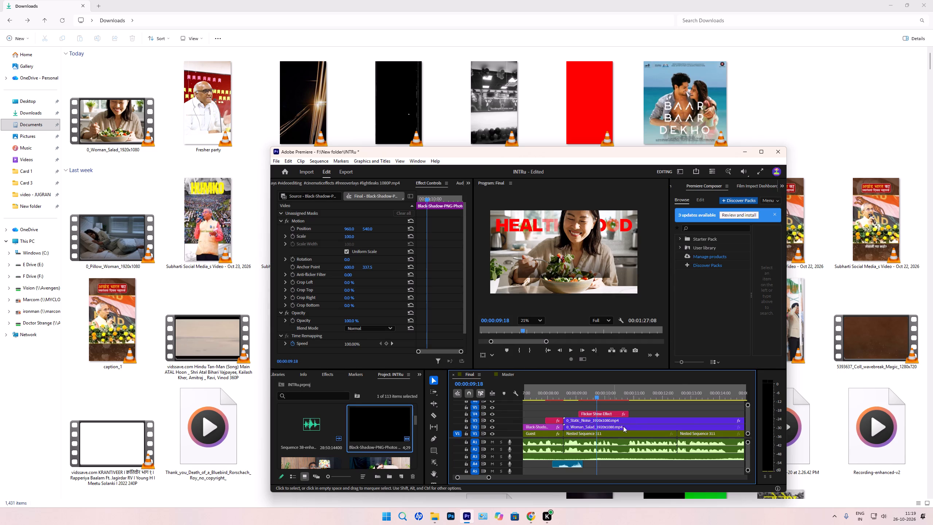
# Fit the black shadow image on V8 to the frame size, giving it a scale of 160.
pyautogui.moveTo(748, 404); pyautogui.dragTo(749, 388)
pyautogui.click(747, 415)
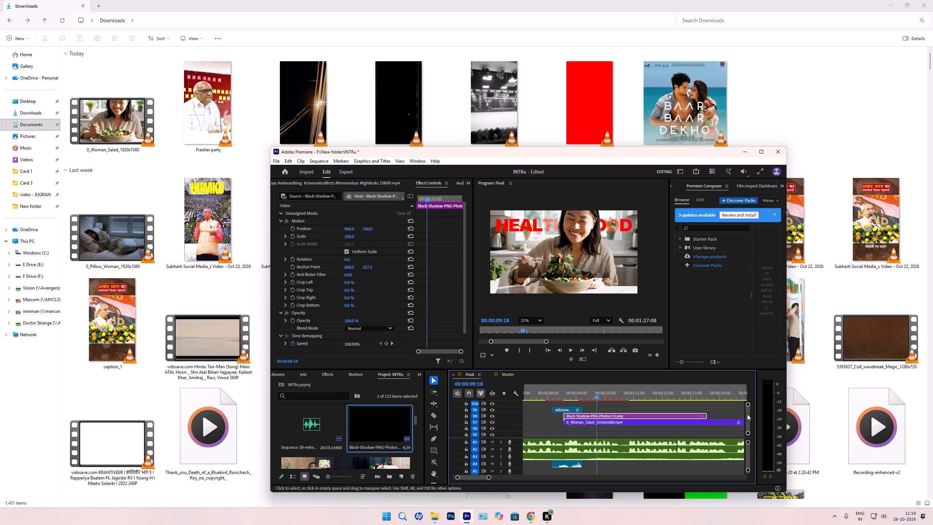
pyautogui.rightClick(645, 432)
pyautogui.click(658, 358)
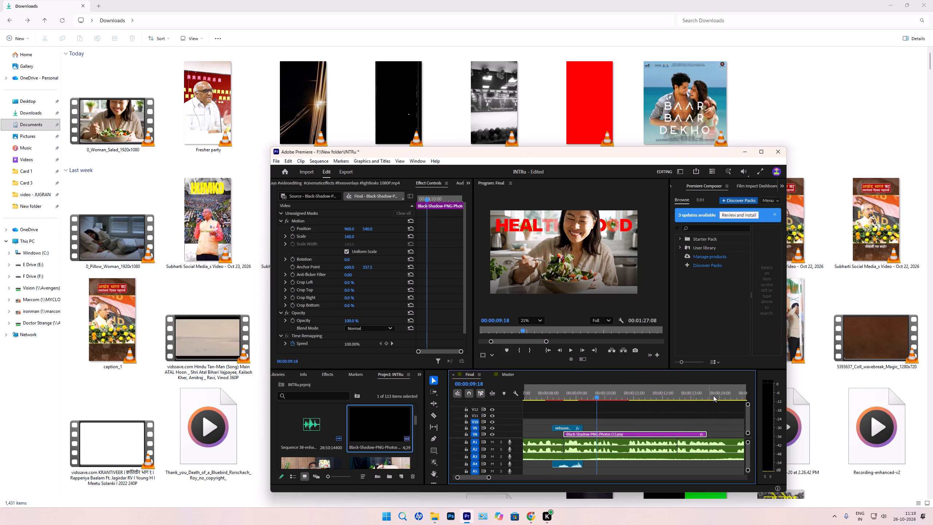
# Set the black shadow image's blend mode to Darken and its vertical position to 551.
pyautogui.moveTo(749, 415); pyautogui.dragTo(749, 433)
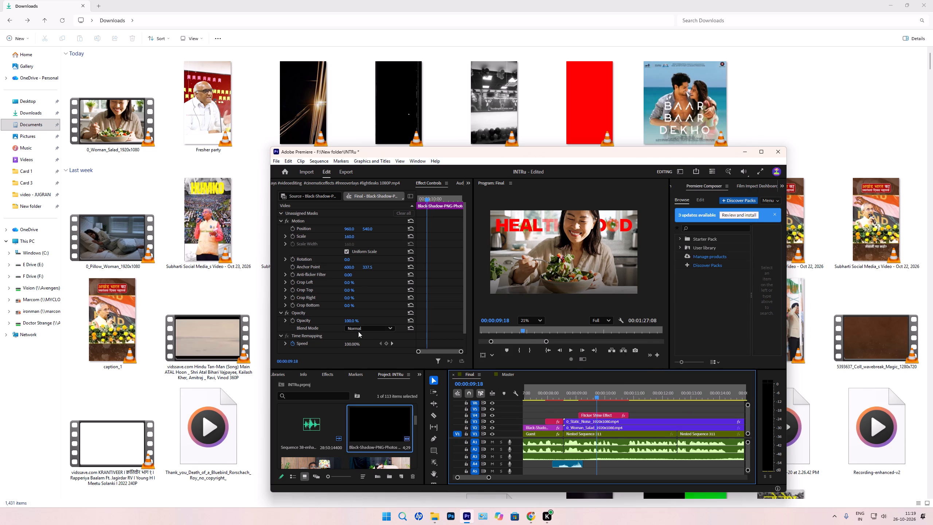
pyautogui.click(358, 331)
pyautogui.click(360, 327)
pyautogui.click(354, 95)
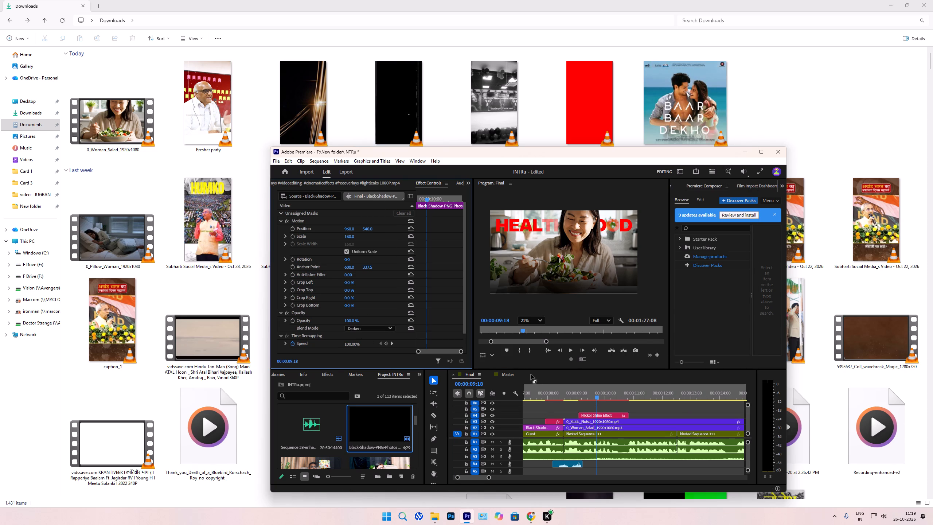
pyautogui.moveTo(368, 227); pyautogui.dragTo(374, 229)
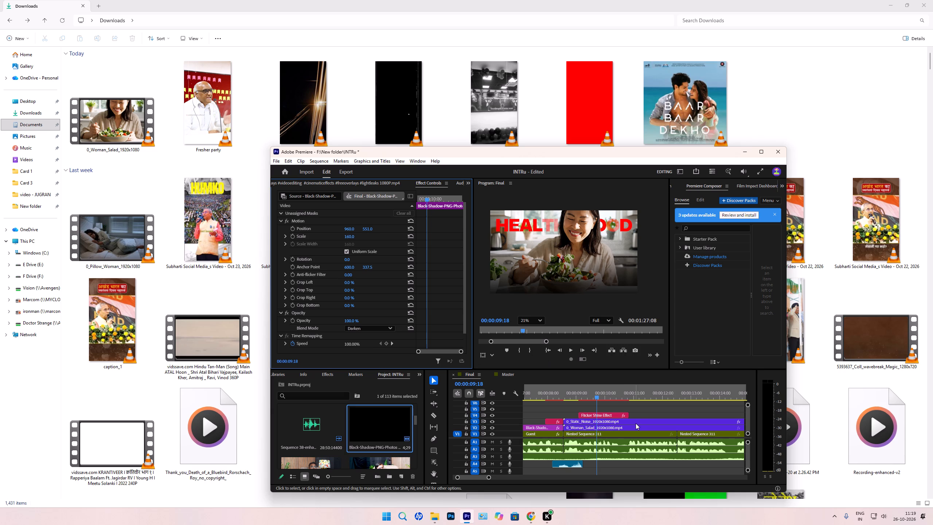
# Play back the salad shot to review the black shadow overlay together with the Healthy Food title.
pyautogui.press('Up')
pyautogui.press('Up')
pyautogui.press('Up')
pyautogui.press('Up')
pyautogui.press('space')
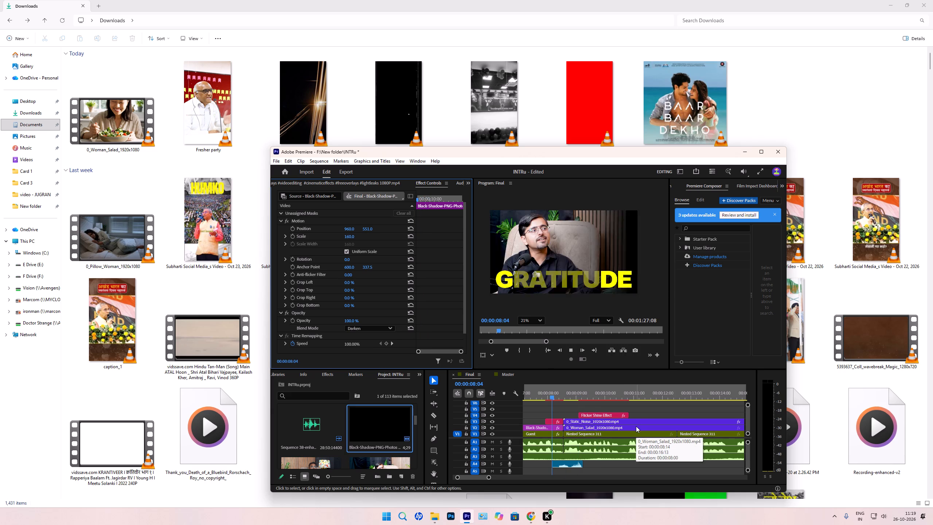
pyautogui.press('space')
pyautogui.press('space')
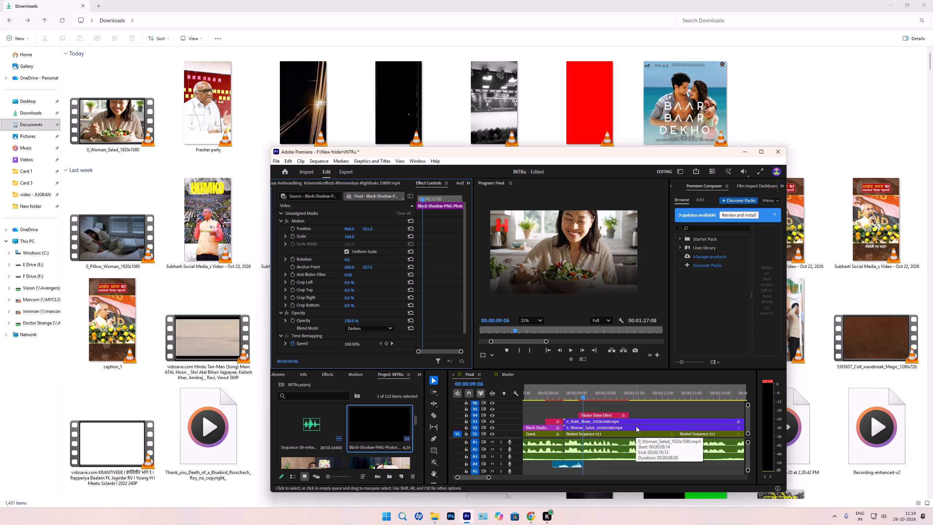
pyautogui.press('space')
pyautogui.press('space')
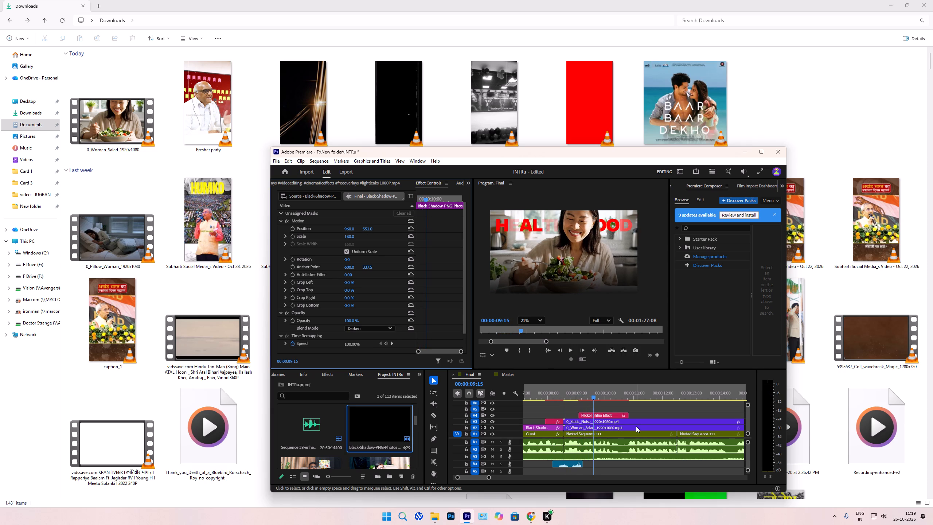
pyautogui.press('space')
# Add the Cinematic Blur Animation title template on V5 at 00:00:09:20, trimmed to end with the Flicker Shine Effect title.
pyautogui.press('Right')
pyautogui.click(599, 391)
pyautogui.press('Right')
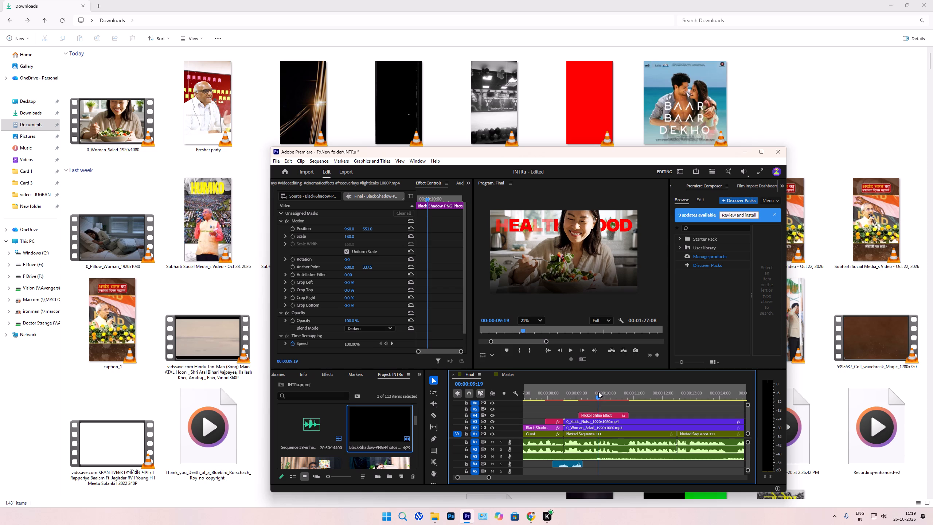
pyautogui.press('Right')
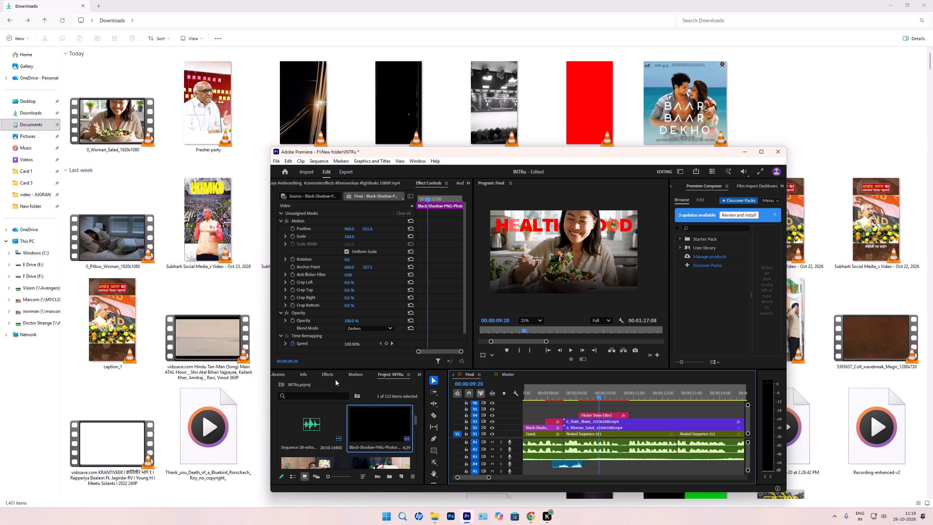
pyautogui.scroll(4, 293, 378)
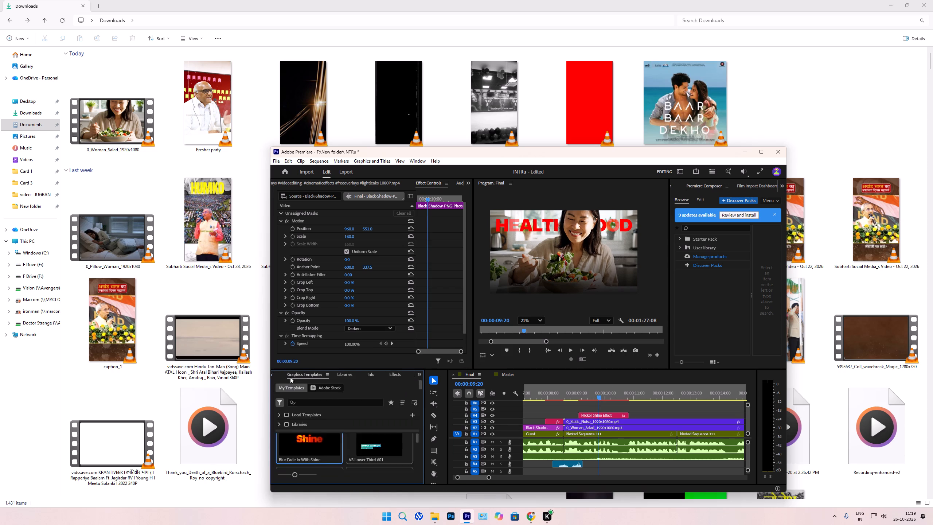
pyautogui.scroll(6, 290, 377)
pyautogui.scroll(-3, 347, 409)
pyautogui.click(329, 376)
pyautogui.scroll(8, 366, 440)
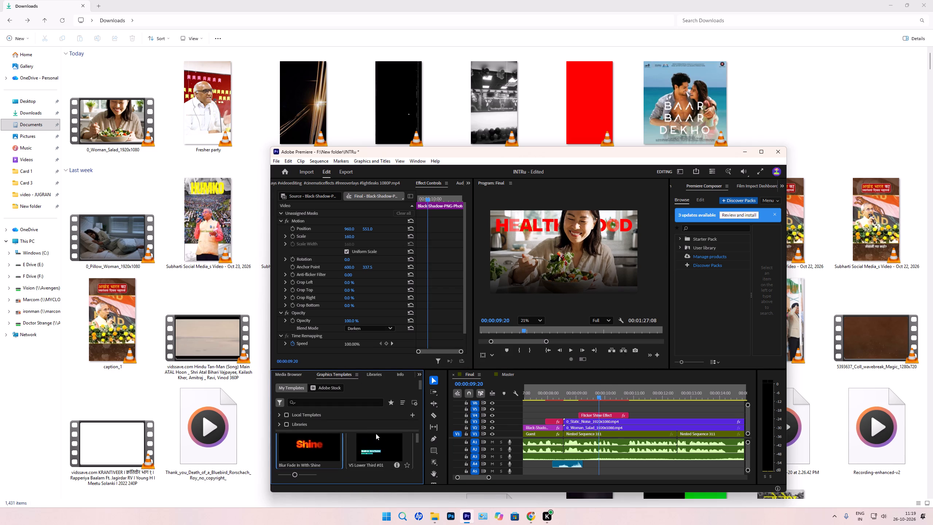
pyautogui.scroll(14, 376, 433)
pyautogui.moveTo(418, 438); pyautogui.dragTo(417, 432)
pyautogui.scroll(1, 362, 452)
pyautogui.scroll(-3, 362, 452)
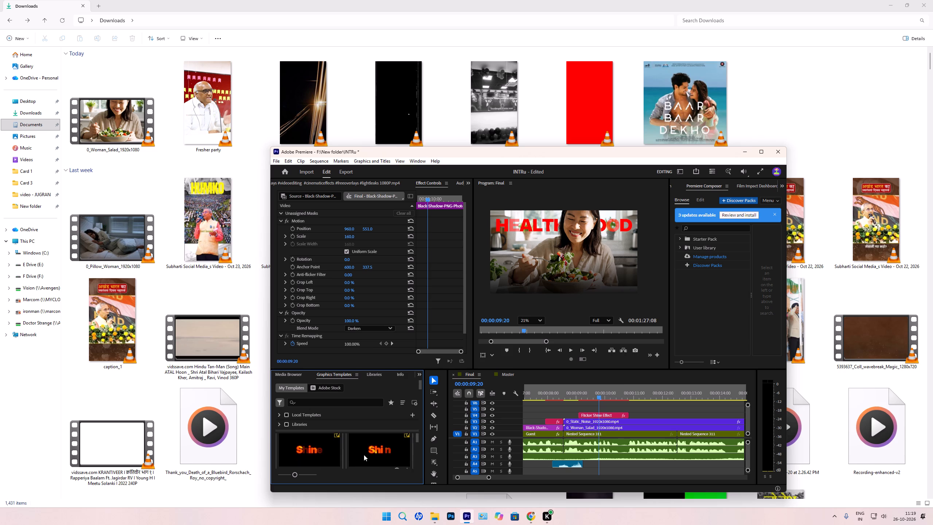
pyautogui.scroll(-20, 364, 455)
pyautogui.scroll(-17, 364, 455)
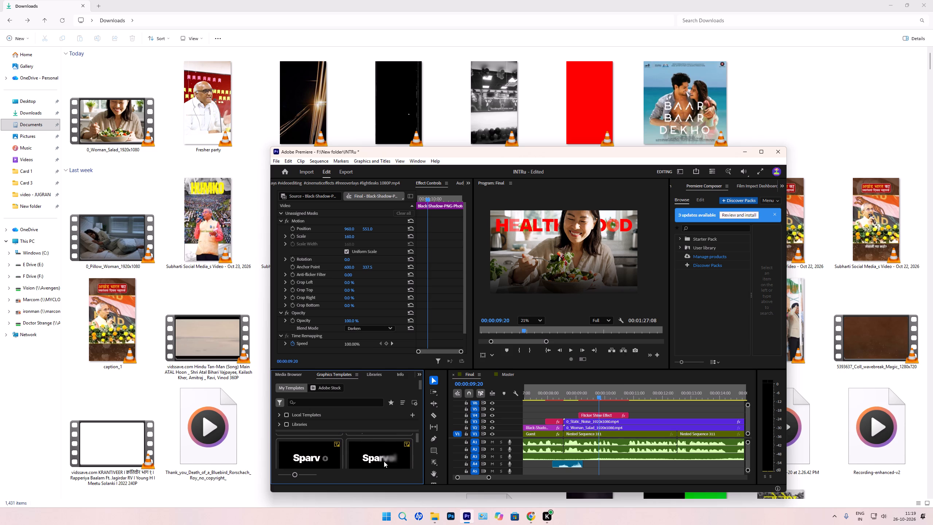
pyautogui.moveTo(376, 456); pyautogui.dragTo(596, 409)
pyautogui.moveTo(686, 409); pyautogui.dragTo(627, 415)
pyautogui.moveTo(622, 410); pyautogui.dragTo(627, 410)
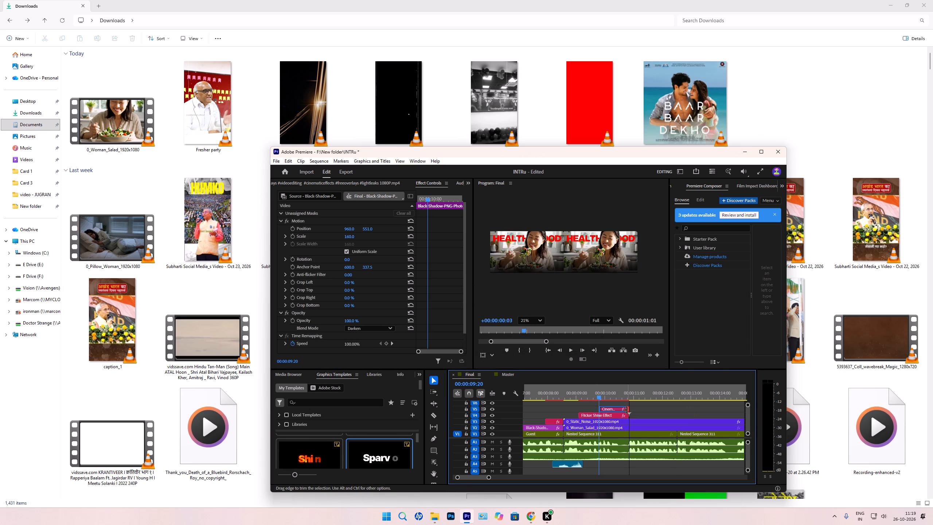
# Change the Cinematic Blur Animation title's text to "Samjh kar khaate hai".
pyautogui.click(615, 410)
pyautogui.moveTo(716, 254); pyautogui.dragTo(668, 259)
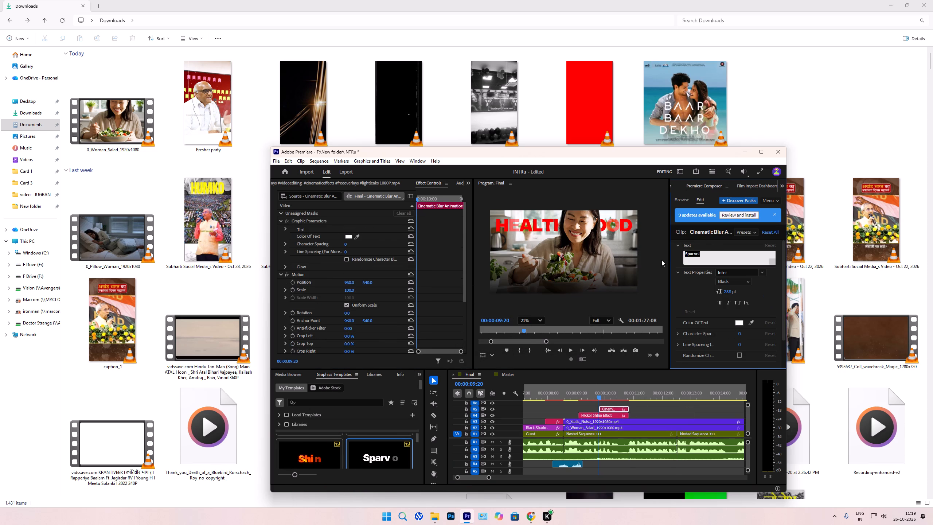
pyautogui.hotkey('shift', 's')
pyautogui.press('a')
pyautogui.write('mjh kar khaate hai')
pyautogui.click(674, 270)
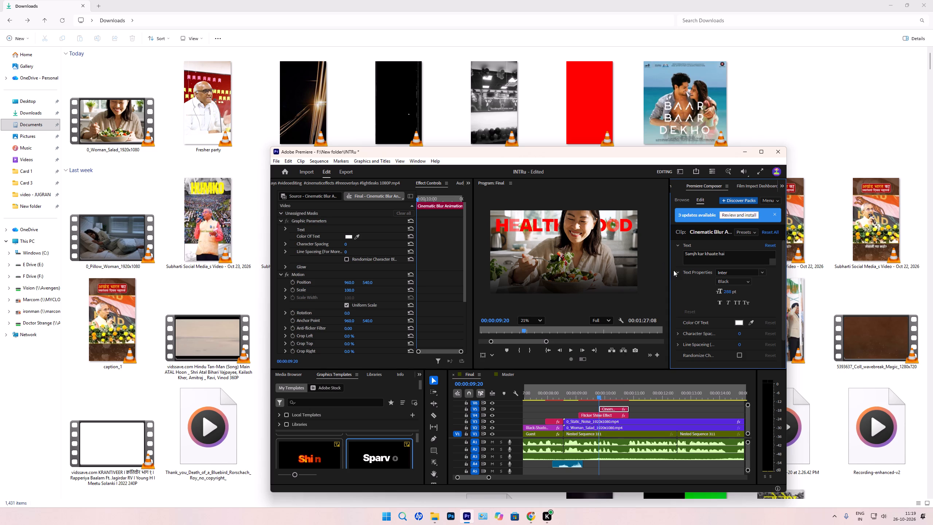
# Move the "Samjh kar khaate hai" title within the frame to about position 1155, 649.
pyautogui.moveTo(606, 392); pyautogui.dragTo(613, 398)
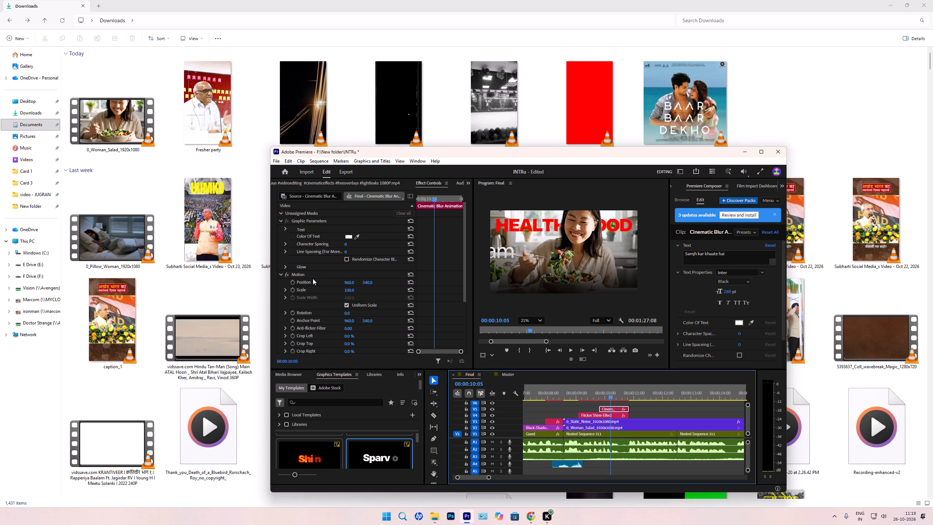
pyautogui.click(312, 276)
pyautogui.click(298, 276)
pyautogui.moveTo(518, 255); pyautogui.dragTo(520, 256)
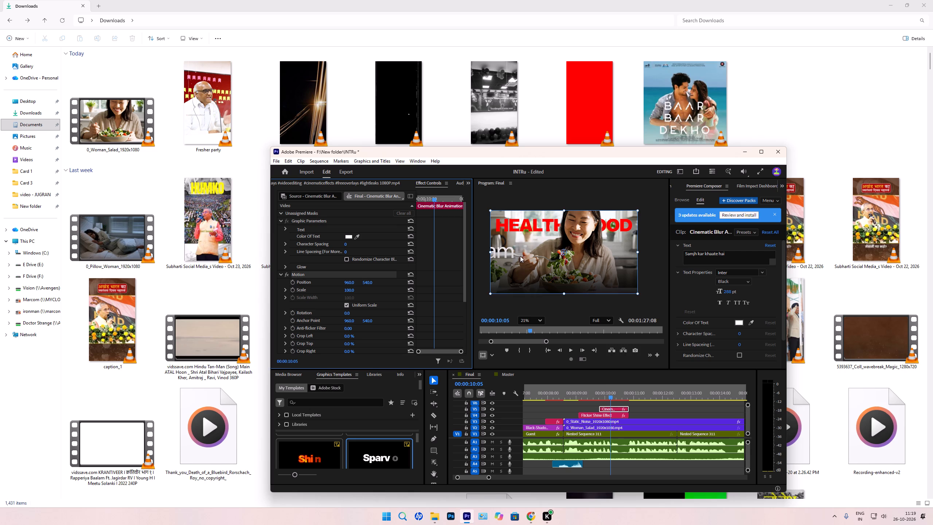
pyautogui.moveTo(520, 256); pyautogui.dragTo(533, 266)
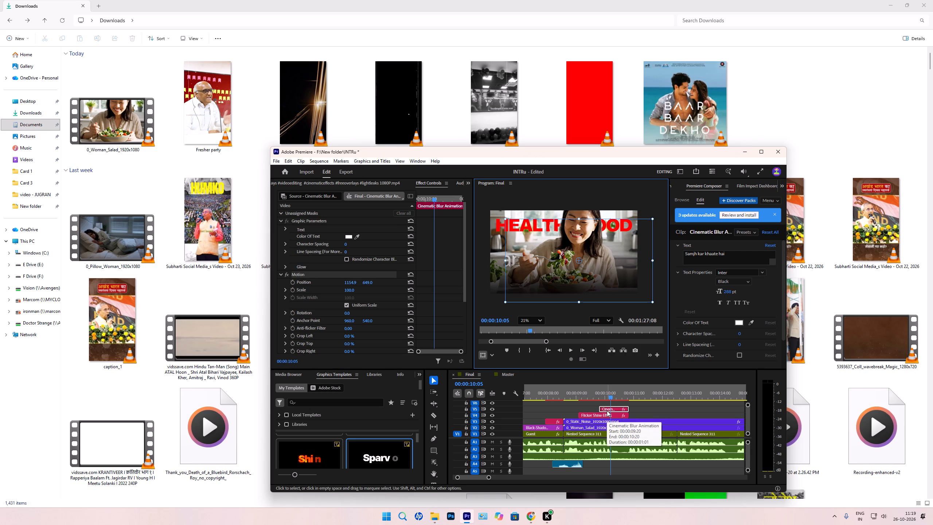
# Move the "Samjh kar khaate hai" title clip up to V9, above the black shadow image.
pyautogui.press('`')
pyautogui.moveTo(441, 312); pyautogui.dragTo(442, 304)
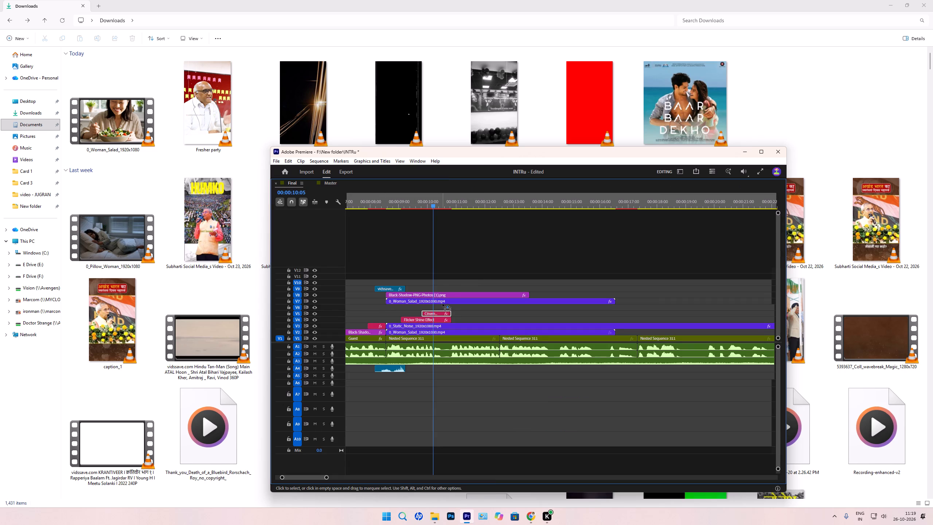
pyautogui.moveTo(442, 304); pyautogui.dragTo(445, 289)
pyautogui.press('Tab')
pyautogui.press('`')
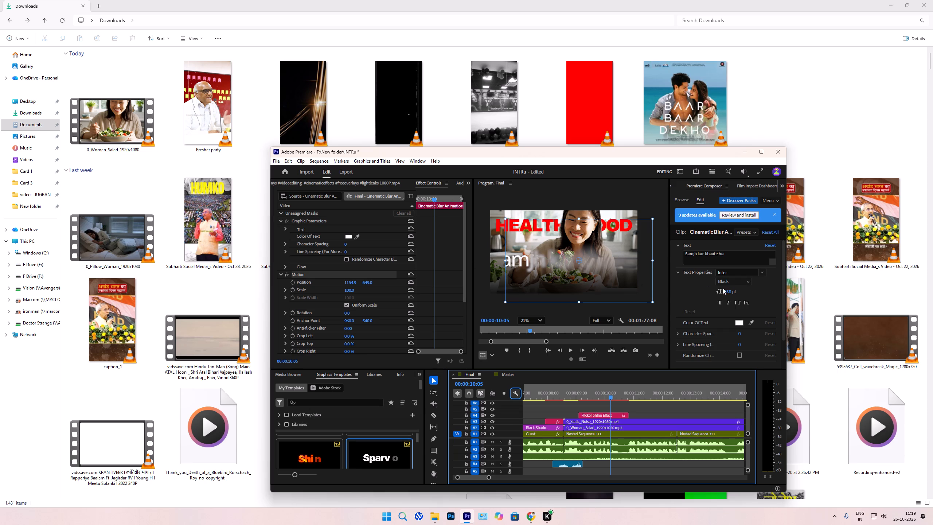
# Reduce the "Samjh kar khaate hai" title's font size to 111 pt and check it in playback.
pyautogui.moveTo(724, 292); pyautogui.dragTo(661, 294)
pyautogui.press('space')
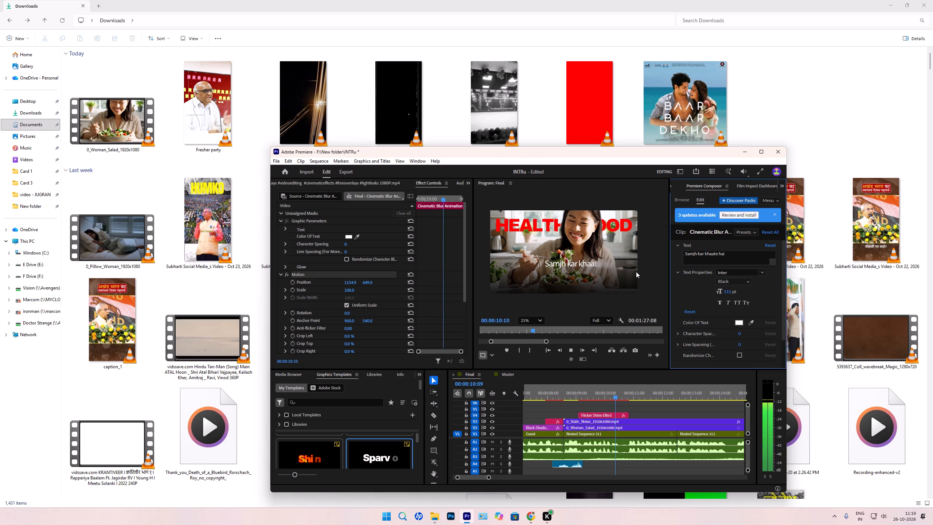
pyautogui.press('space')
# Scale the "Samjh kar khaate hai" title to about 155 and center it low in the frame at about 960, 847.
pyautogui.moveTo(652, 261); pyautogui.dragTo(691, 262)
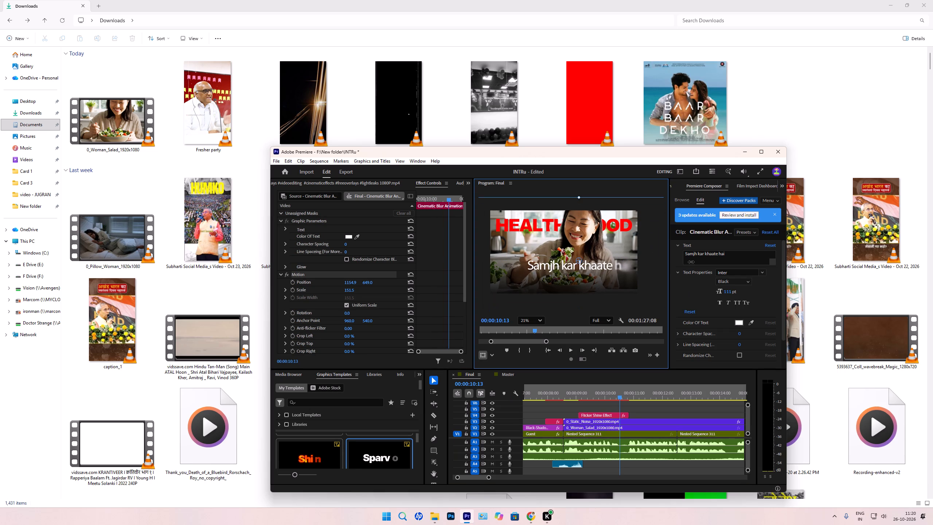
pyautogui.moveTo(691, 262); pyautogui.dragTo(694, 261)
pyautogui.moveTo(605, 267); pyautogui.dragTo(594, 283)
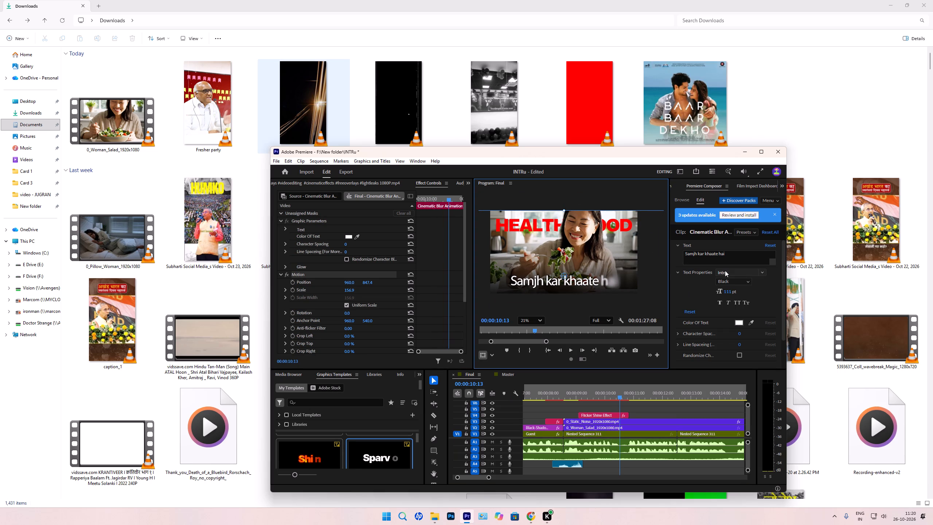
# Change the "Samjh kar khaate hai" title's font to Poppins in the Bold style.
pyautogui.click(725, 271)
pyautogui.write('pop')
pyautogui.click(721, 291)
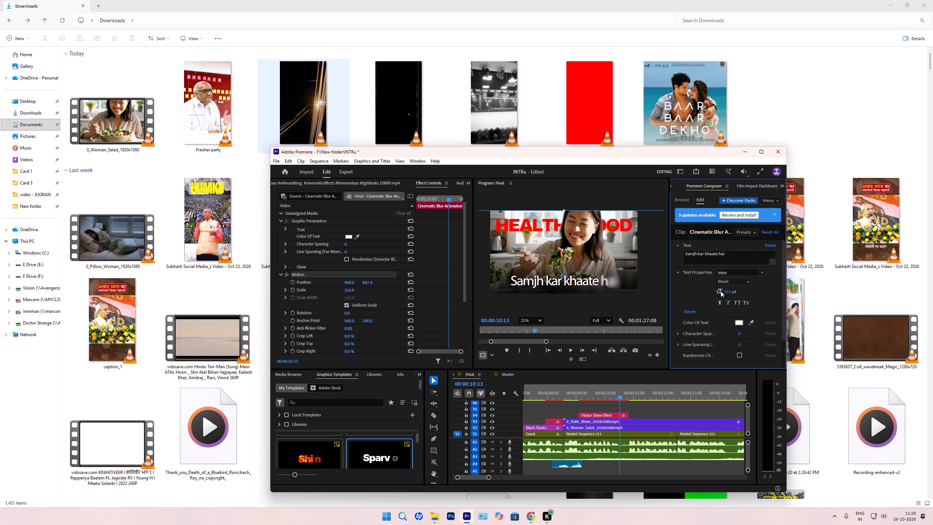
pyautogui.click(725, 283)
pyautogui.scroll(-3, 737, 265)
pyautogui.scroll(1, 737, 265)
pyautogui.scroll(-1, 737, 265)
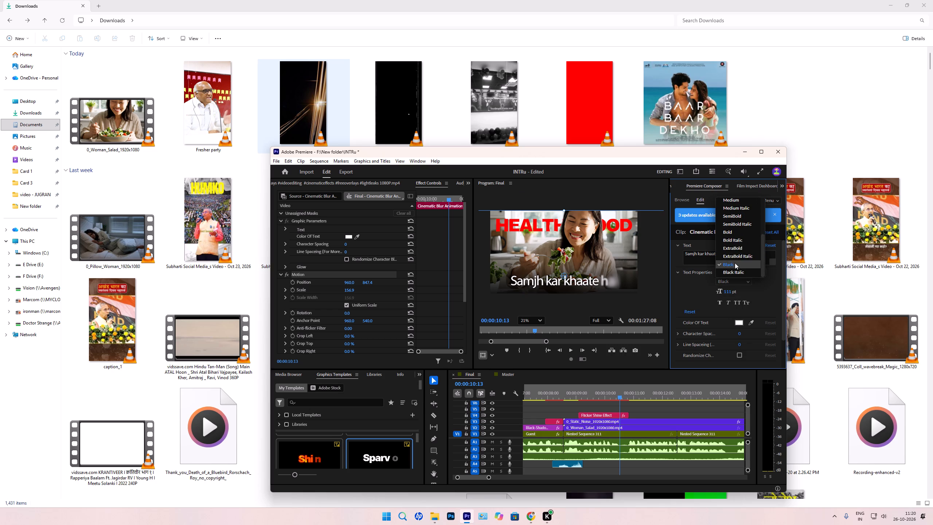
pyautogui.click(728, 234)
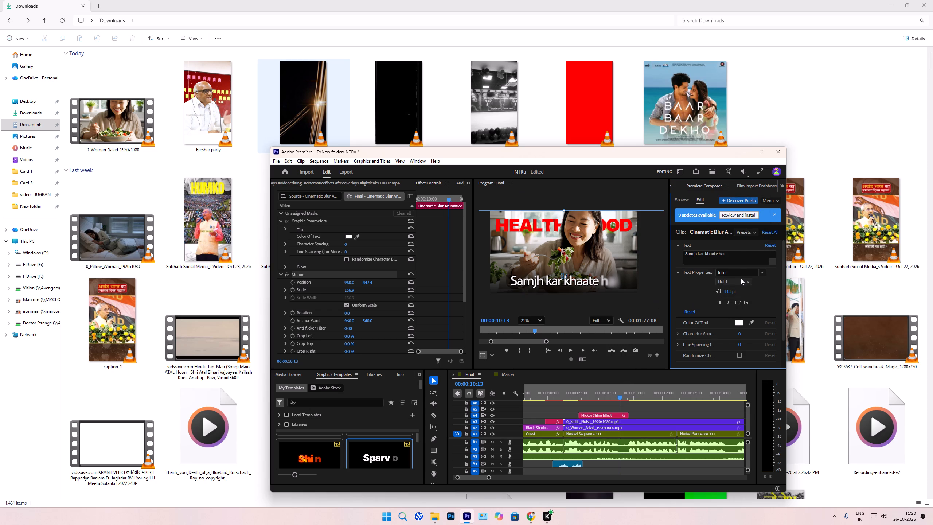
pyautogui.click(740, 274)
pyautogui.write('pop')
pyautogui.click(737, 280)
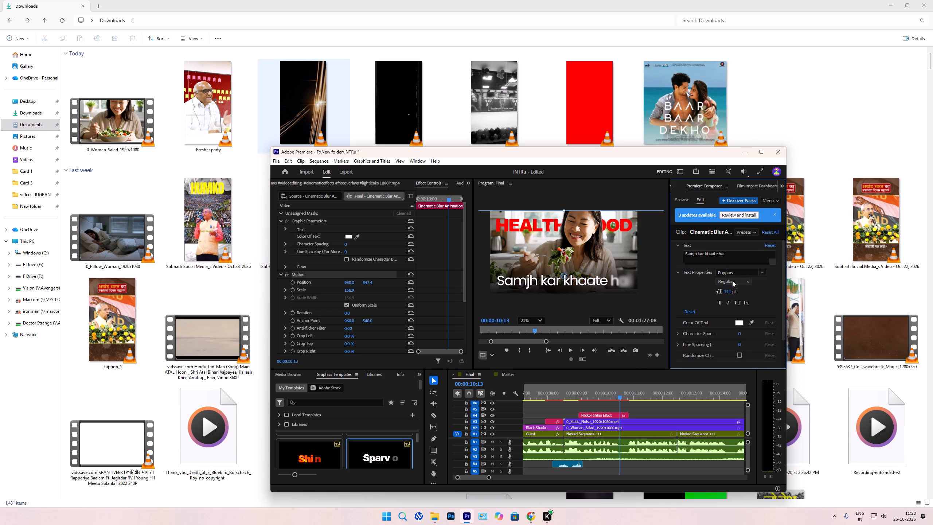
pyautogui.click(732, 281)
pyautogui.scroll(-4, 727, 256)
pyautogui.click(728, 230)
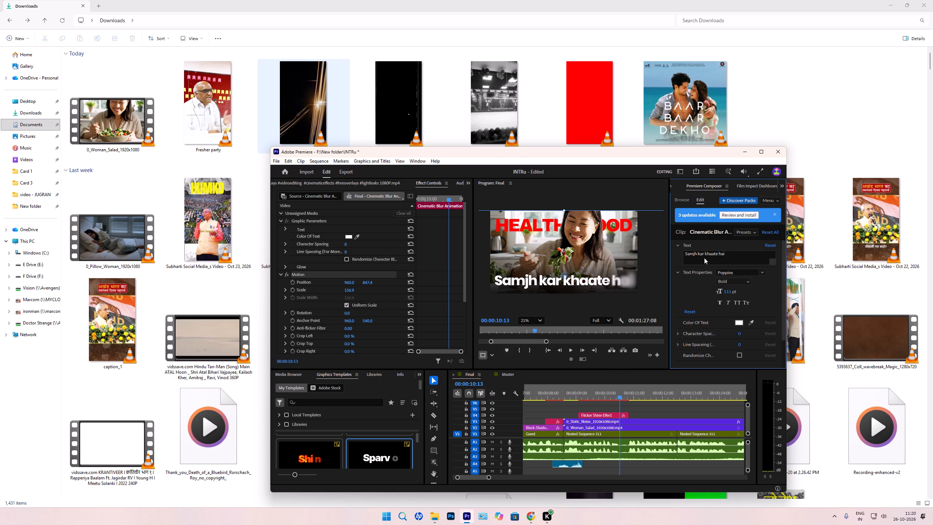
# Retime the Cinematic Blur Animation title on V9 to begin three frames before 00:00:09:17, with a duration of 00:00:01:01.
pyautogui.press('Up')
pyautogui.press('Up')
pyautogui.press('space')
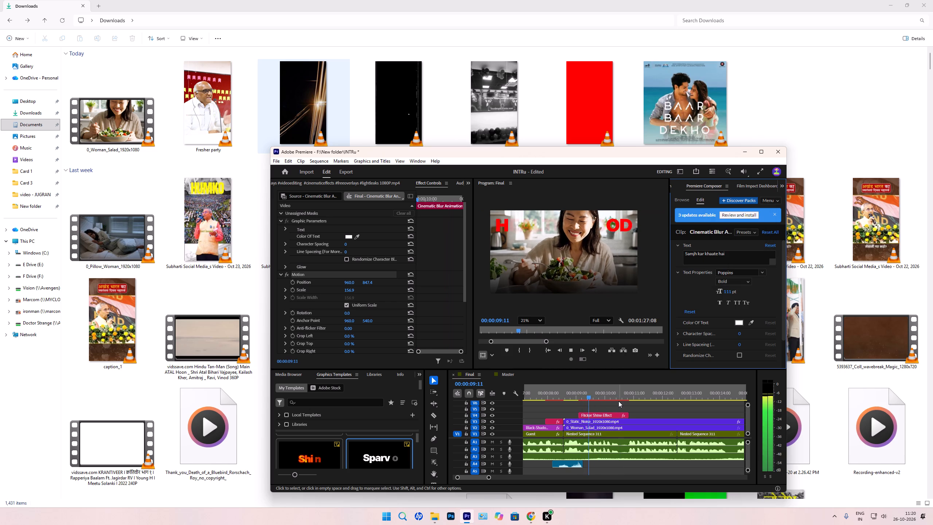
pyautogui.press('space')
pyautogui.write('`')
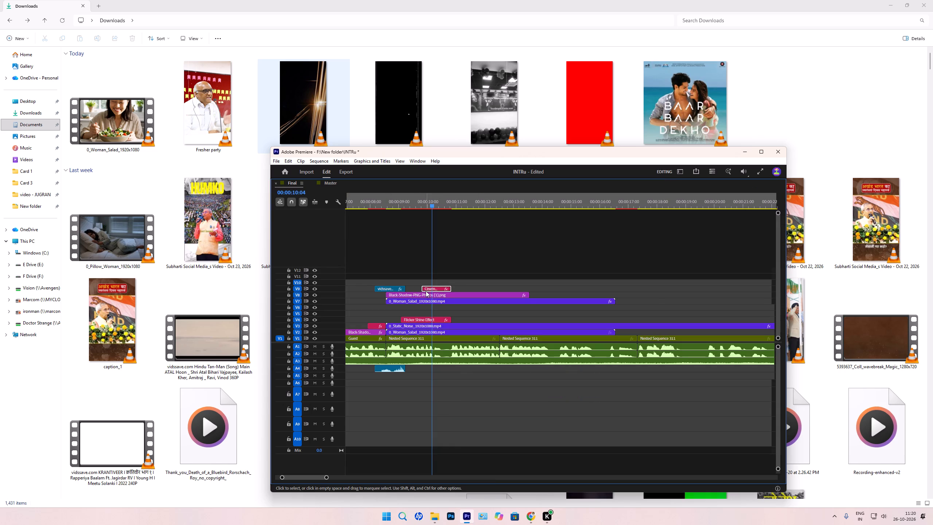
pyautogui.moveTo(422, 288); pyautogui.dragTo(418, 287)
pyautogui.moveTo(452, 289); pyautogui.dragTo(446, 288)
pyautogui.press('Up')
pyautogui.moveTo(420, 289); pyautogui.dragTo(416, 288)
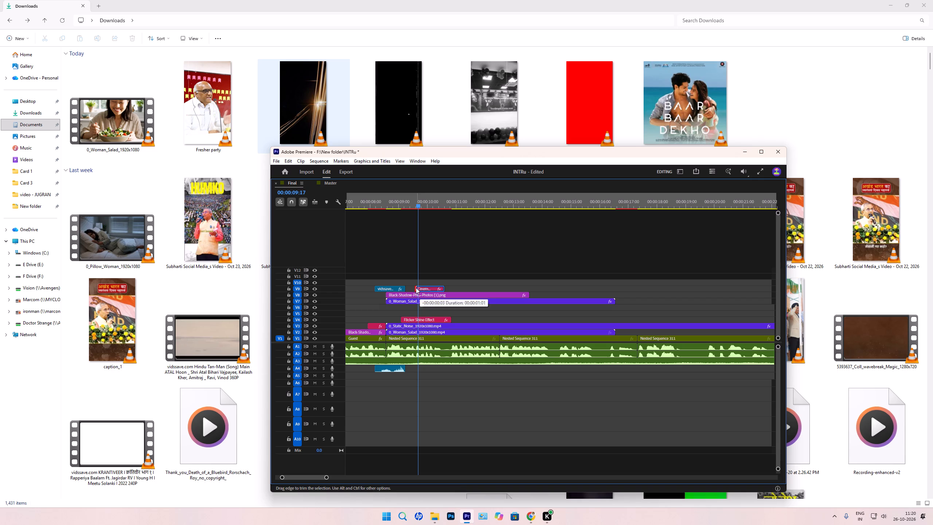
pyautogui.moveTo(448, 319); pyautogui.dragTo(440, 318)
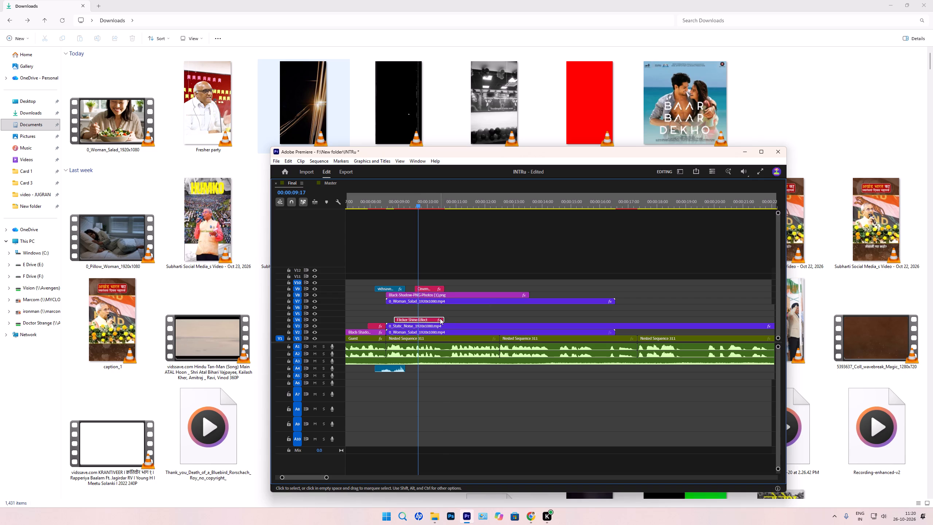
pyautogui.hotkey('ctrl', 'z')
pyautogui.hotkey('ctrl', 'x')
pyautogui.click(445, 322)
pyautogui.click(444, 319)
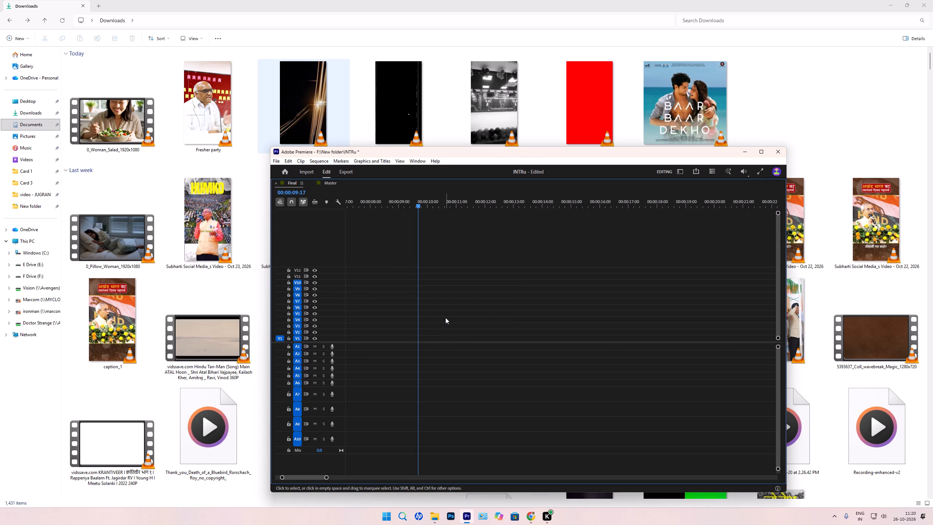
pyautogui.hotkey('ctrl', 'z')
# Trim the end of the Flicker Shine Effect title on V4 to match the end of the V9 title.
pyautogui.click(448, 318)
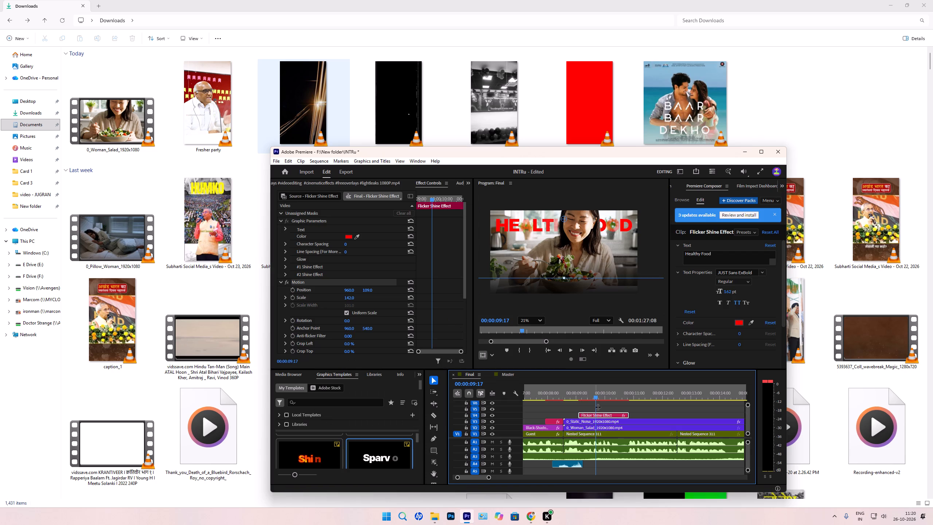
pyautogui.moveTo(629, 416); pyautogui.dragTo(623, 420)
pyautogui.press('`')
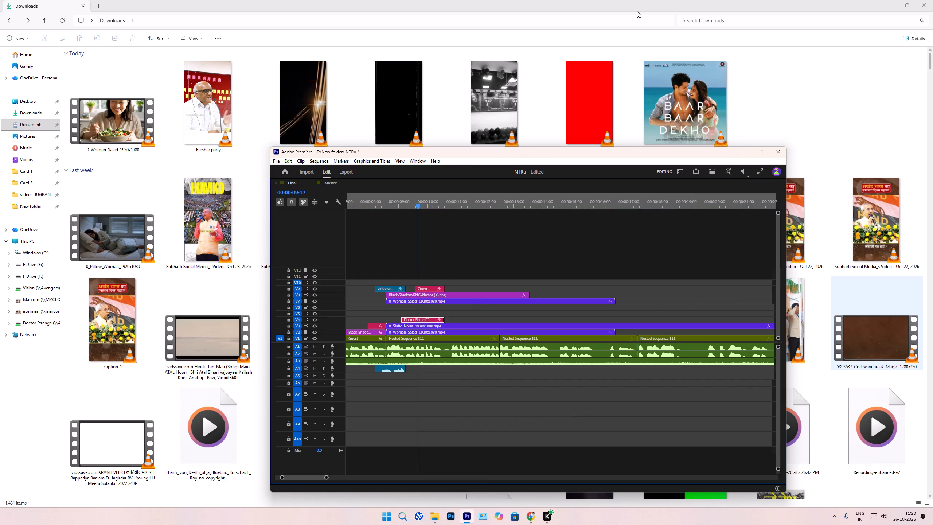
pyautogui.press('`')
pyautogui.press('`')
# Save the INTRu project.
pyautogui.click(497, 408)
pyautogui.hotkey('ctrl', 's')
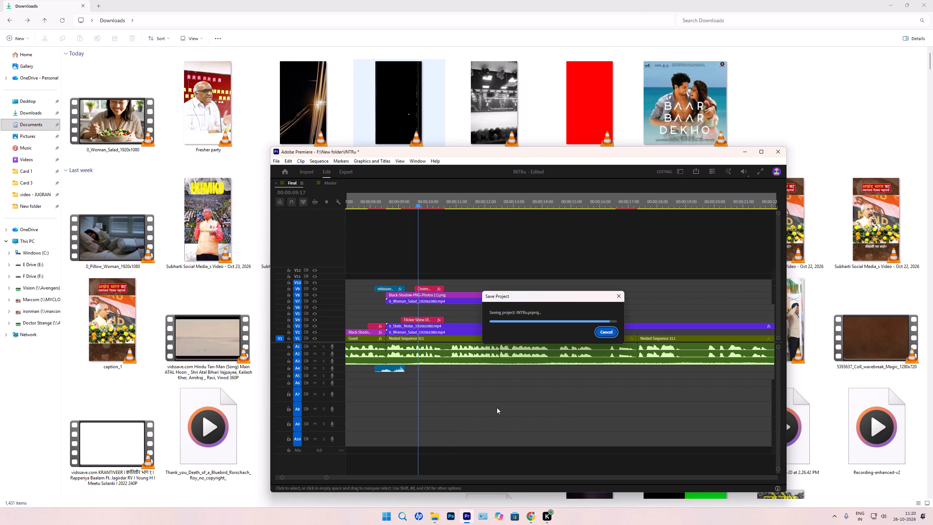
# Play back the shot from 00:00:09:06 to check the timing of the "Samjh kar khaate hai" caption.
pyautogui.press('`')
pyautogui.press('Up')
pyautogui.press('Up')
pyautogui.press('Up')
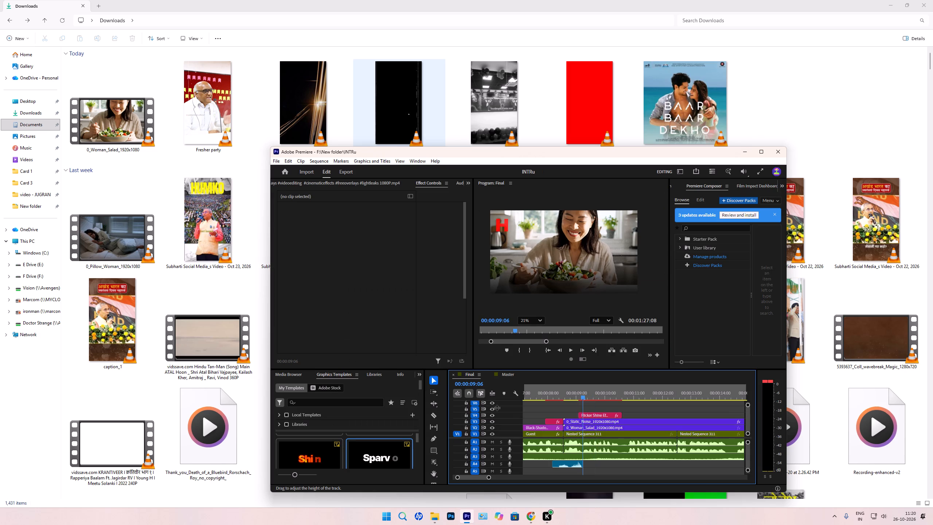
pyautogui.press('space')
pyautogui.press('space')
pyautogui.press('Up')
pyautogui.press('space')
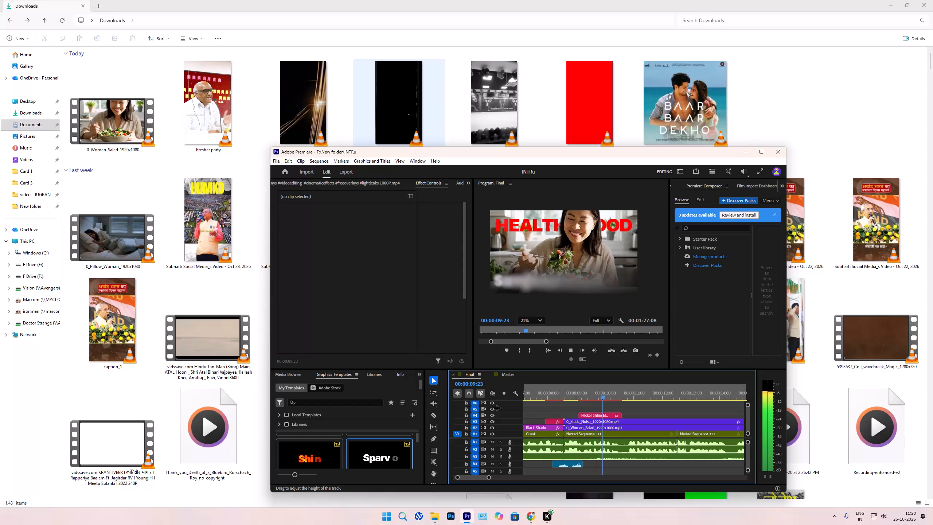
pyautogui.press('space')
pyautogui.press('`')
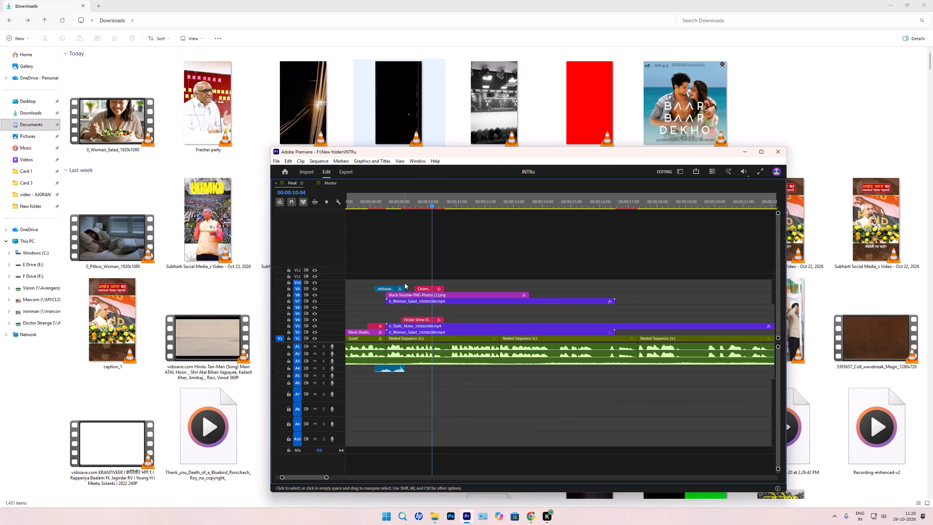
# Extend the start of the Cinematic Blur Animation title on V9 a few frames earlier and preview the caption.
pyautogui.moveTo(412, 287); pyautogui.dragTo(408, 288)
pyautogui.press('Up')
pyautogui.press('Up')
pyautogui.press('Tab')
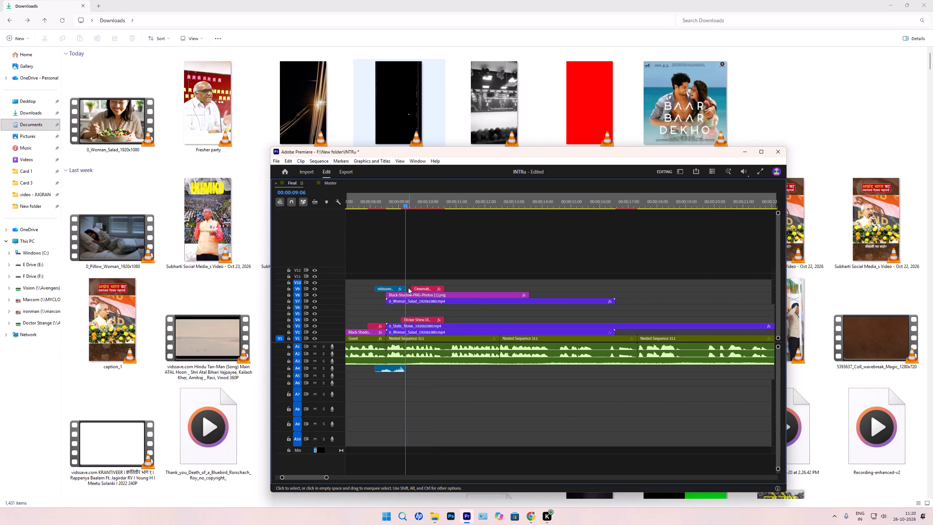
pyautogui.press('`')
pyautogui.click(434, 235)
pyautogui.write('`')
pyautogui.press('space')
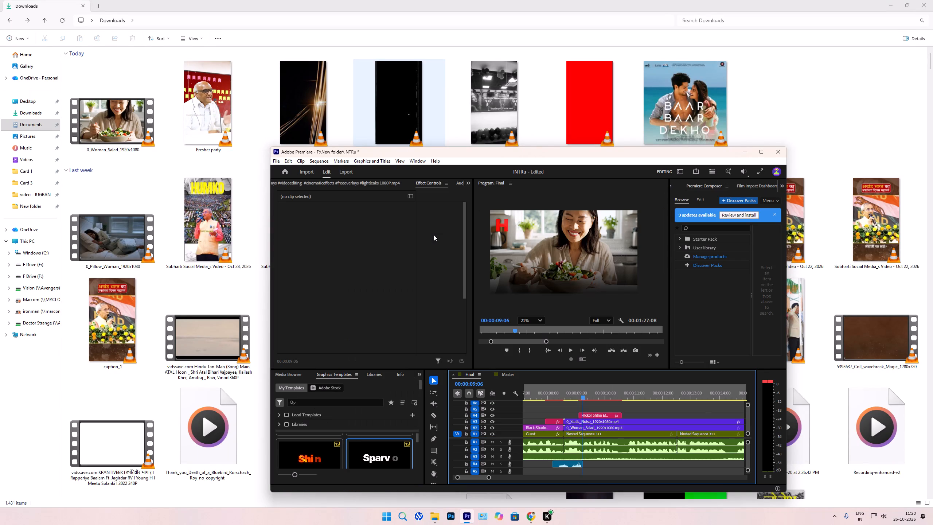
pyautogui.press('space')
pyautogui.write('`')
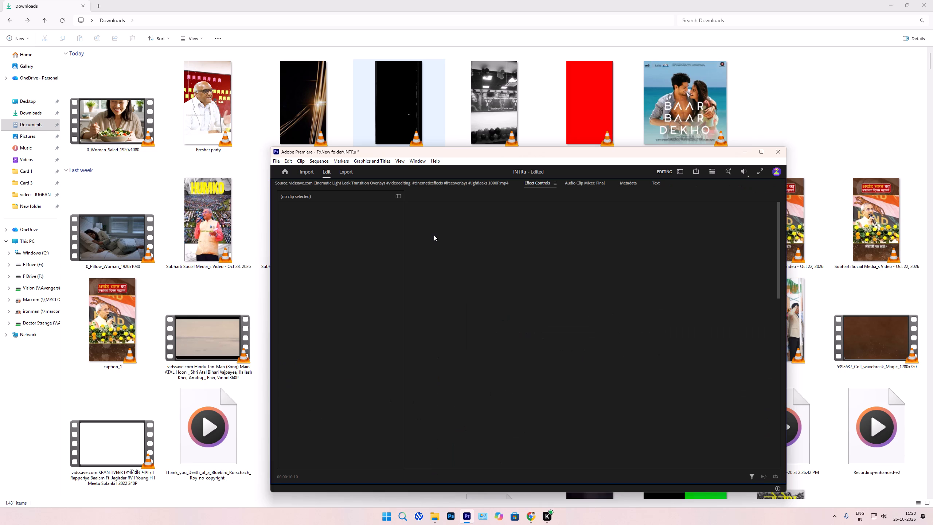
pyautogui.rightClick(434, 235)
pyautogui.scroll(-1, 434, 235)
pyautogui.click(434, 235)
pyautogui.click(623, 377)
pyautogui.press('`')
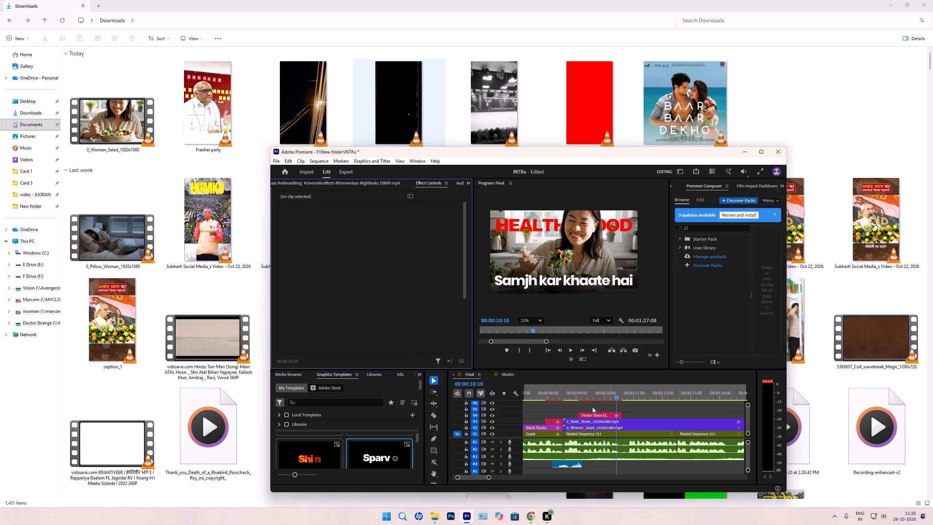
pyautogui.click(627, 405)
# Extend the start of the Cinematic Blur Animation title on V9 back to the end of the light leak clip and preview it.
pyautogui.press('`')
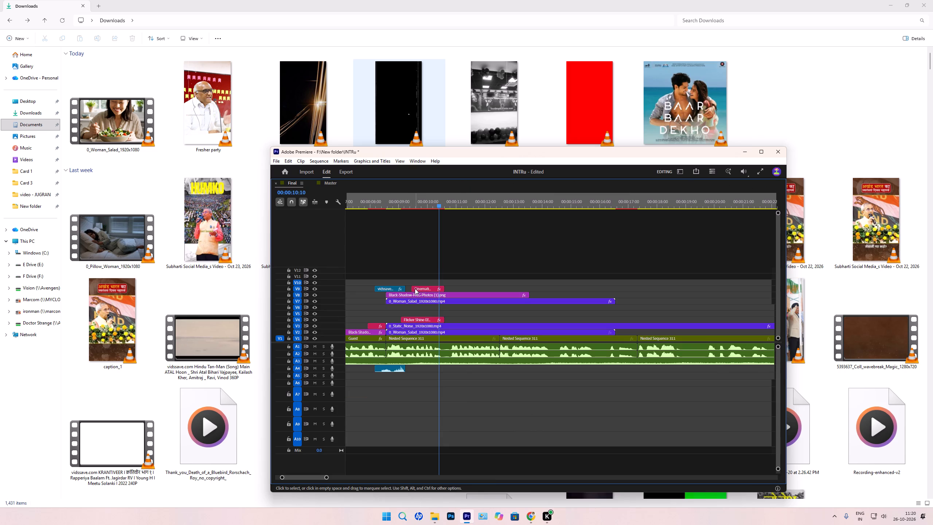
pyautogui.moveTo(413, 288); pyautogui.dragTo(403, 287)
pyautogui.press('Up')
pyautogui.write('`')
pyautogui.press('space')
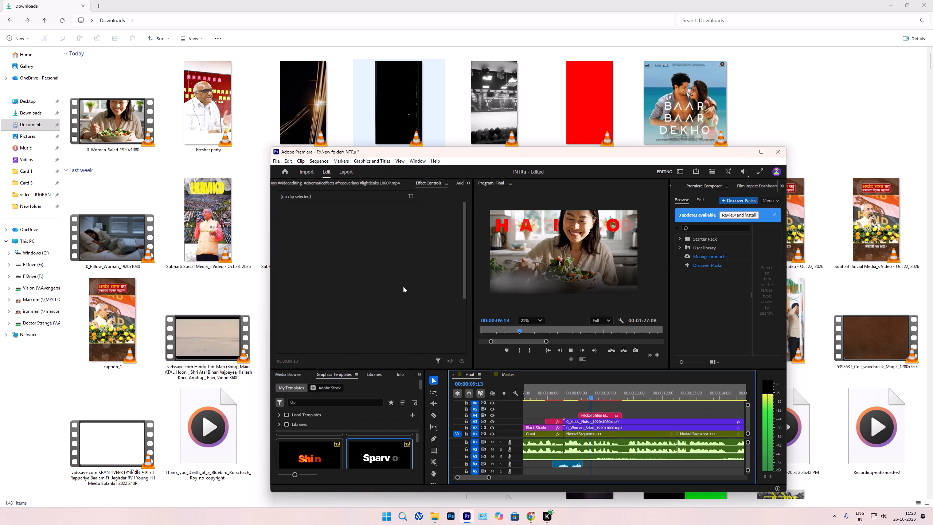
pyautogui.press('space')
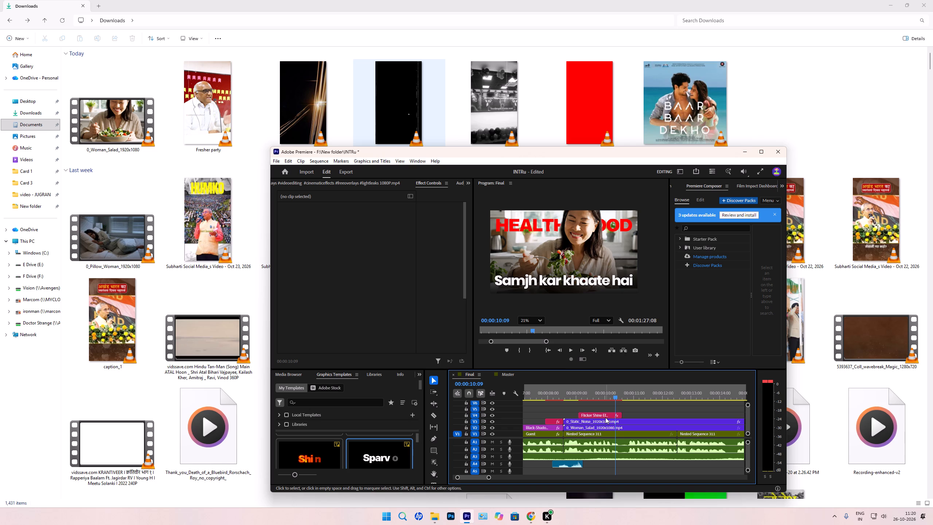
pyautogui.press('space')
pyautogui.press('space')
pyautogui.scroll(-13, 559, 288)
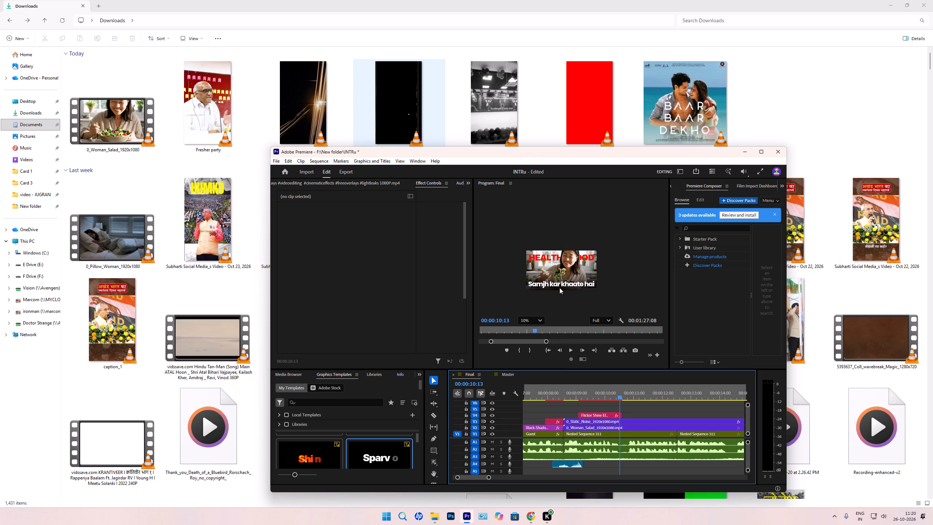
pyautogui.press('space')
pyautogui.press('space')
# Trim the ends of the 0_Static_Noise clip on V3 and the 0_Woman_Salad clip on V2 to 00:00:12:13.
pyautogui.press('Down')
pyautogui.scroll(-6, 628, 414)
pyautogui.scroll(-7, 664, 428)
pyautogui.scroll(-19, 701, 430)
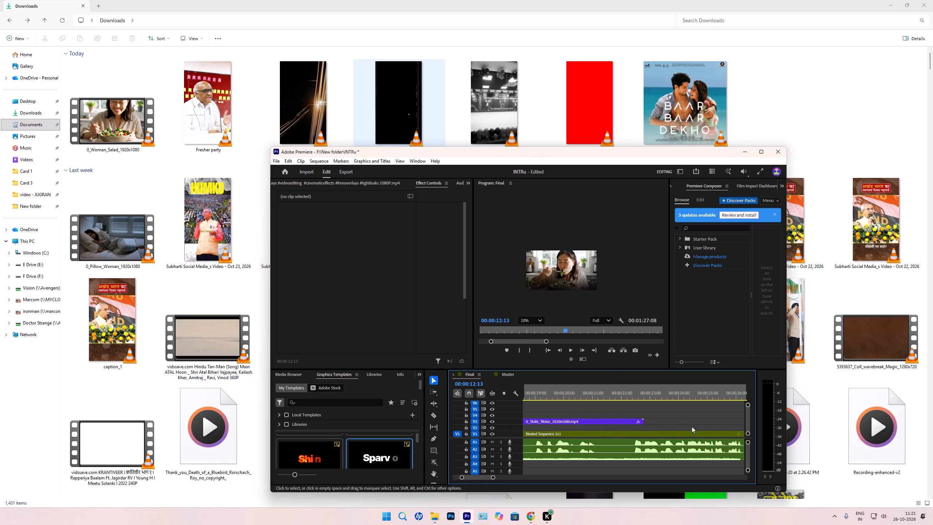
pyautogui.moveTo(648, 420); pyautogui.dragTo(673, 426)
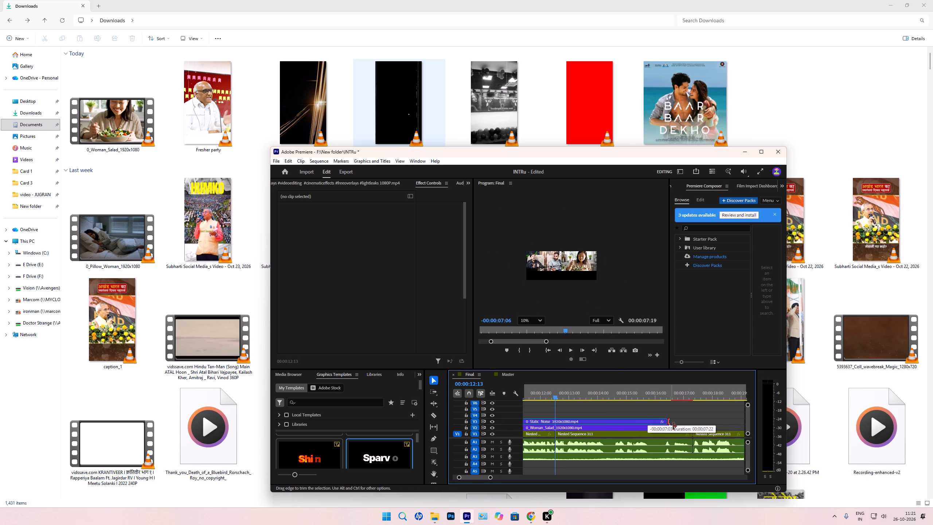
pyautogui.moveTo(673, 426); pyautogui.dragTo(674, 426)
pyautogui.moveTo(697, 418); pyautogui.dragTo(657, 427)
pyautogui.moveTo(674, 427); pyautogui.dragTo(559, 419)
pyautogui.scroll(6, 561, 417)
# Trim the ends of the Black Shadow overlay on V8 and the 0_Woman_Salad clip on V7 to 00:00:12:13.
pyautogui.press('`')
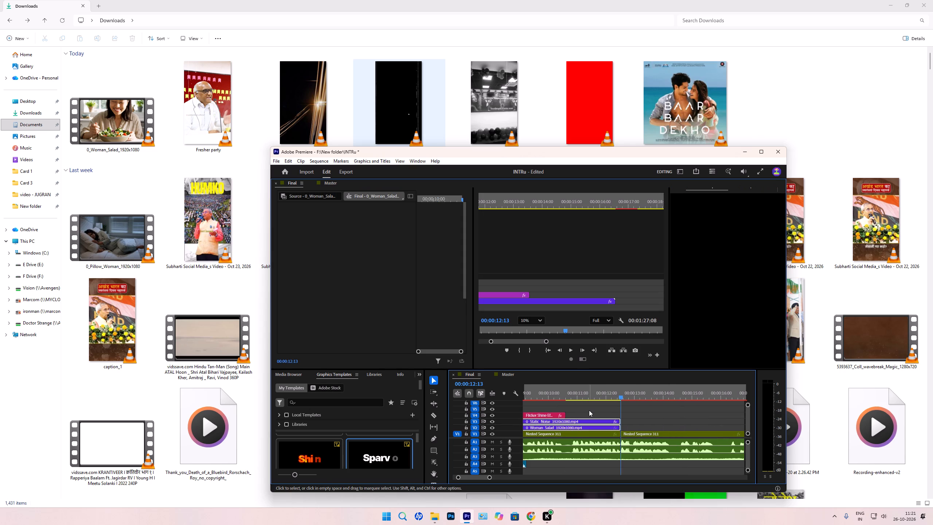
pyautogui.moveTo(562, 302); pyautogui.dragTo(472, 303)
pyautogui.moveTo(470, 299); pyautogui.dragTo(474, 302)
pyautogui.moveTo(483, 288); pyautogui.dragTo(465, 307)
pyautogui.moveTo(475, 301); pyautogui.dragTo(438, 303)
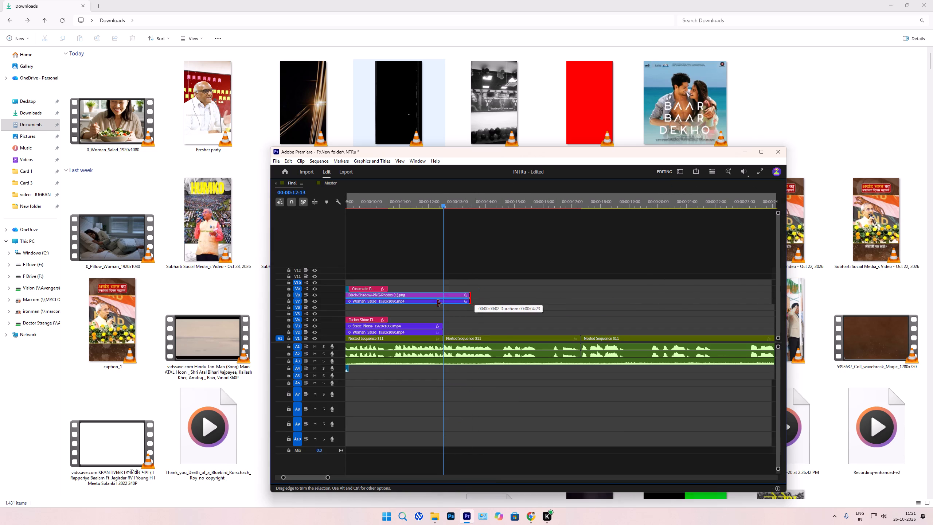
pyautogui.moveTo(438, 303); pyautogui.dragTo(444, 305)
# Move the light leak, Cinematic Blur title, Black Shadow overlay and upper 0_Woman_Salad clip down two tracks, onto V5 to V7.
pyautogui.scroll(10, 411, 295)
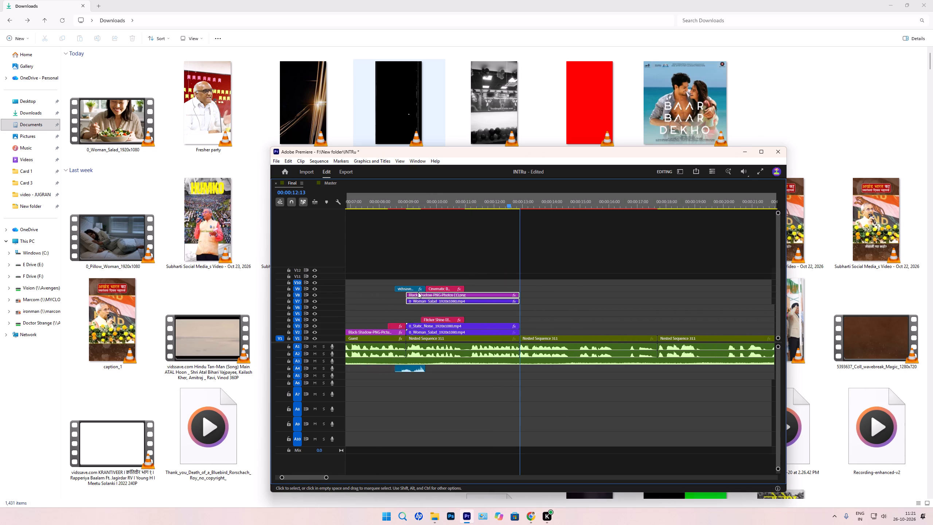
pyautogui.scroll(2, 418, 292)
pyautogui.moveTo(431, 272); pyautogui.dragTo(512, 297)
pyautogui.moveTo(449, 270); pyautogui.dragTo(497, 308)
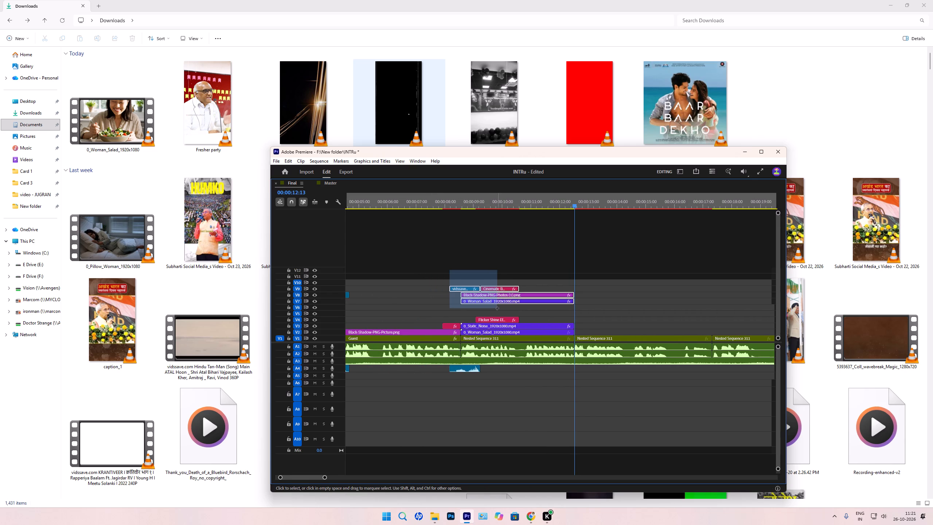
pyautogui.moveTo(496, 303); pyautogui.dragTo(496, 311)
pyautogui.click(492, 258)
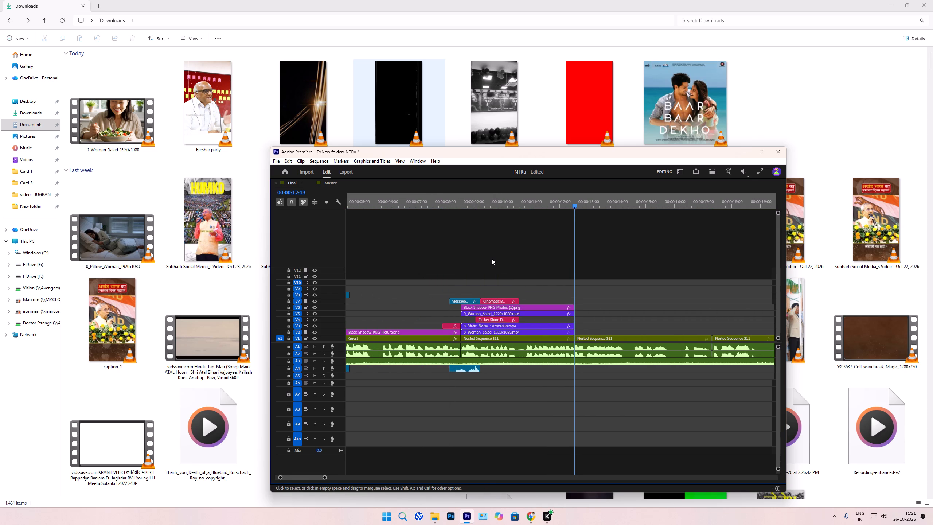
# Play back the healthy-eating shot and the footage after the caption to check the cut timing.
pyautogui.press('`')
pyautogui.click(628, 393)
pyautogui.press('space')
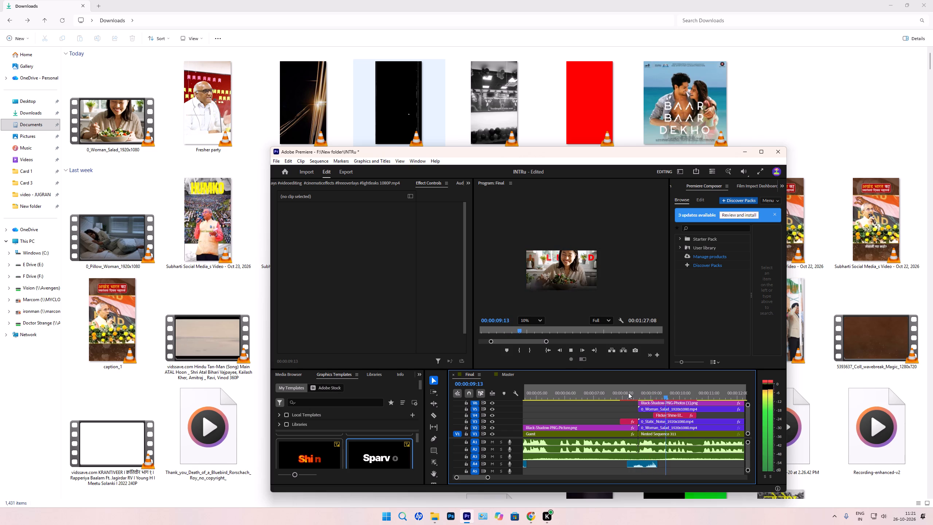
pyautogui.press('space')
pyautogui.scroll(-10, 624, 409)
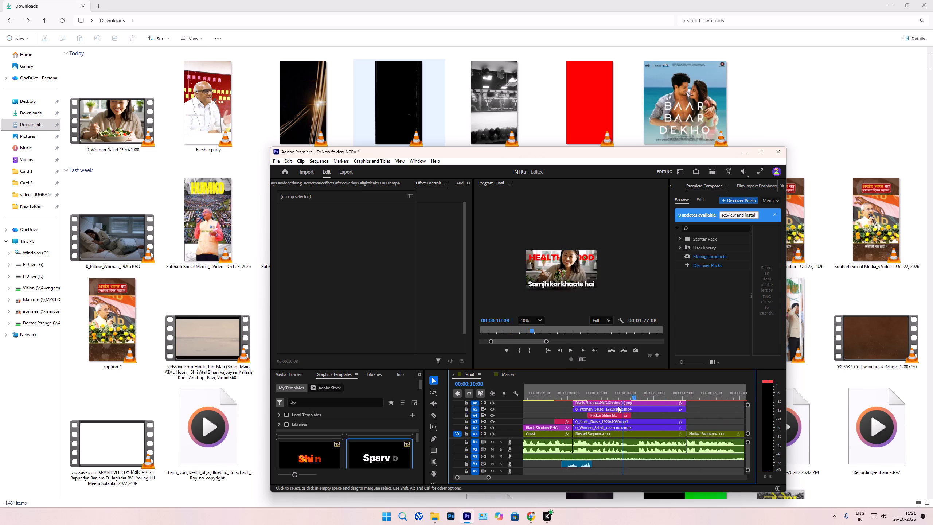
pyautogui.scroll(-4, 618, 406)
pyautogui.press('space')
pyautogui.press('space')
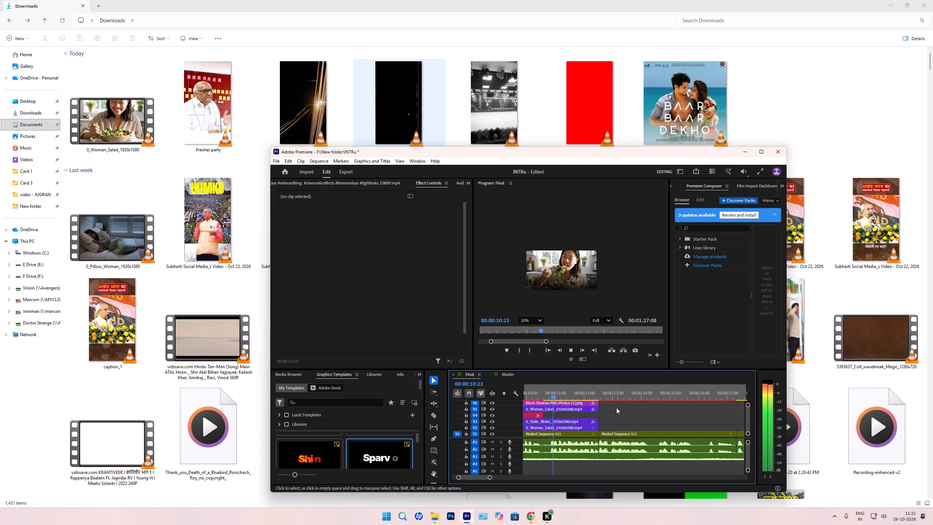
# Trim the ends of the 0_Woman_Salad clips on V2 and V5 and the 0_Static_Noise clip on V3 to 00:00:10:15.
pyautogui.press('Up')
pyautogui.moveTo(605, 428); pyautogui.dragTo(581, 401)
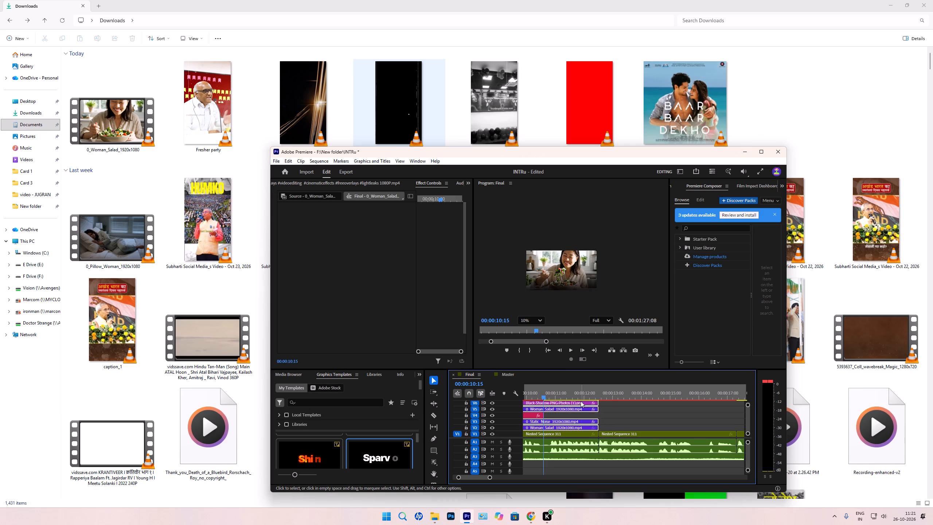
pyautogui.press('`')
pyautogui.scroll(5, 440, 318)
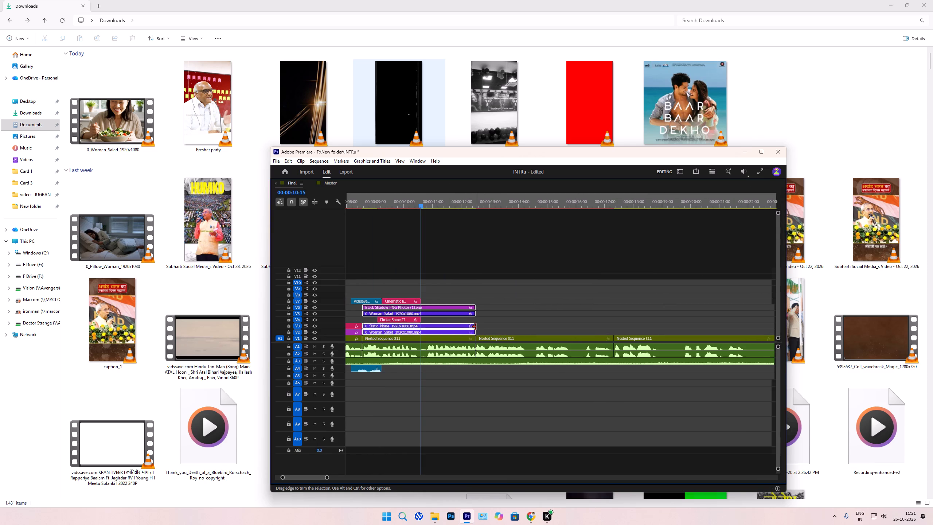
pyautogui.moveTo(505, 313); pyautogui.dragTo(469, 332)
pyautogui.moveTo(476, 327); pyautogui.dragTo(461, 326)
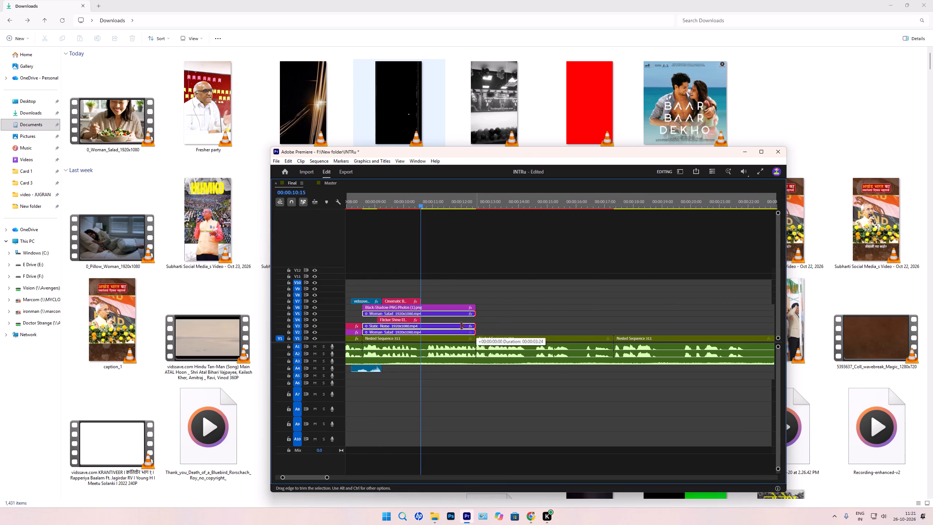
pyautogui.moveTo(461, 326); pyautogui.dragTo(423, 326)
pyautogui.click(433, 322)
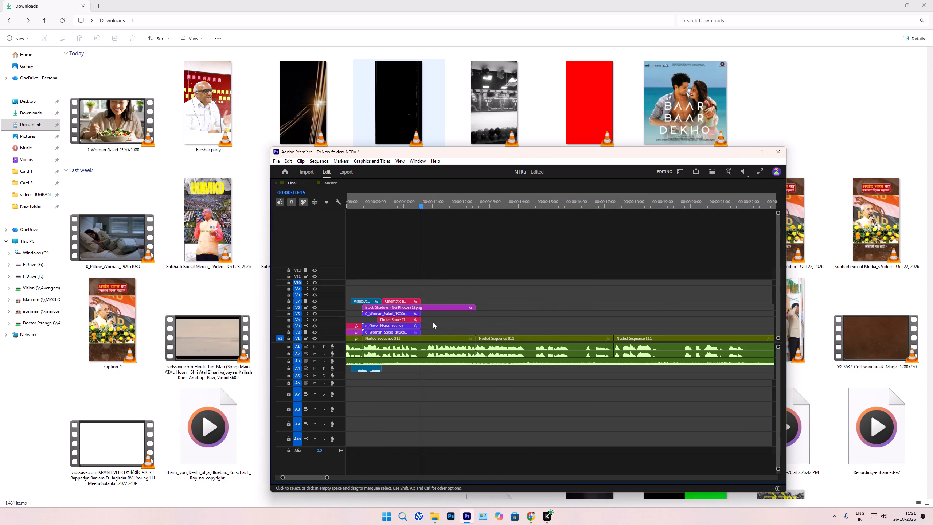
# Play back and scrub the interview footage following 00:00:10:15 to check where the speech continues.
pyautogui.write('`')
pyautogui.press('space')
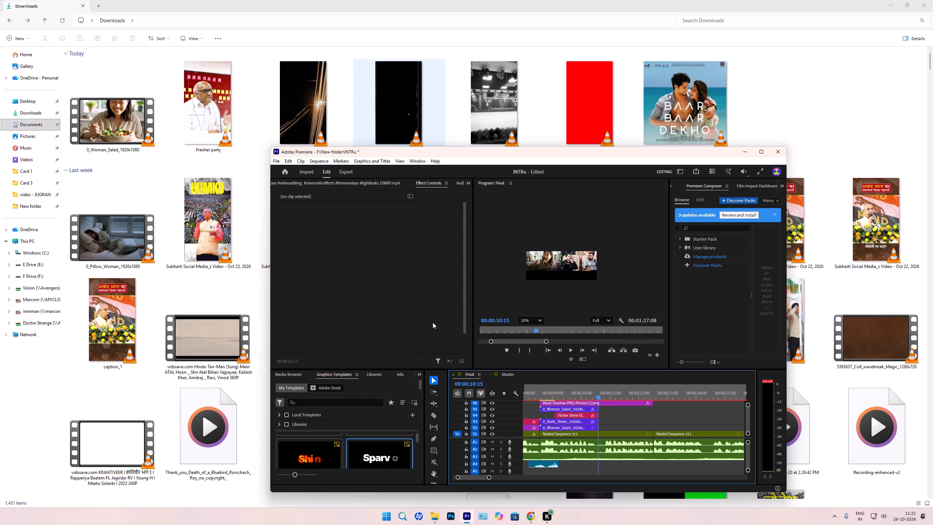
pyautogui.press('space')
pyautogui.press('Up')
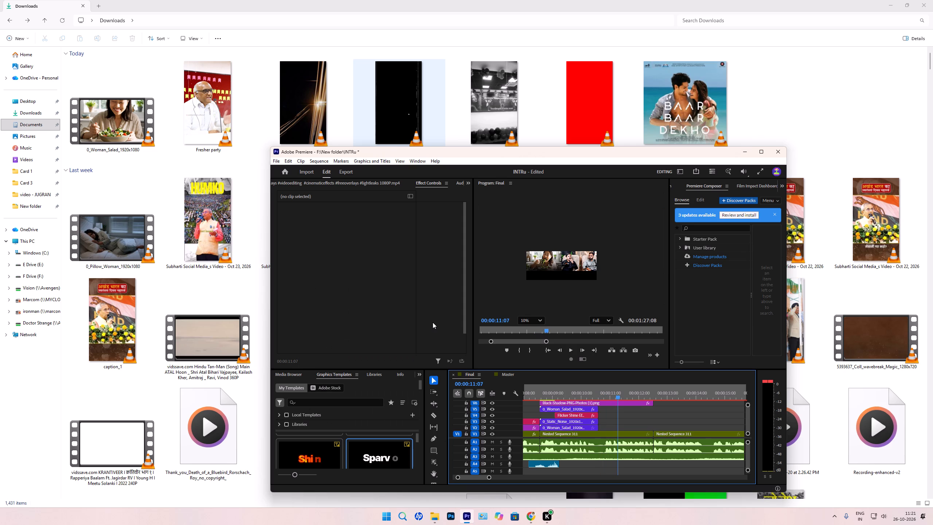
pyautogui.moveTo(602, 395); pyautogui.dragTo(606, 399)
pyautogui.scroll(5, 617, 423)
pyautogui.scroll(-5, 617, 423)
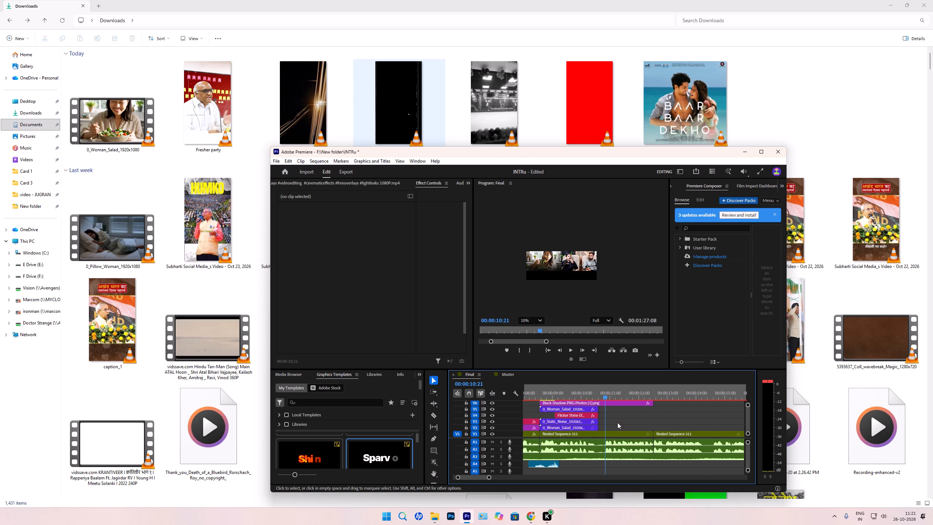
pyautogui.click(617, 423)
pyautogui.moveTo(747, 405); pyautogui.dragTo(746, 389)
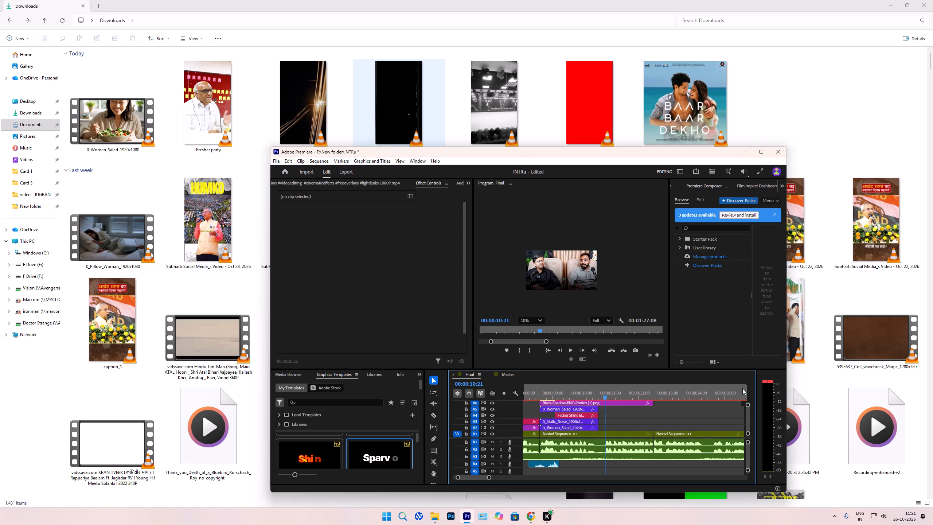
pyautogui.click(747, 418)
# Duplicate the Cinematic Blur Animation title directly after the original on V7 and extend it to the Black Shadow overlay's end.
pyautogui.press('`')
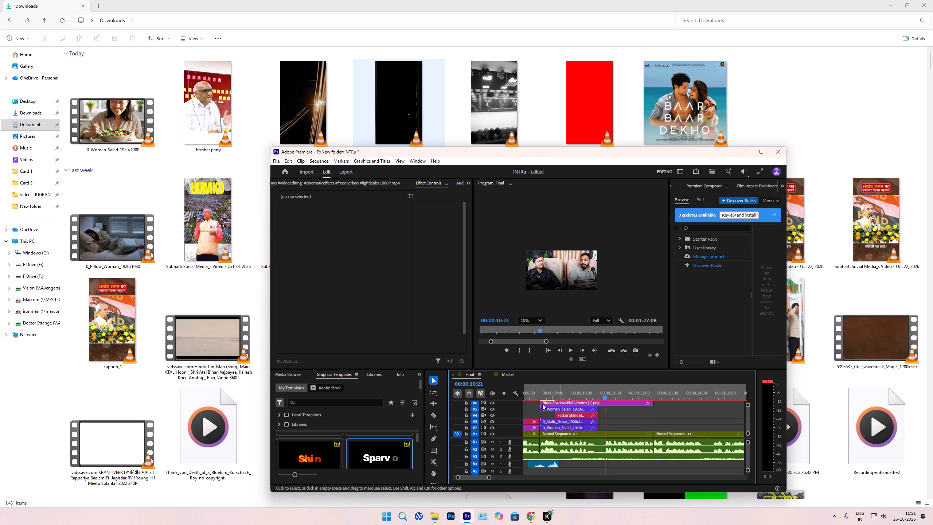
pyautogui.moveTo(394, 299); pyautogui.dragTo(417, 300)
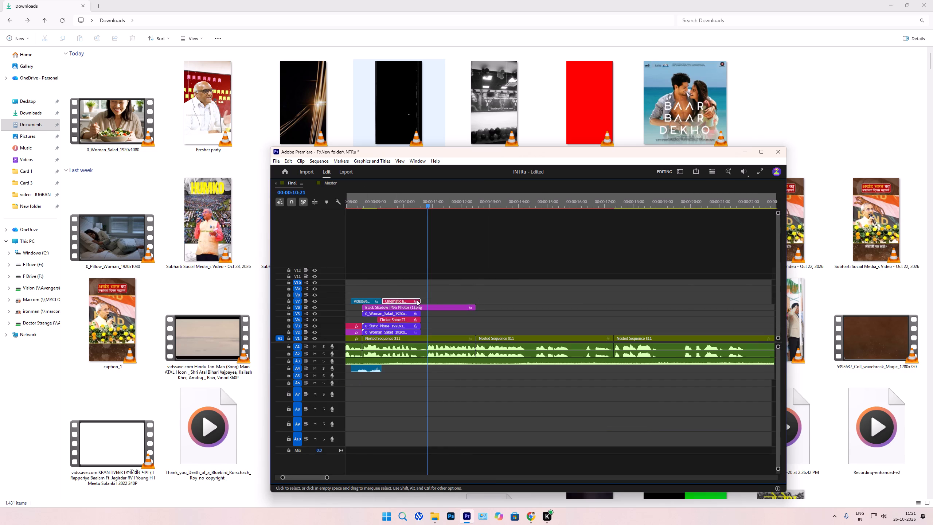
pyautogui.moveTo(417, 300); pyautogui.dragTo(433, 302)
pyautogui.moveTo(464, 302); pyautogui.dragTo(476, 304)
pyautogui.click(476, 302)
pyautogui.click(464, 302)
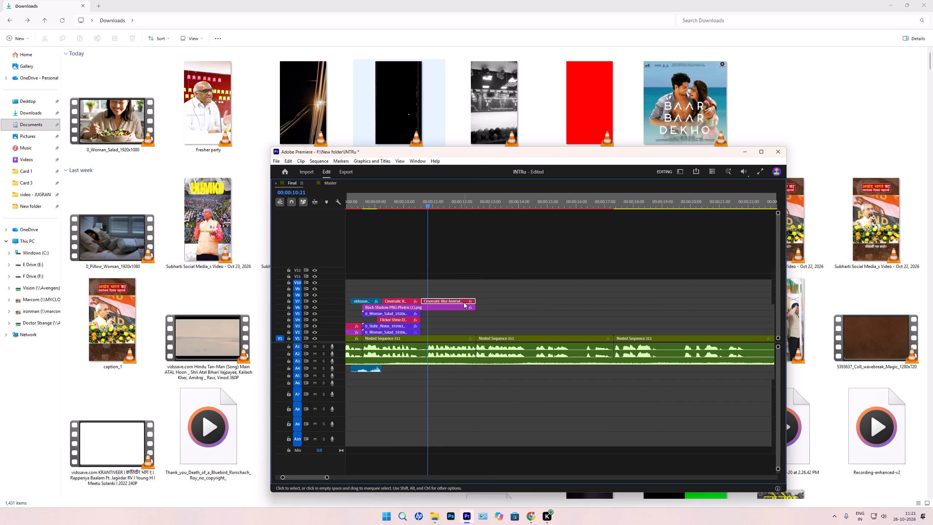
pyautogui.press('`')
pyautogui.scroll(-5, 633, 442)
pyautogui.moveTo(749, 407); pyautogui.dragTo(748, 404)
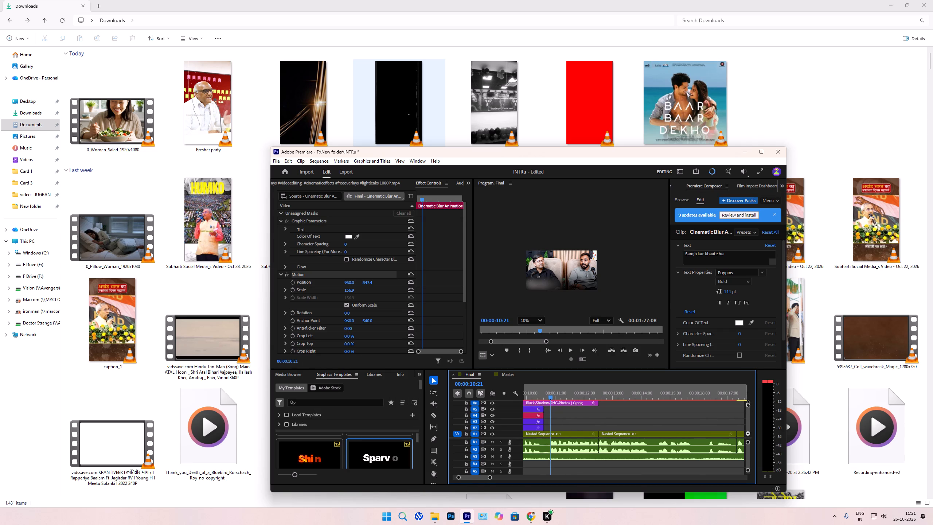
pyautogui.moveTo(748, 404); pyautogui.dragTo(746, 395)
pyautogui.click(747, 422)
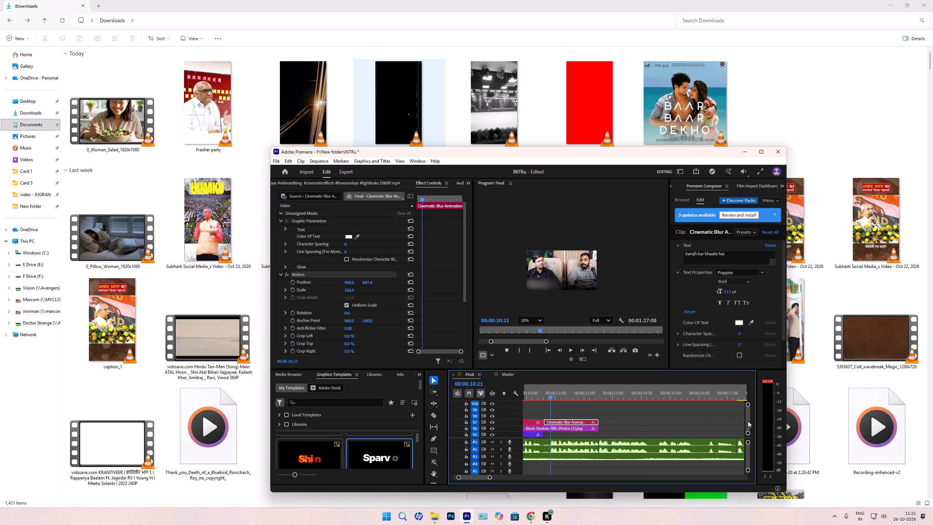
# Replace the duplicated Cinematic Blur Animation caption's text with "kya vo har Insaan ke liye".
pyautogui.click(748, 421)
pyautogui.moveTo(726, 257); pyautogui.dragTo(594, 248)
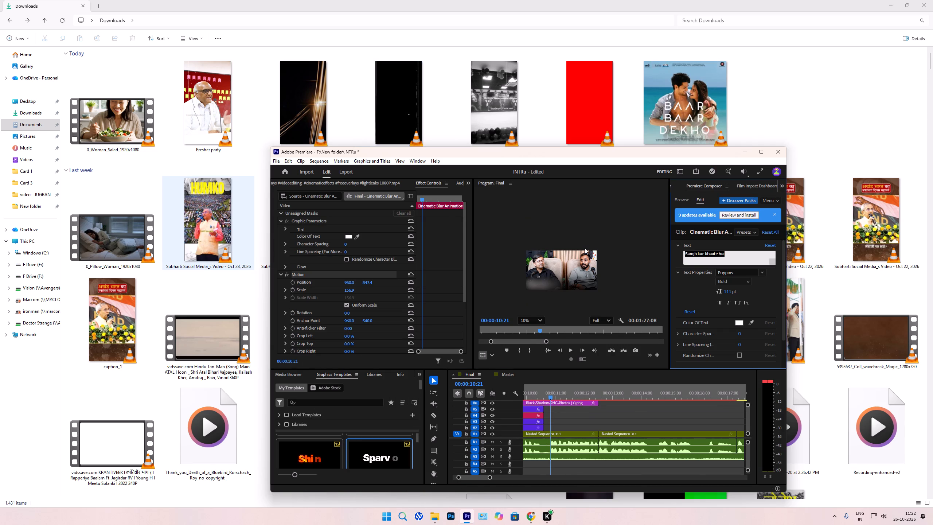
pyautogui.write('kya c')
pyautogui.press('BackSpace')
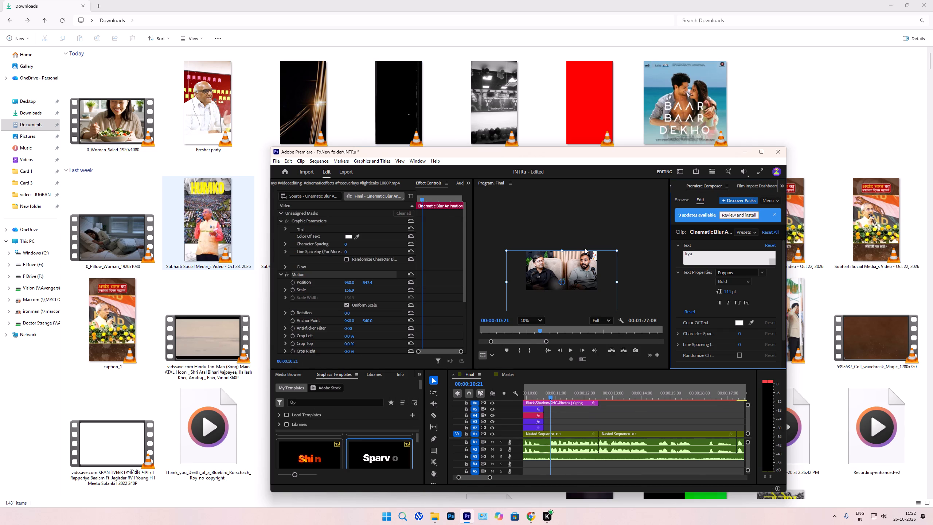
pyautogui.write('vi')
pyautogui.press('space')
pyautogui.press('BackSpace')
pyautogui.press('BackSpace')
pyautogui.write('o hat')
pyautogui.press('BackSpace')
pyautogui.write('r Insaan ke liye')
pyautogui.click(676, 293)
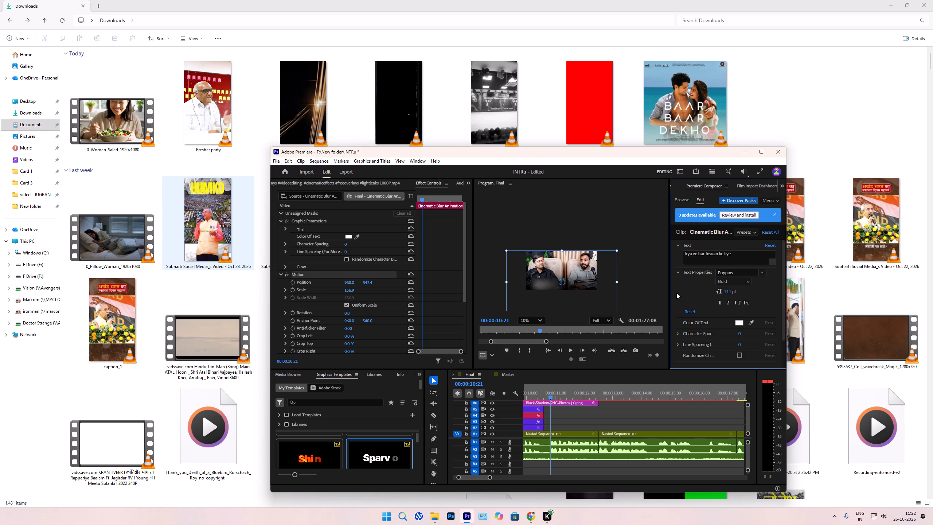
# Reduce the font size of the "kya vo har Insaan ke liye" caption, previewing it around 00:00:11:11.
pyautogui.moveTo(562, 389); pyautogui.dragTo(569, 391)
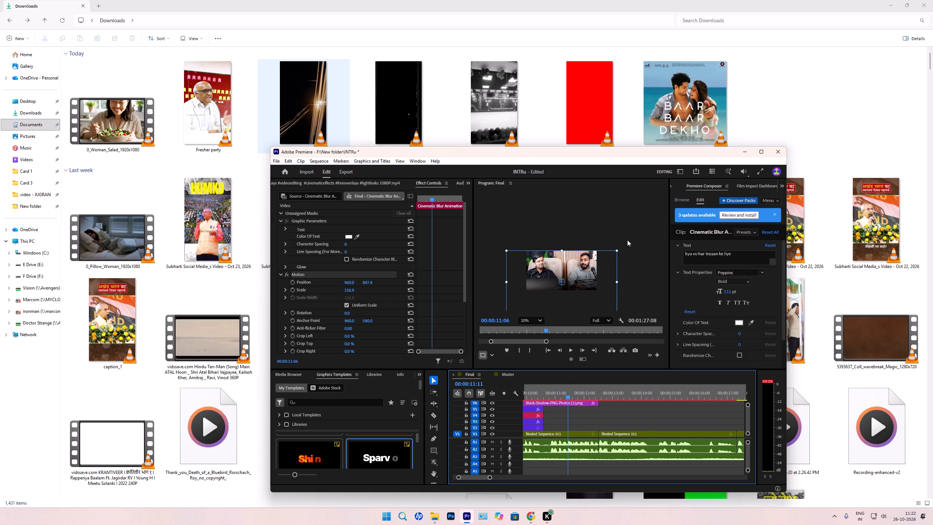
pyautogui.moveTo(725, 290); pyautogui.dragTo(714, 289)
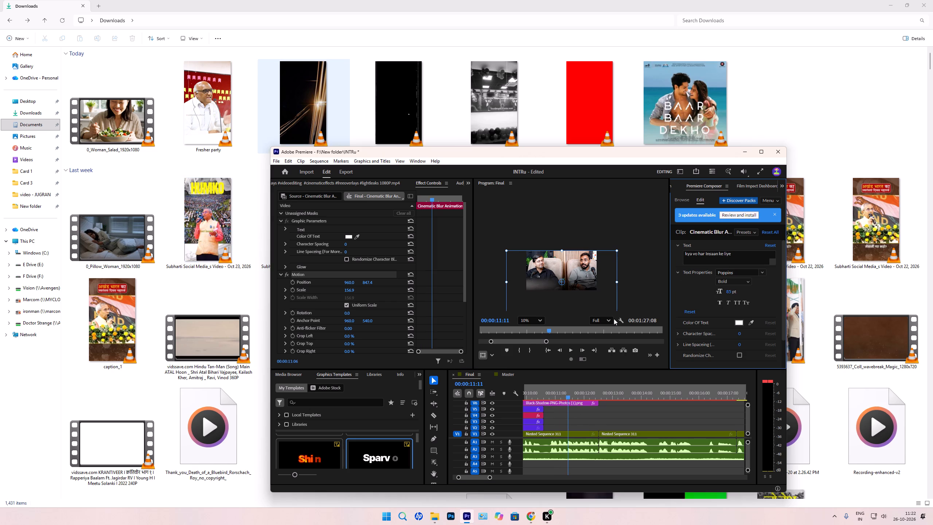
pyautogui.write('``')
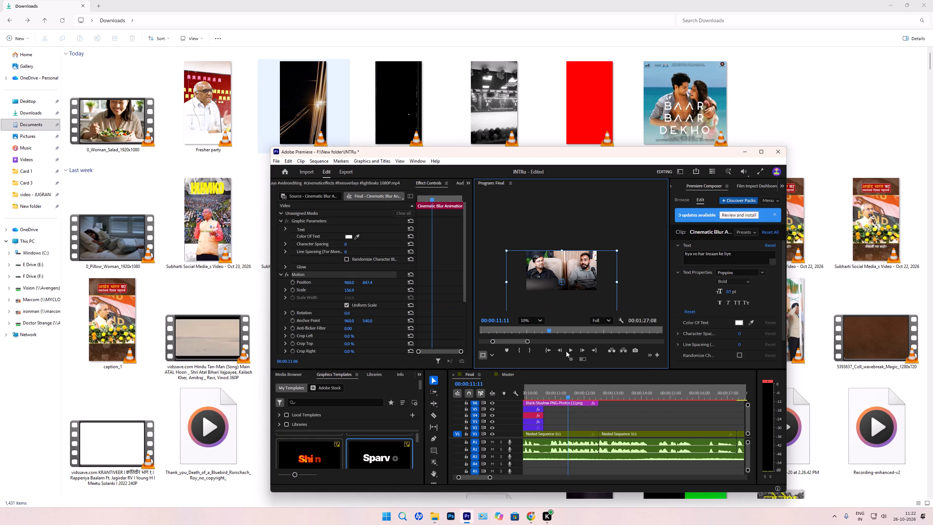
# Deselect the caption and save the INTRu project.
pyautogui.click(610, 407)
pyautogui.click(749, 417)
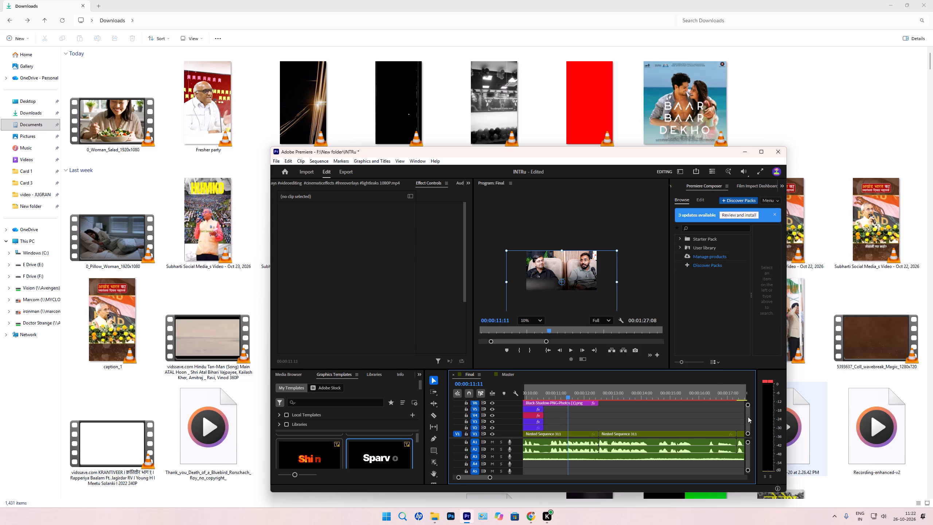
pyautogui.press('Up')
pyautogui.click(642, 414)
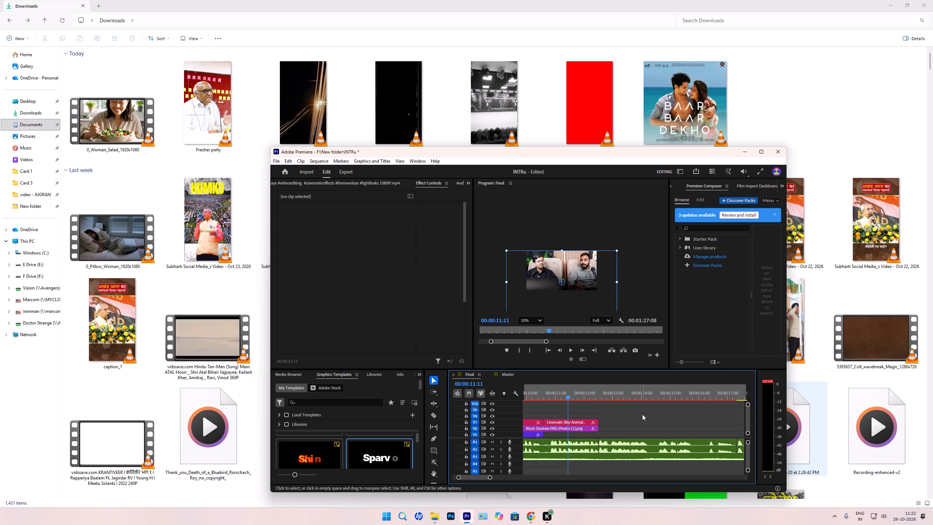
pyautogui.hotkey('ctrl', 's')
# Play back and scrub the new caption between 00:00:10:16 and 00:00:12:13 to check its look and timing.
pyautogui.press('Up')
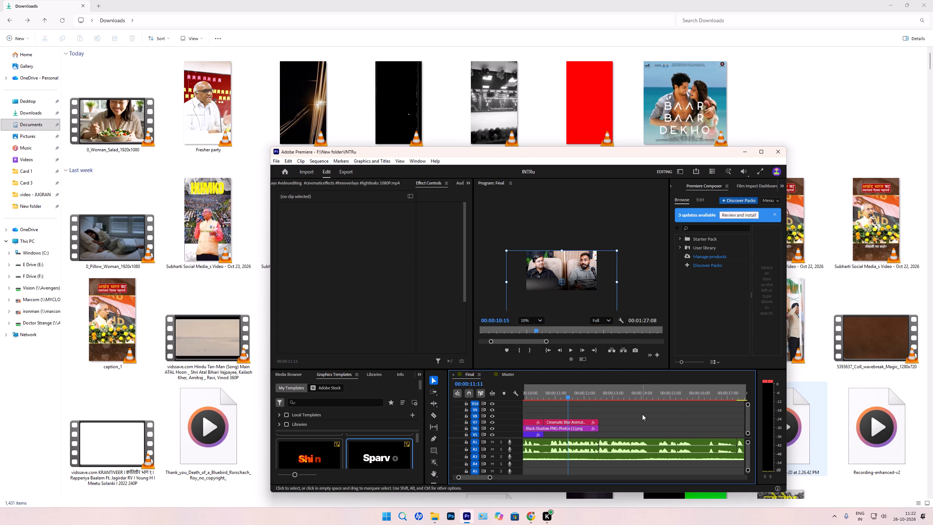
pyautogui.click(642, 414)
pyautogui.moveTo(567, 394); pyautogui.dragTo(555, 394)
pyautogui.press('Up')
pyautogui.press('Up')
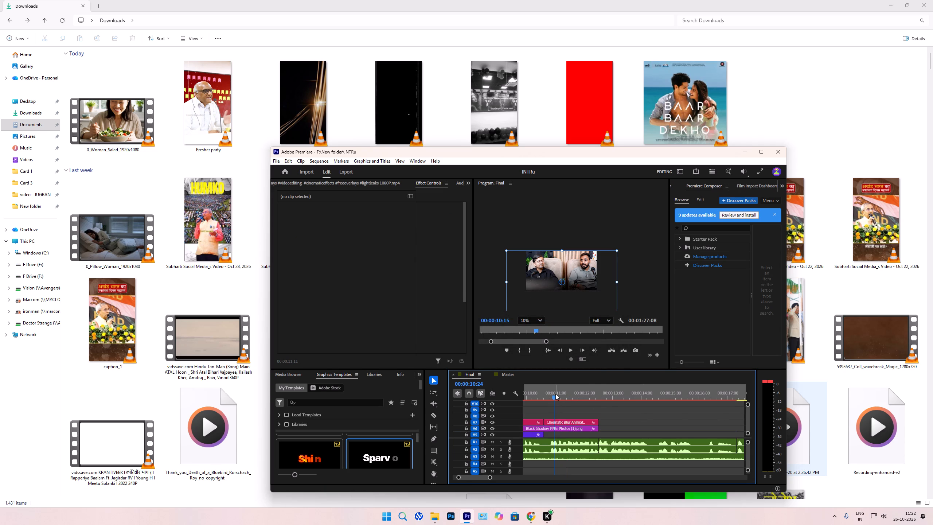
pyautogui.press('Down')
pyautogui.press('space')
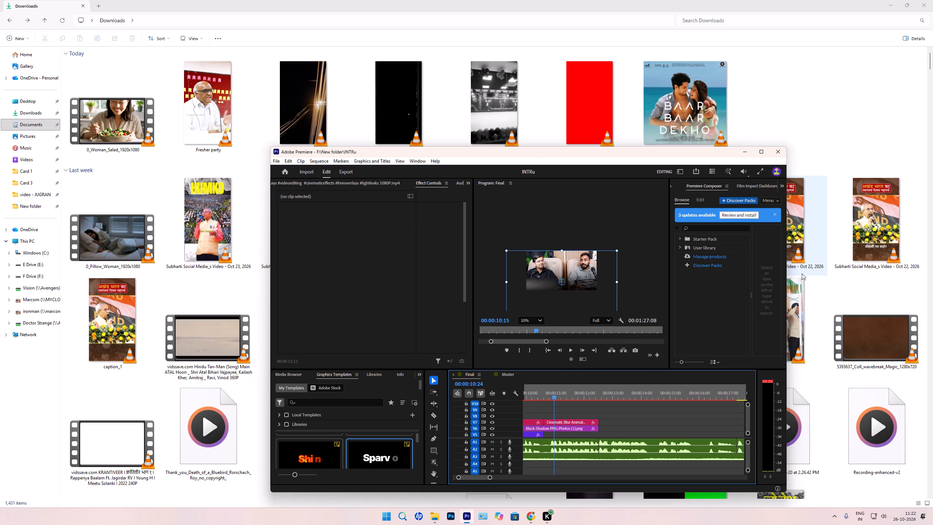
pyautogui.moveTo(548, 342); pyautogui.dragTo(860, 324)
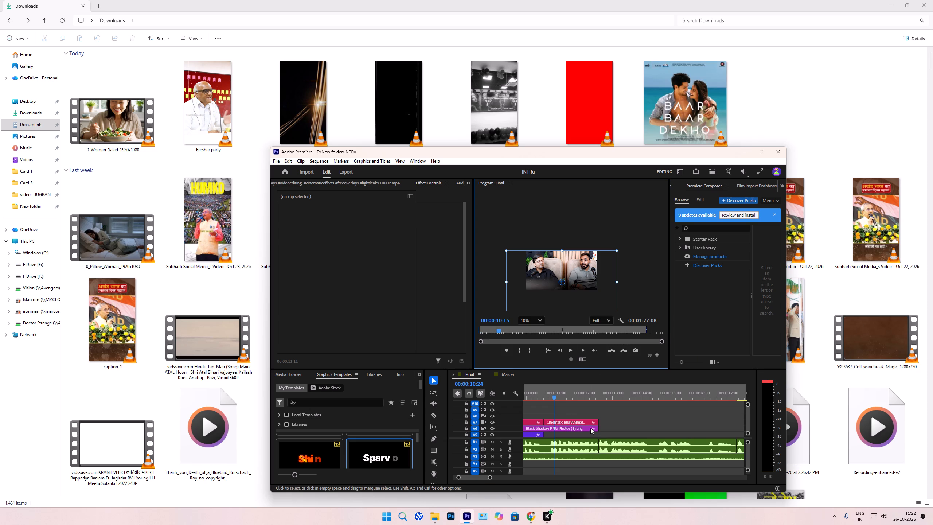
pyautogui.click(552, 398)
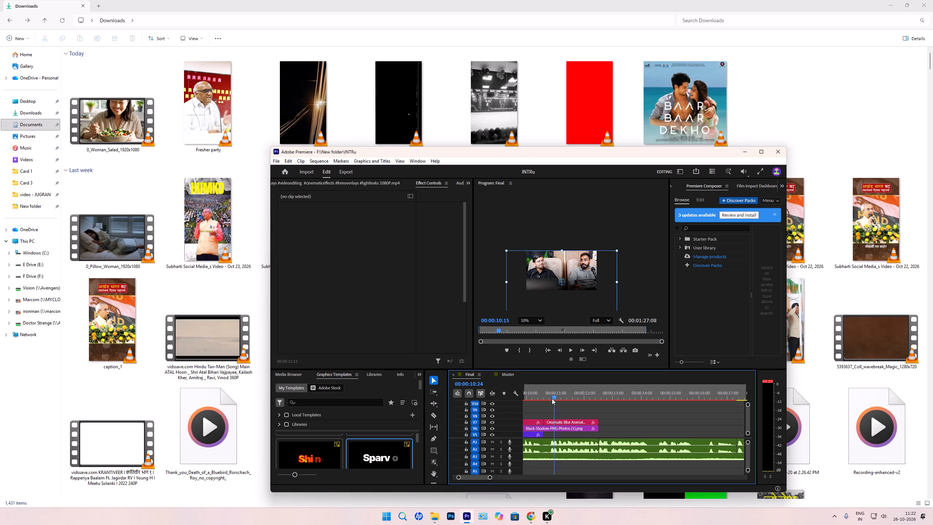
pyautogui.press('Up')
pyautogui.moveTo(552, 398); pyautogui.dragTo(553, 397)
pyautogui.moveTo(553, 397); pyautogui.dragTo(543, 392)
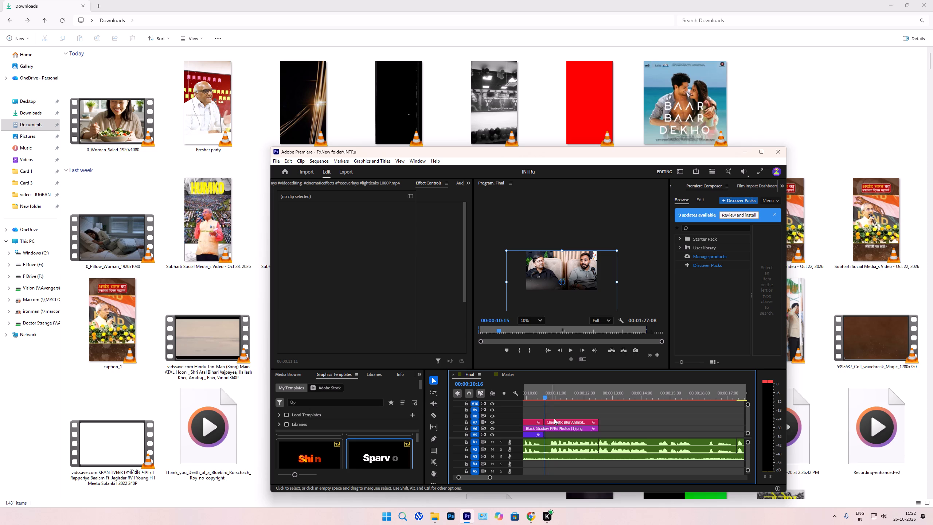
pyautogui.click(554, 420)
pyautogui.press('Up')
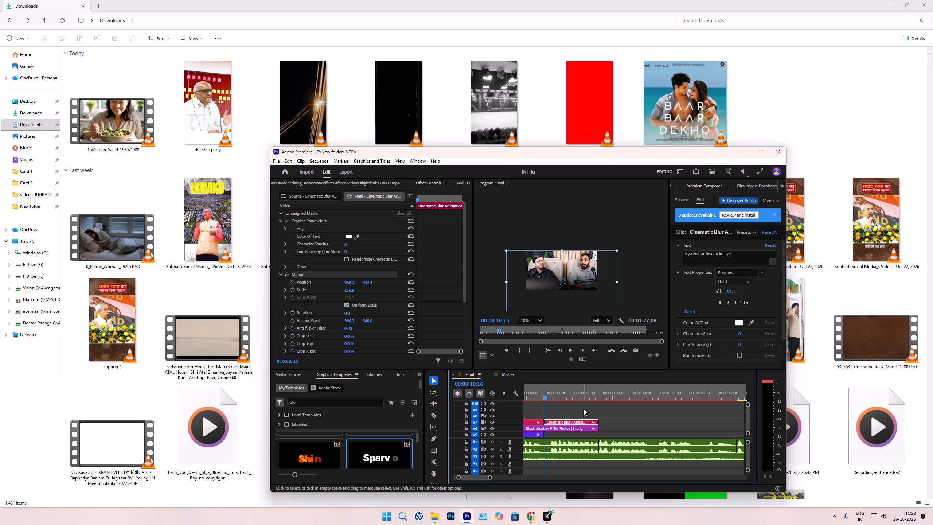
pyautogui.click(584, 409)
pyautogui.press('Up')
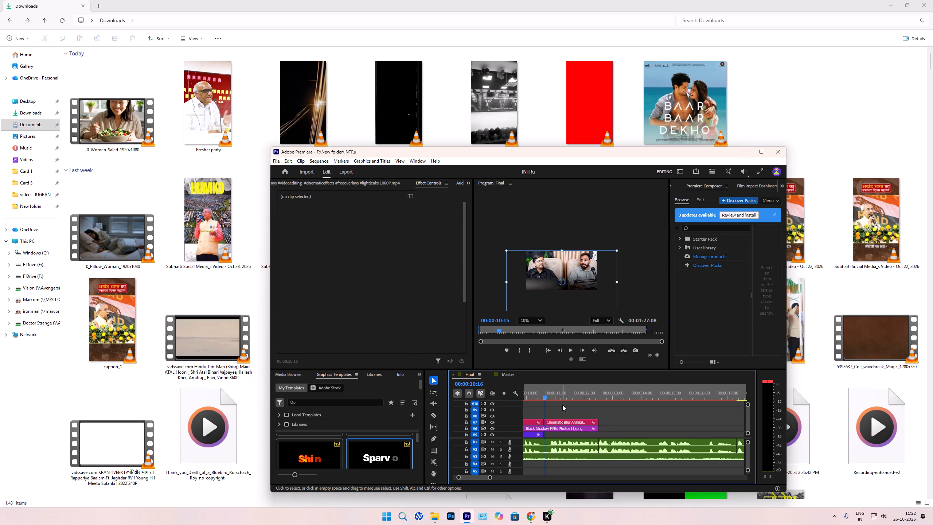
pyautogui.moveTo(561, 396); pyautogui.dragTo(600, 409)
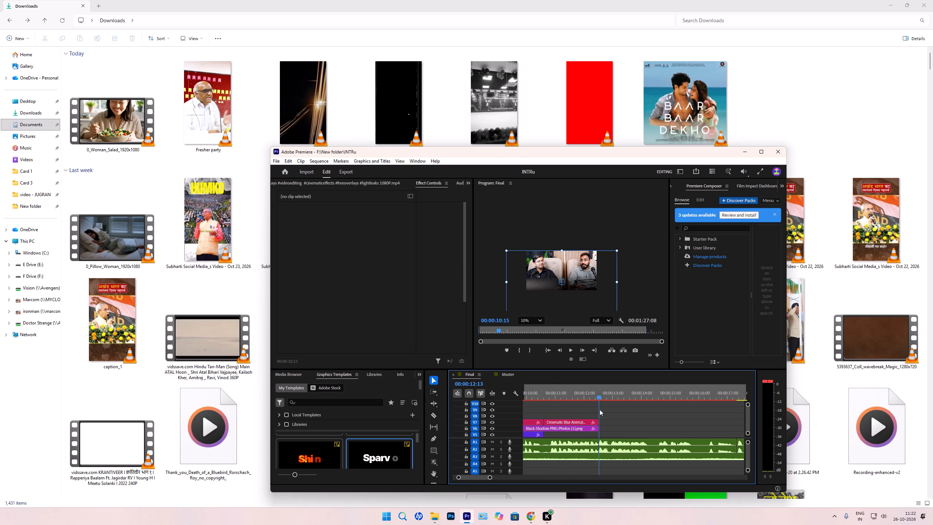
pyautogui.moveTo(600, 409); pyautogui.dragTo(548, 405)
# Open the Windows Prefetch folder, permanently delete all its files, and close the folder window.
pyautogui.press('super+r')
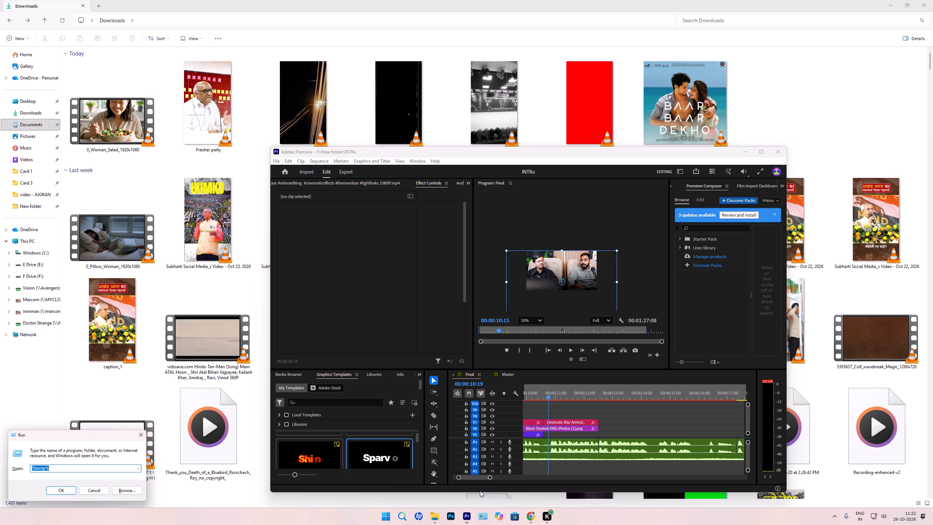
pyautogui.press('Down')
pyautogui.press('Return')
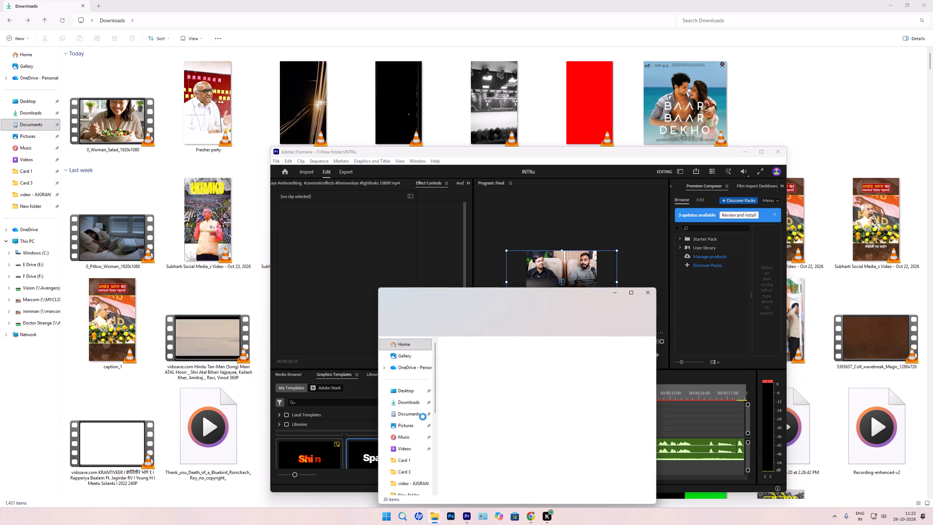
pyautogui.click(466, 271)
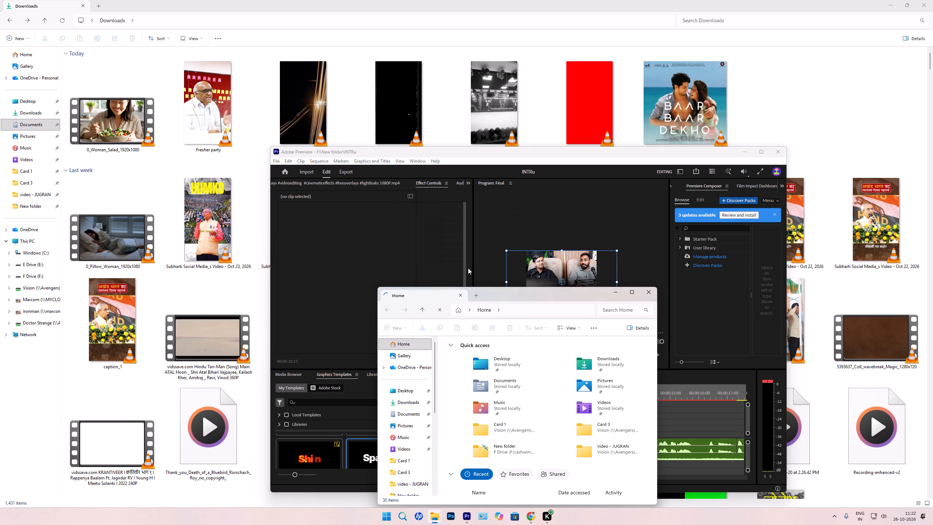
pyautogui.click(545, 387)
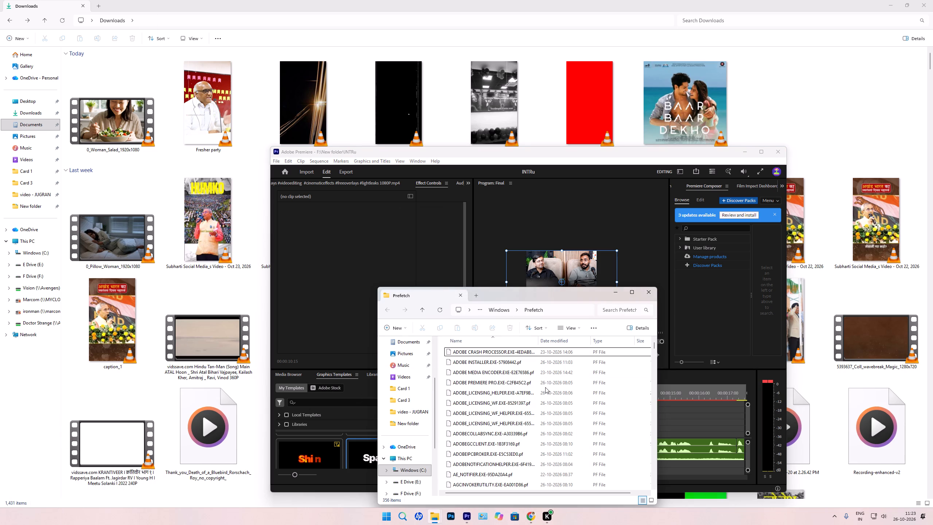
pyautogui.hotkey('ctrl', 'a')
pyautogui.hotkey('shift', 'Delete')
pyautogui.press('Return')
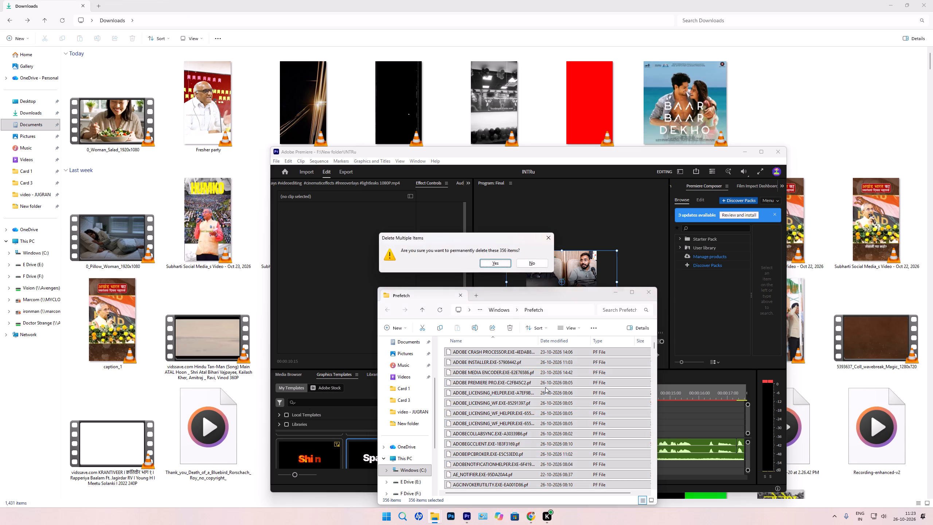
pyautogui.click(649, 296)
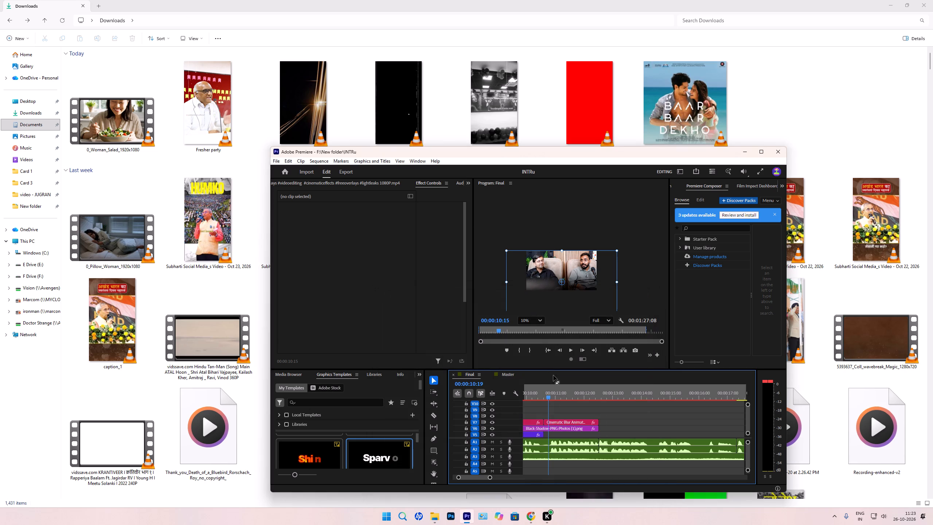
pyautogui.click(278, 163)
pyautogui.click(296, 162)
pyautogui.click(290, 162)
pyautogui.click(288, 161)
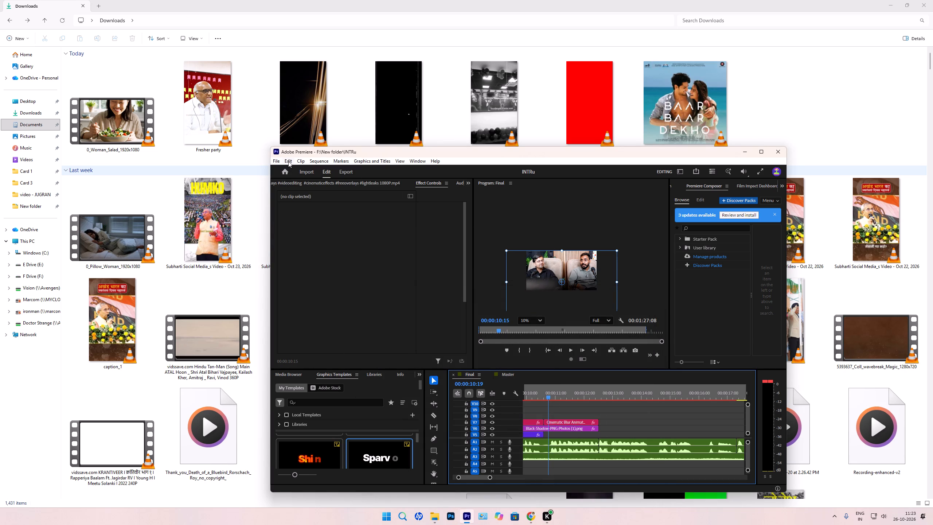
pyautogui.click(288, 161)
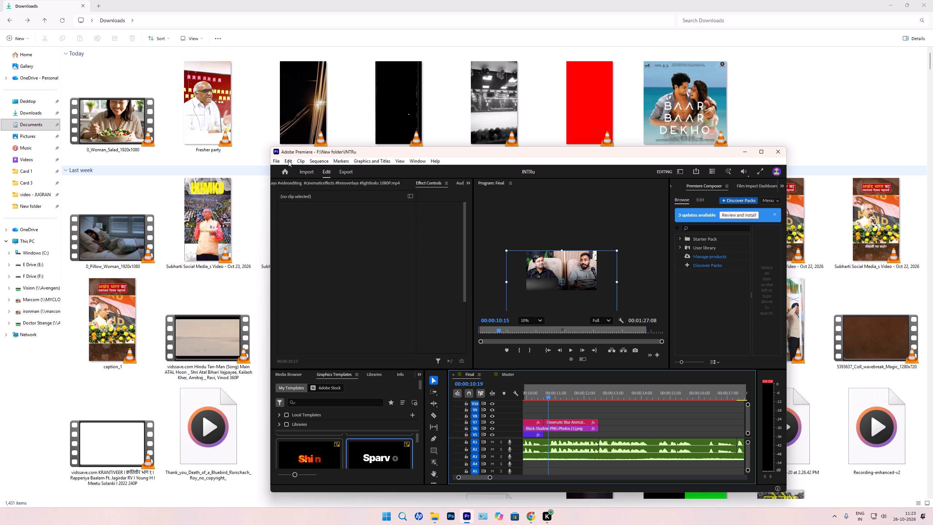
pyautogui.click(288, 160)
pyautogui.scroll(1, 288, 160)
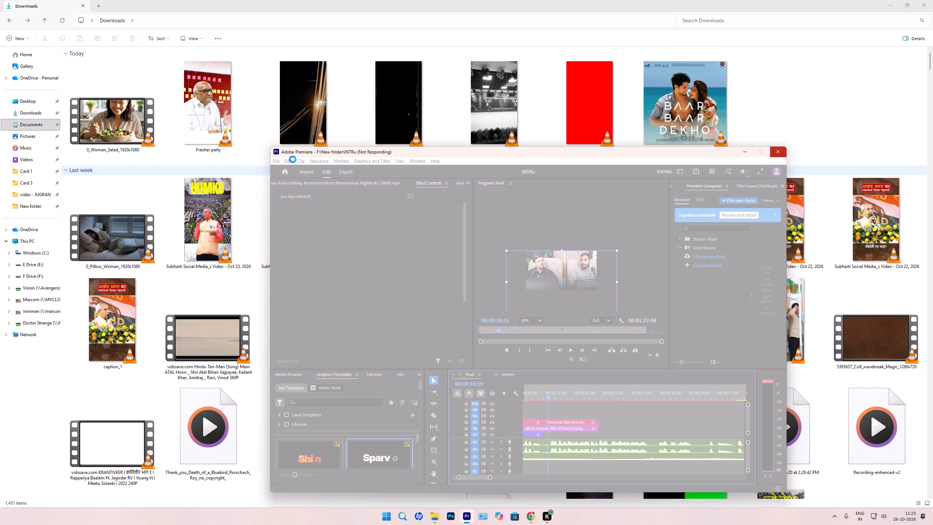
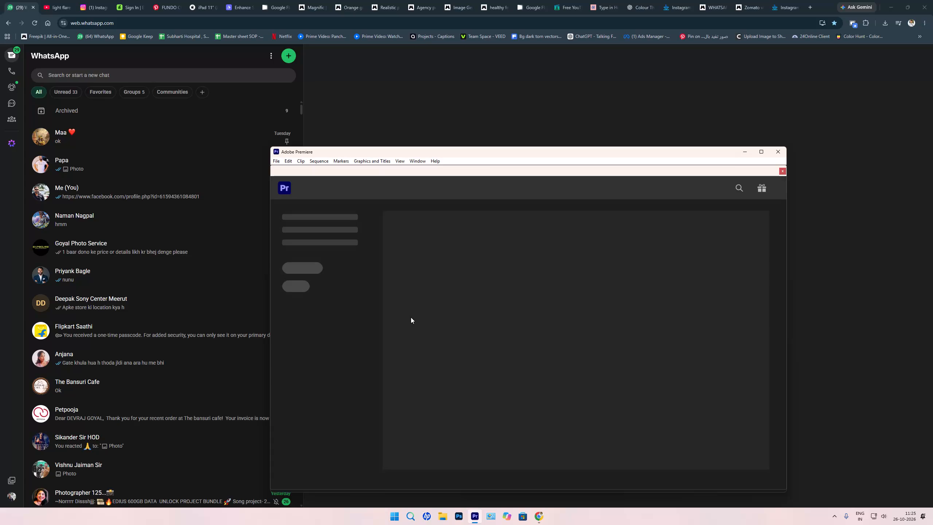
# Reopen the INTRu project from the recent projects list.
pyautogui.scroll(-12, 451, 382)
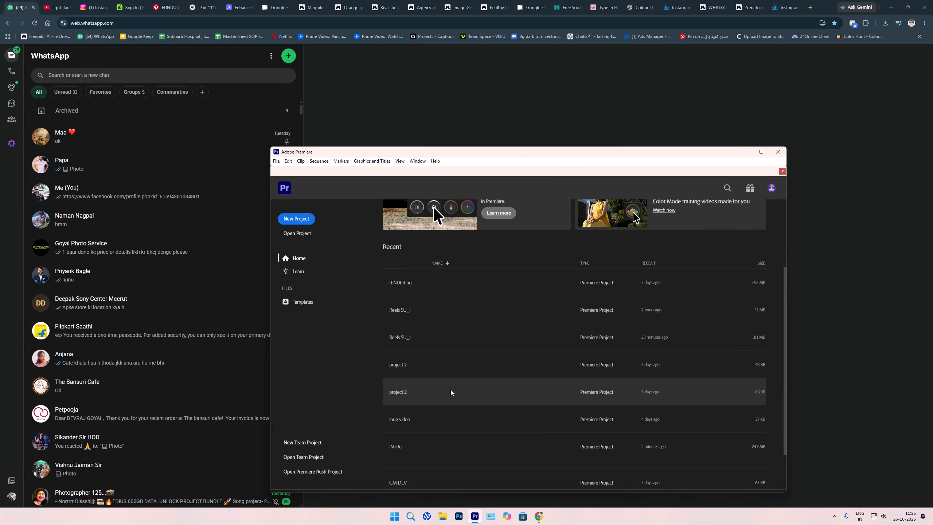
pyautogui.scroll(-5, 450, 389)
pyautogui.click(399, 404)
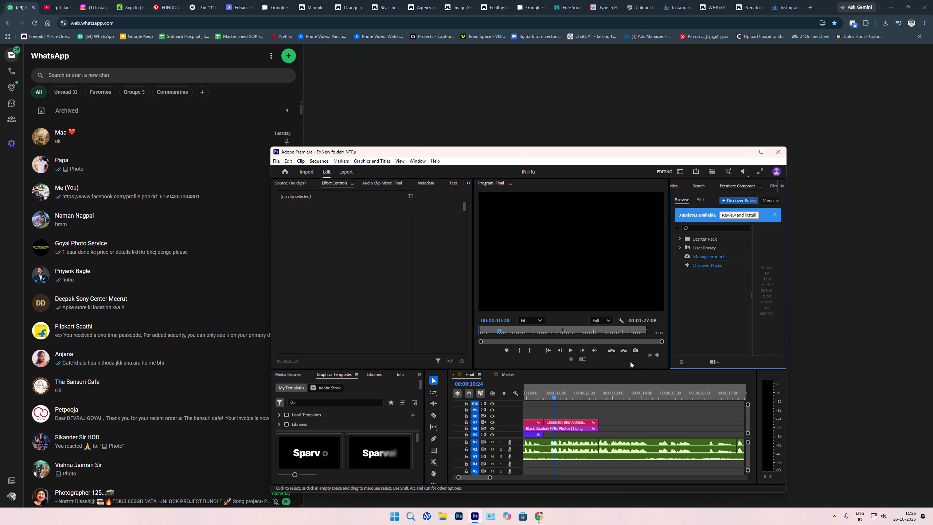
# Move the playhead to 00:00:10:19 and examine the clip arrangement across the opening part of the Final sequence.
pyautogui.scroll(-4, 536, 271)
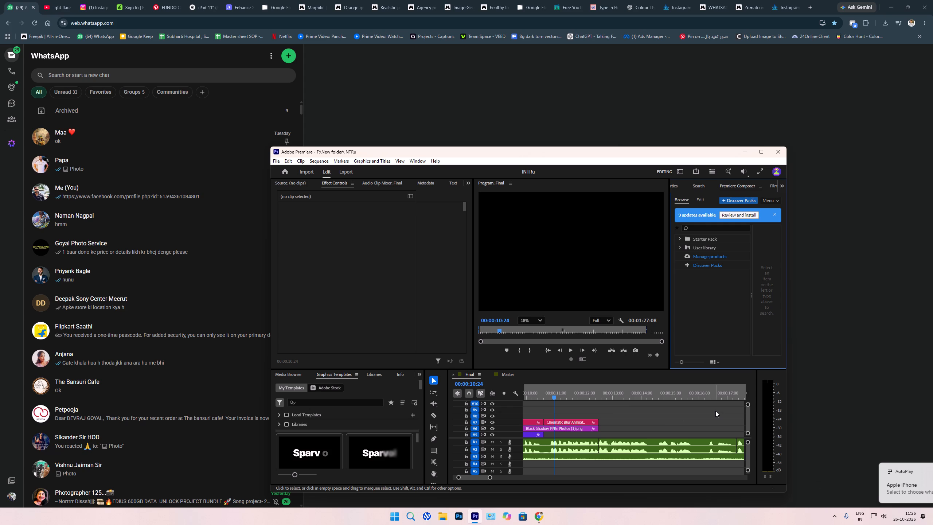
pyautogui.scroll(-4, 41, 314)
pyautogui.scroll(1, 43, 320)
pyautogui.click(550, 396)
pyautogui.scroll(5, 550, 396)
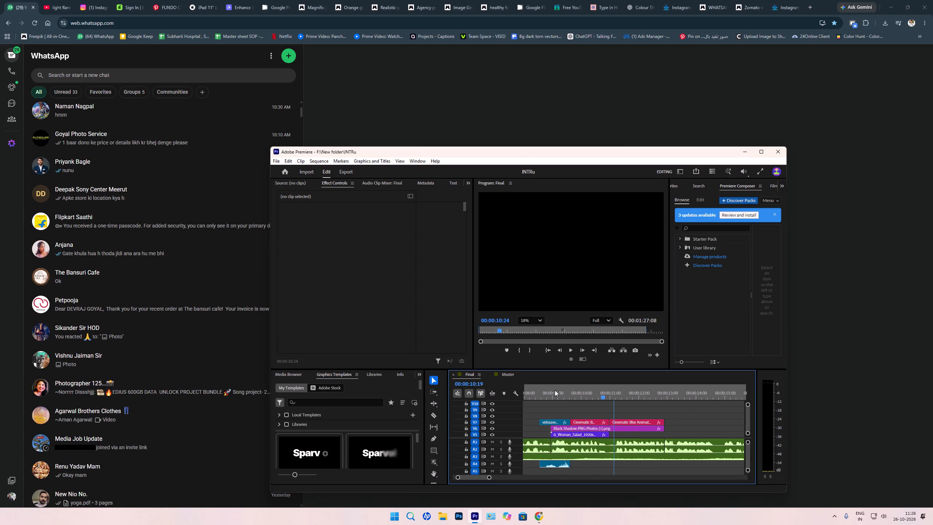
pyautogui.scroll(1, 555, 390)
pyautogui.moveTo(489, 479); pyautogui.dragTo(690, 483)
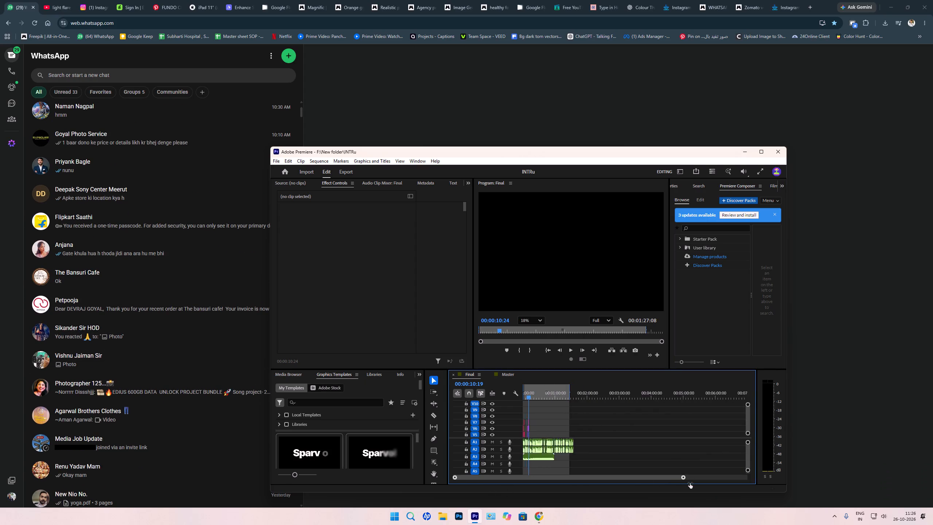
pyautogui.moveTo(690, 483); pyautogui.dragTo(521, 467)
pyautogui.scroll(10, 565, 441)
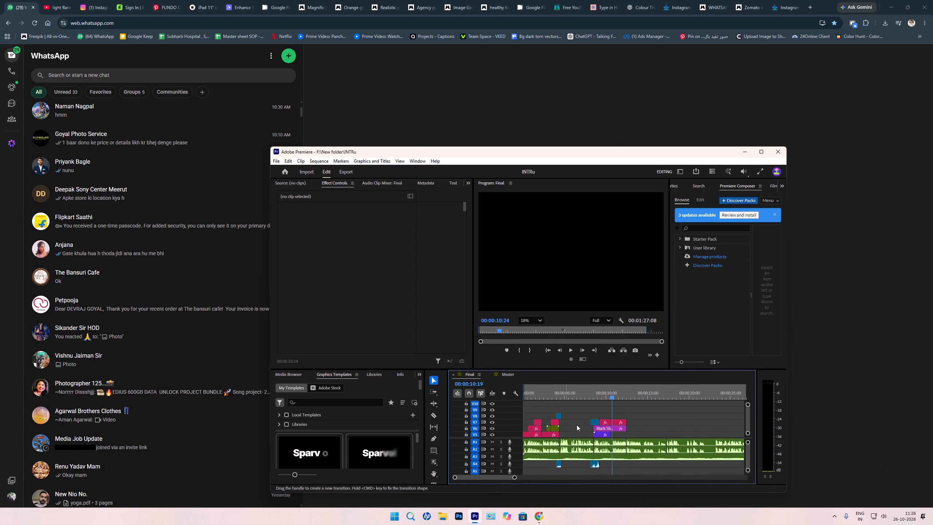
pyautogui.scroll(1, 577, 425)
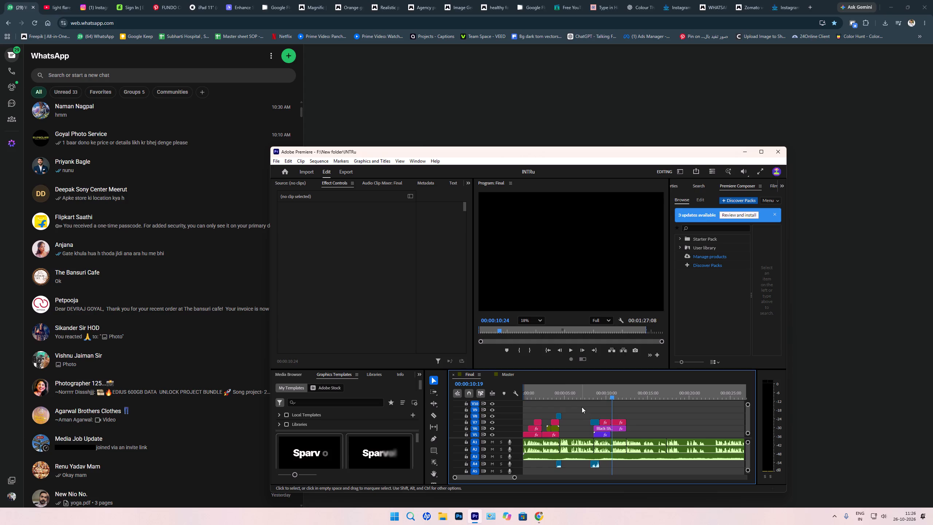
pyautogui.scroll(-2, 582, 407)
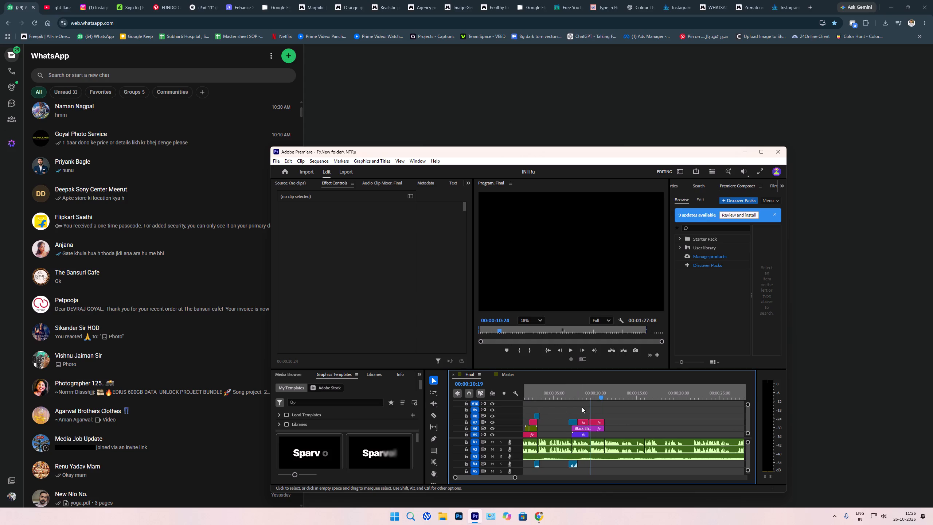
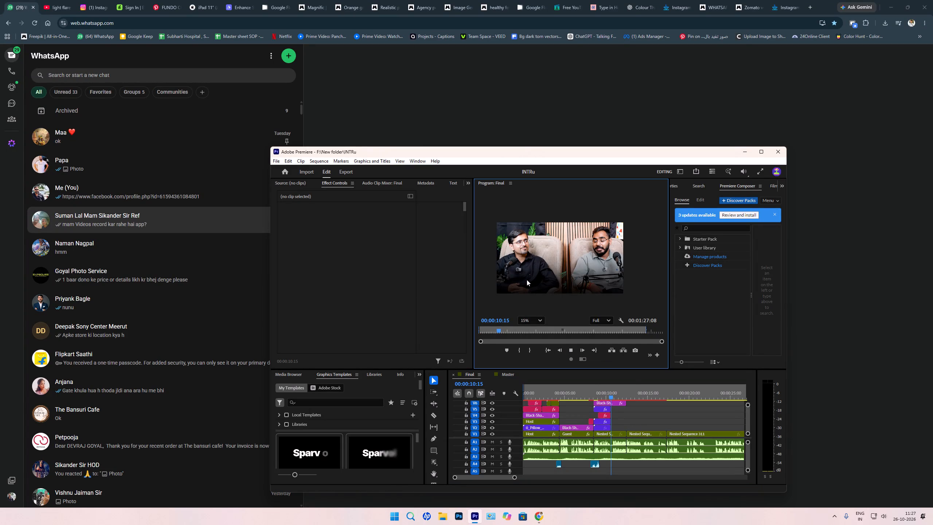
# Replay the Final sequence from about 00:00:09:06 to 00:00:11:17 to review the healthy-food clip and the caption that follows.
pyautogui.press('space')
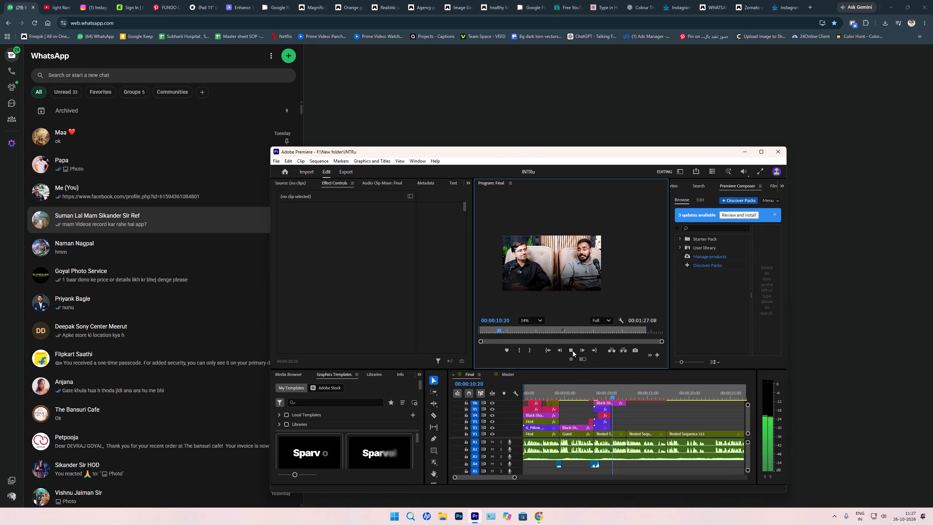
pyautogui.press('Up')
pyautogui.press('Up')
pyautogui.scroll(-9, 557, 286)
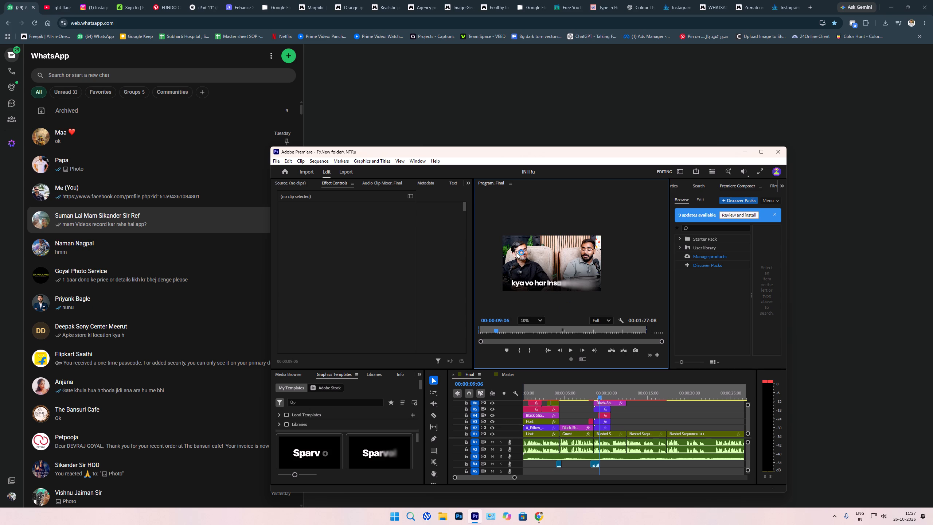
pyautogui.moveTo(541, 264); pyautogui.dragTo(577, 285, button='middle')
pyautogui.moveTo(568, 280); pyautogui.dragTo(601, 263, button='middle')
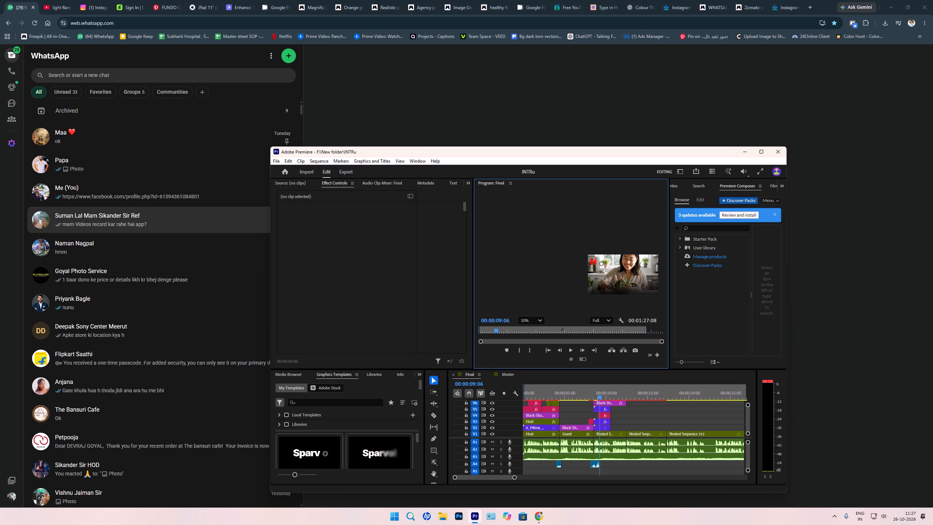
pyautogui.moveTo(601, 263); pyautogui.dragTo(588, 294, button='middle')
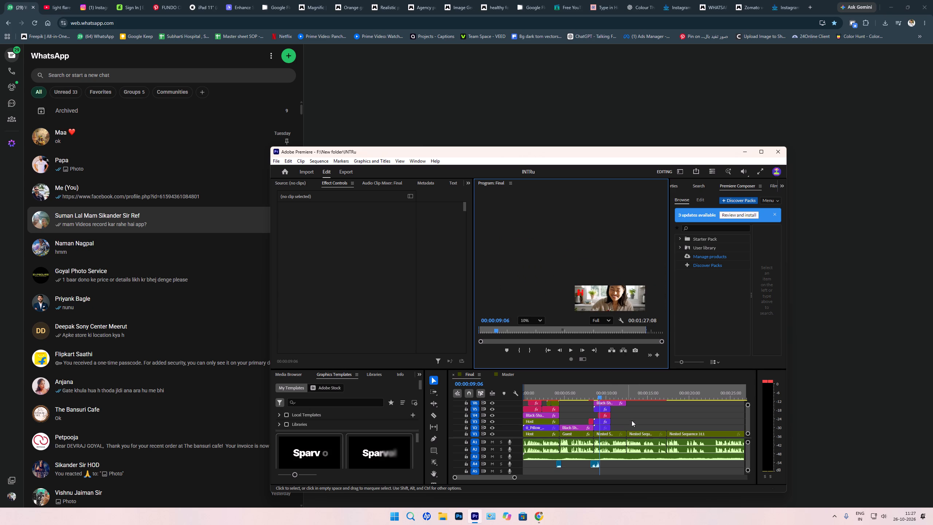
pyautogui.click(638, 424)
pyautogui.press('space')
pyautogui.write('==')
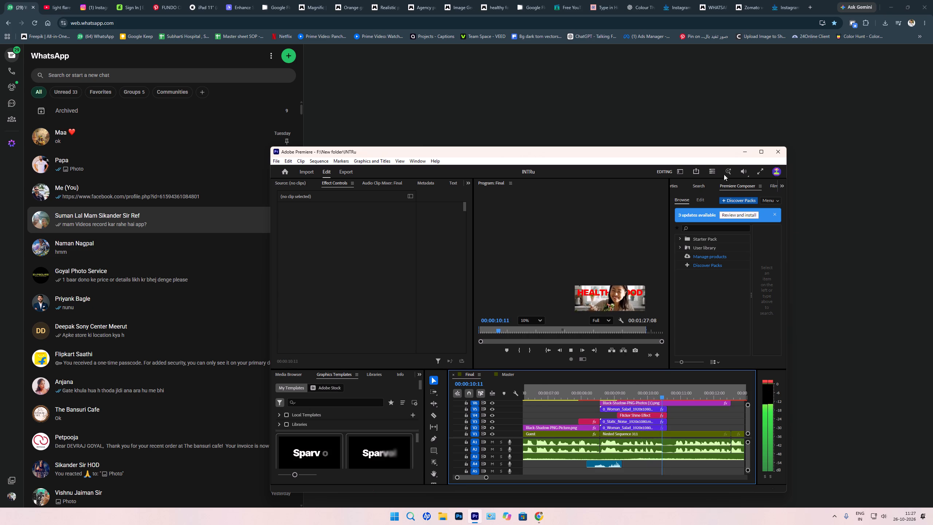
pyautogui.moveTo(585, 222); pyautogui.dragTo(573, 201, button='middle')
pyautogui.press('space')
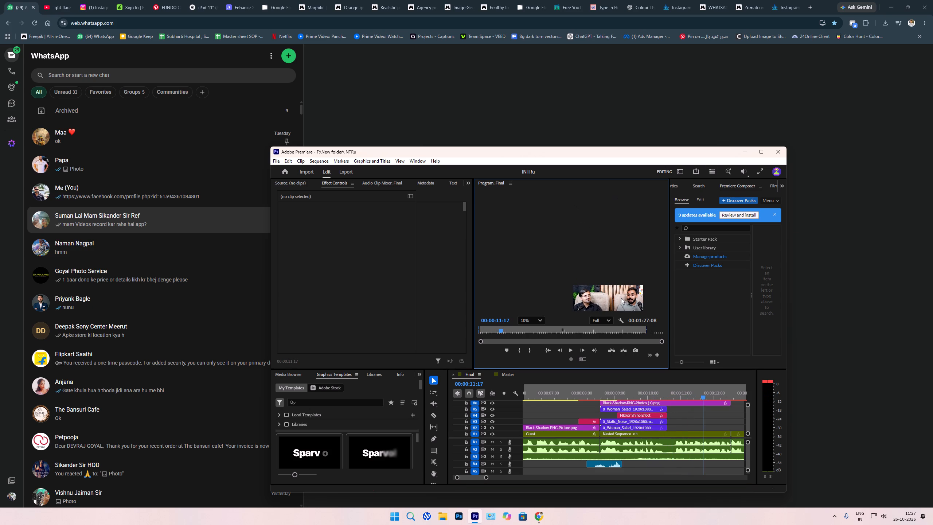
pyautogui.moveTo(610, 296); pyautogui.dragTo(607, 283, button='middle')
# Centre the preview picture and scrub the "kya vo har Insaan ke liye" caption between 00:00:10:20 and 00:00:11:08 to check its reveal.
pyautogui.moveTo(605, 282); pyautogui.dragTo(603, 279, button='middle')
pyautogui.moveTo(616, 278); pyautogui.dragTo(616, 288, button='middle')
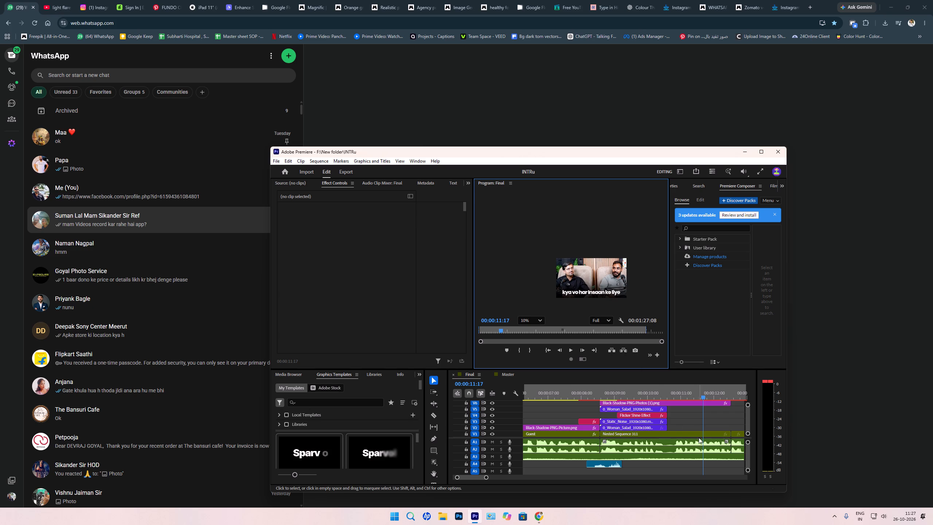
pyautogui.click(689, 419)
pyautogui.scroll(-10, 688, 416)
pyautogui.moveTo(579, 388); pyautogui.dragTo(566, 386)
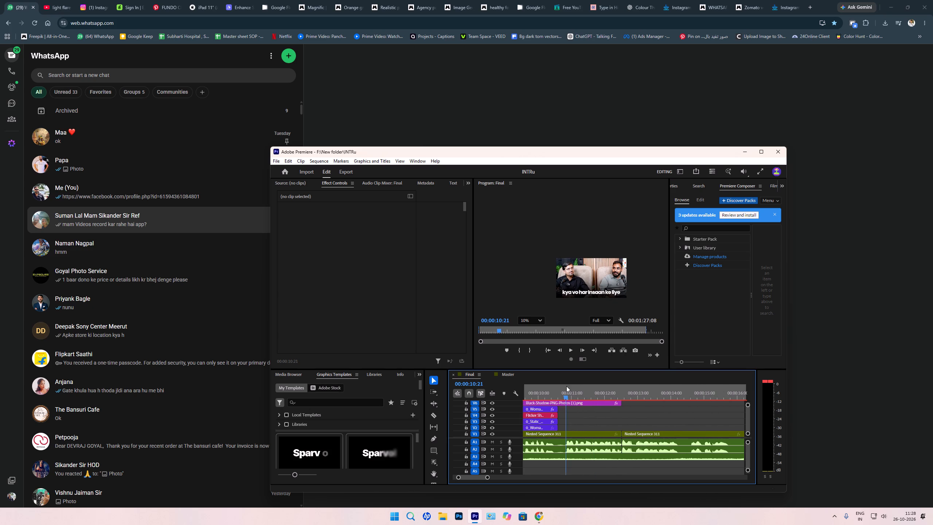
pyautogui.moveTo(566, 386); pyautogui.dragTo(567, 389)
pyautogui.moveTo(567, 389); pyautogui.dragTo(576, 396)
pyautogui.moveTo(576, 396); pyautogui.dragTo(577, 396)
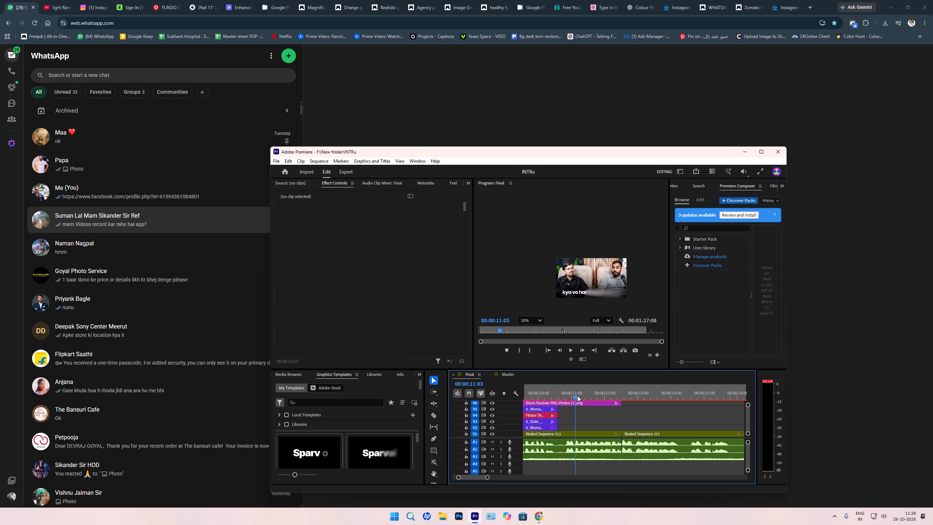
pyautogui.moveTo(577, 396); pyautogui.dragTo(583, 400)
pyautogui.scroll(5, 583, 400)
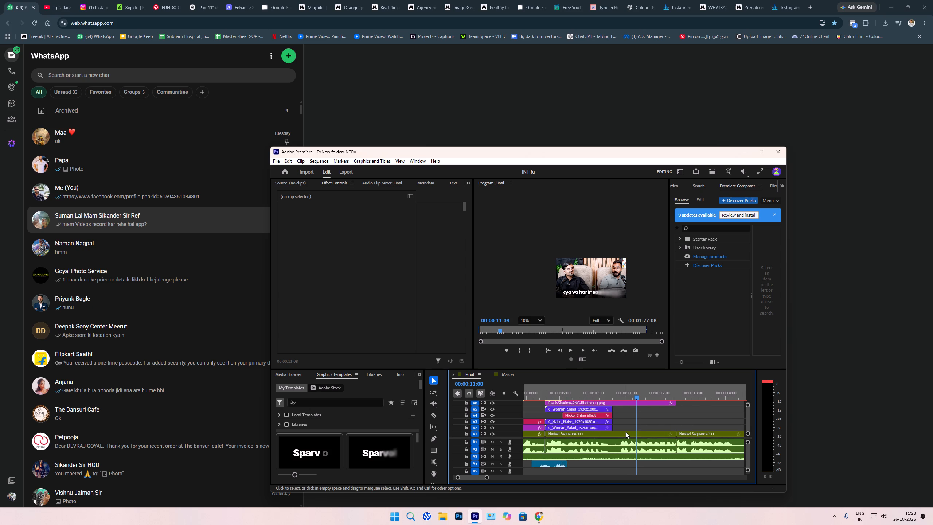
# Play back the Final sequence from 00:00:10:15 to about 00:00:21:03 to review the caption and the interview clips after it.
pyautogui.moveTo(489, 478); pyautogui.dragTo(500, 480)
pyautogui.moveTo(476, 479); pyautogui.dragTo(455, 478)
pyautogui.moveTo(484, 478); pyautogui.dragTo(522, 481)
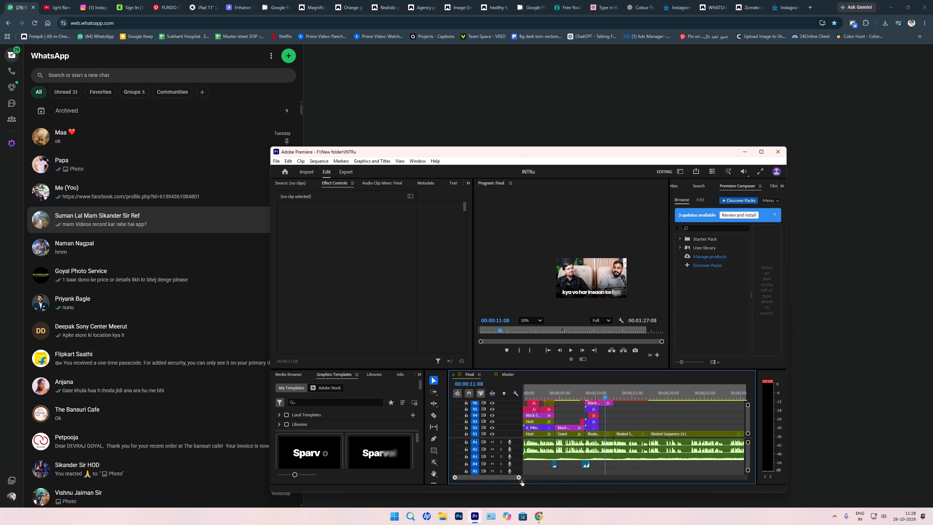
pyautogui.moveTo(522, 481); pyautogui.dragTo(489, 479)
pyautogui.click(614, 436)
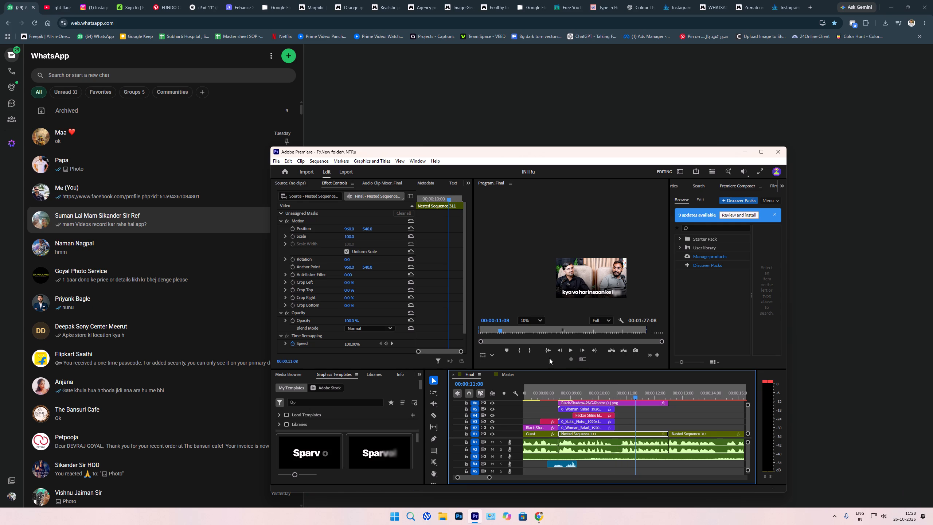
pyautogui.click(661, 412)
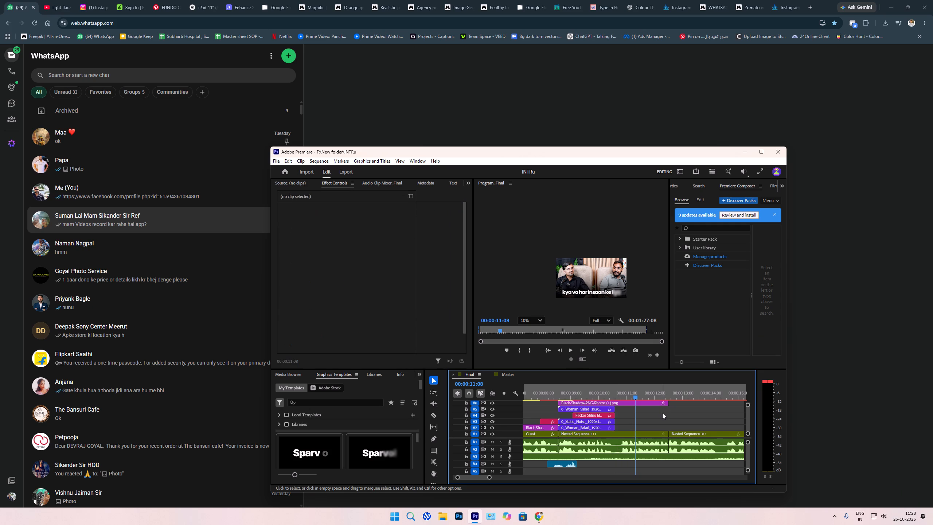
pyautogui.press('Up')
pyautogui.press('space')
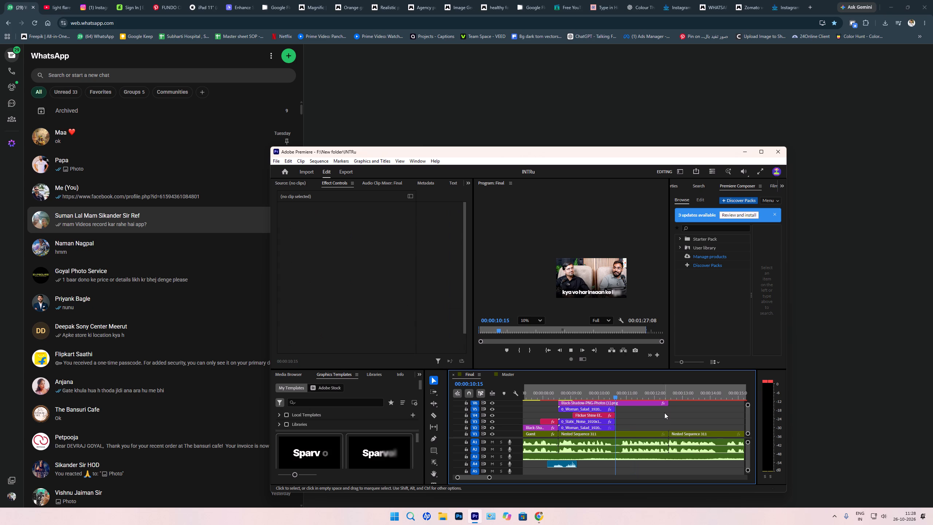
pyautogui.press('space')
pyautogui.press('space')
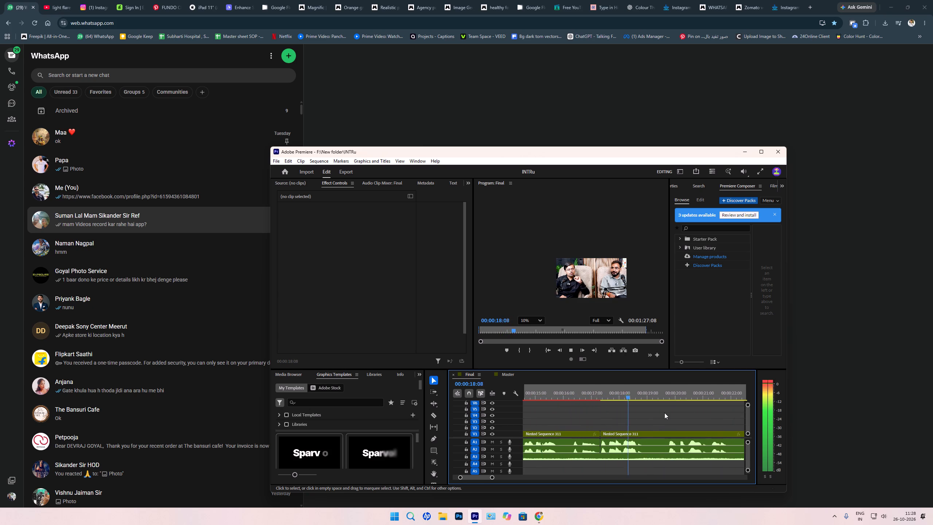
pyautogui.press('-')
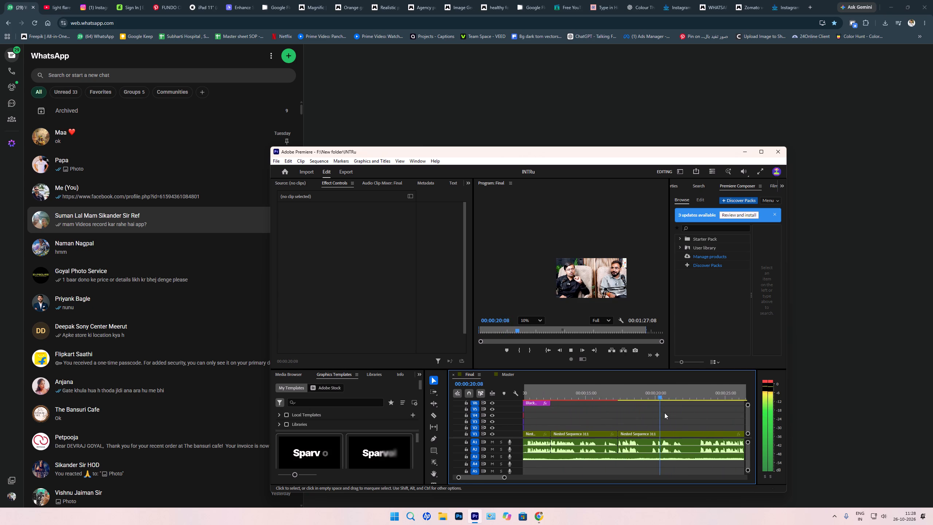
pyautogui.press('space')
# Replay the Final sequence from the edit point before 00:00:11:12 to 00:00:19:24 to recheck the caption and the uncaptioned interview section.
pyautogui.scroll(10, 675, 394)
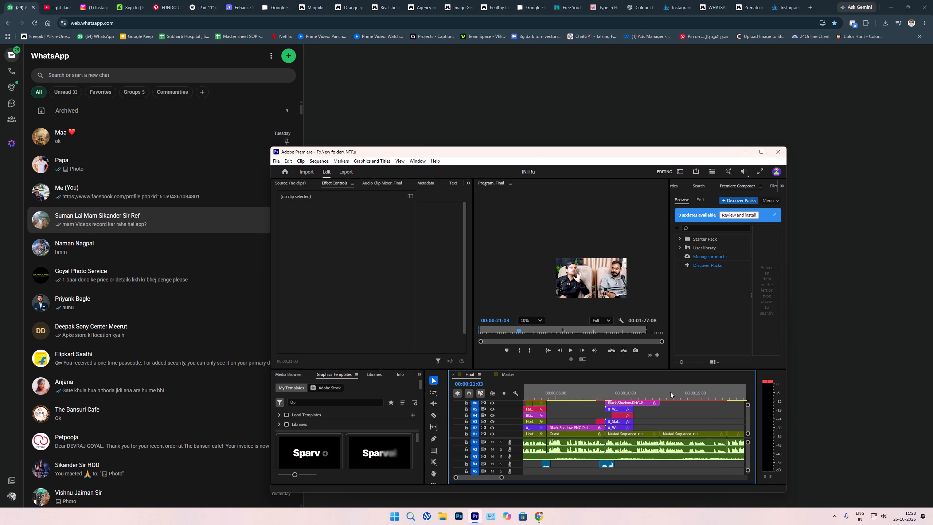
pyautogui.moveTo(652, 393); pyautogui.dragTo(646, 396)
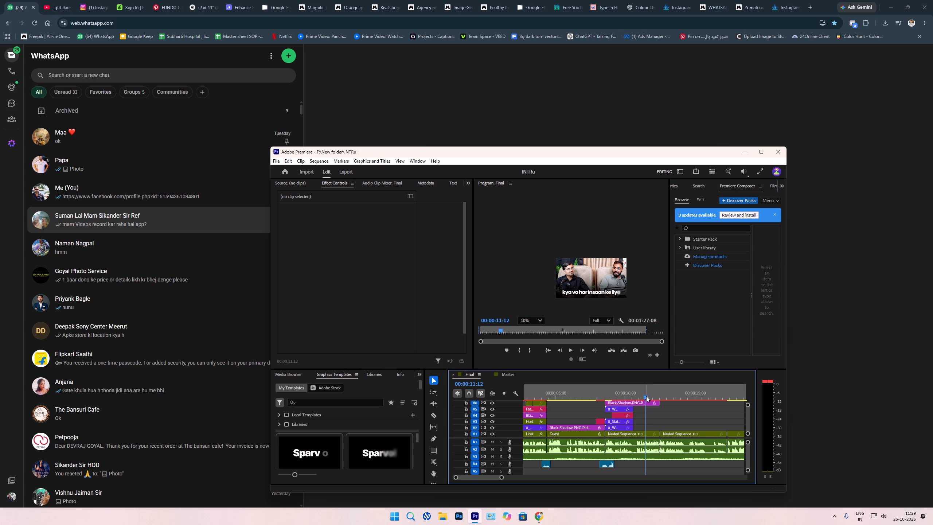
pyautogui.press('Up')
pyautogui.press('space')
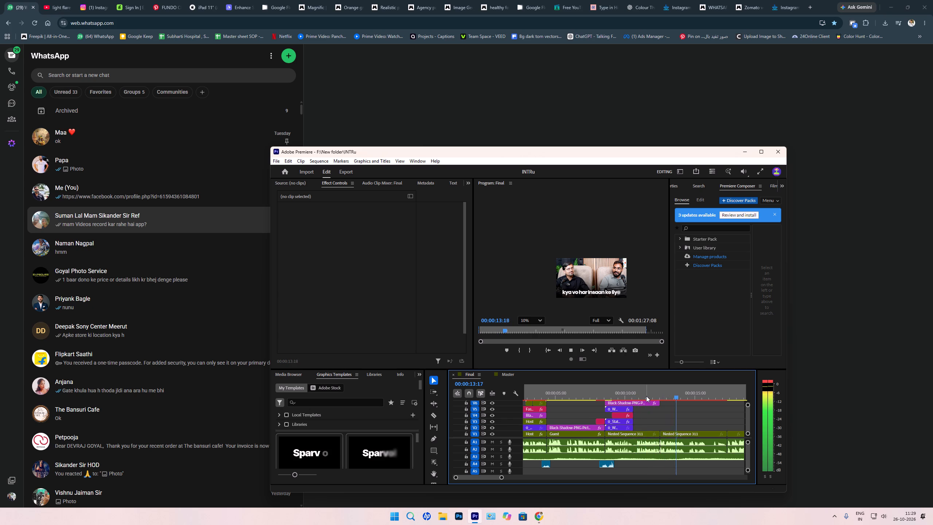
pyautogui.scroll(-2, 686, 414)
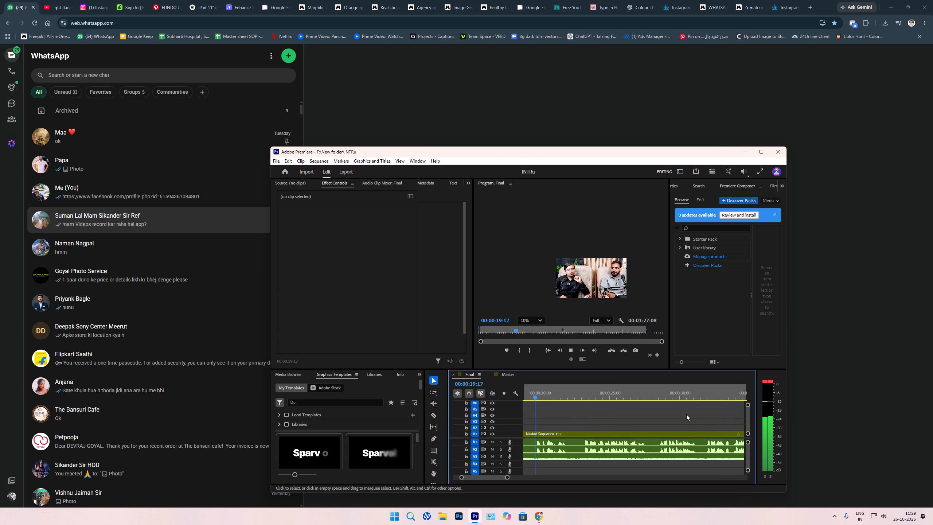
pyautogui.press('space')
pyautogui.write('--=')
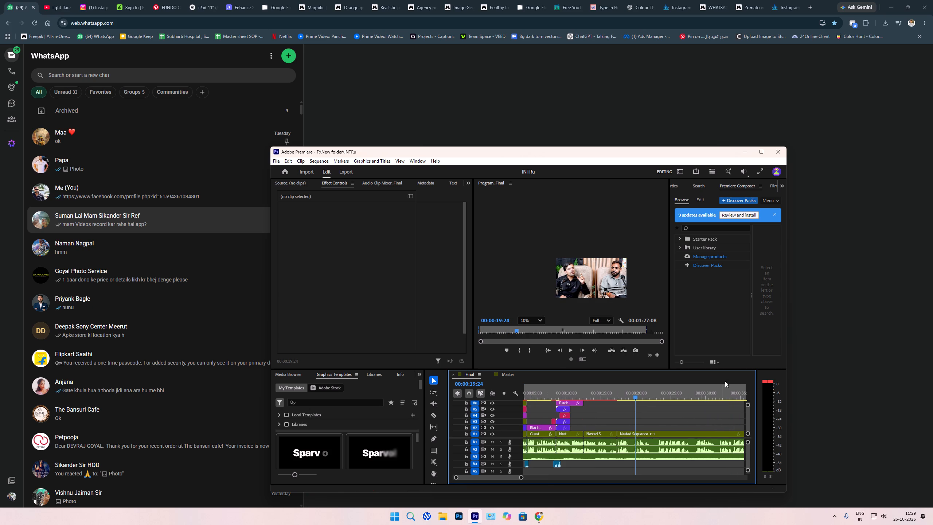
# Set the program preview's playback resolution to 1/4.
pyautogui.click(601, 318)
pyautogui.click(603, 353)
# Replay the "kya vo har Insaan ke liye" caption section and park the playhead at 00:00:11:21.
pyautogui.scroll(15, 664, 426)
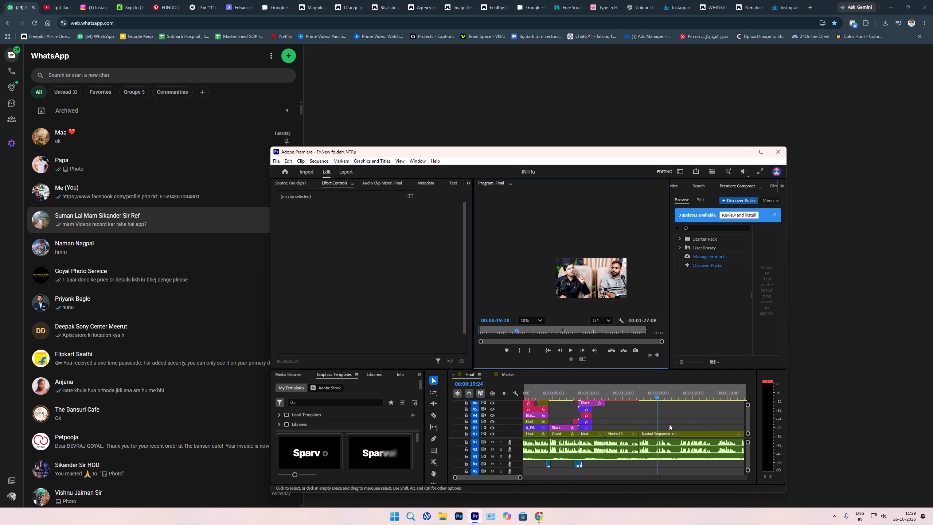
pyautogui.moveTo(634, 393); pyautogui.dragTo(604, 393)
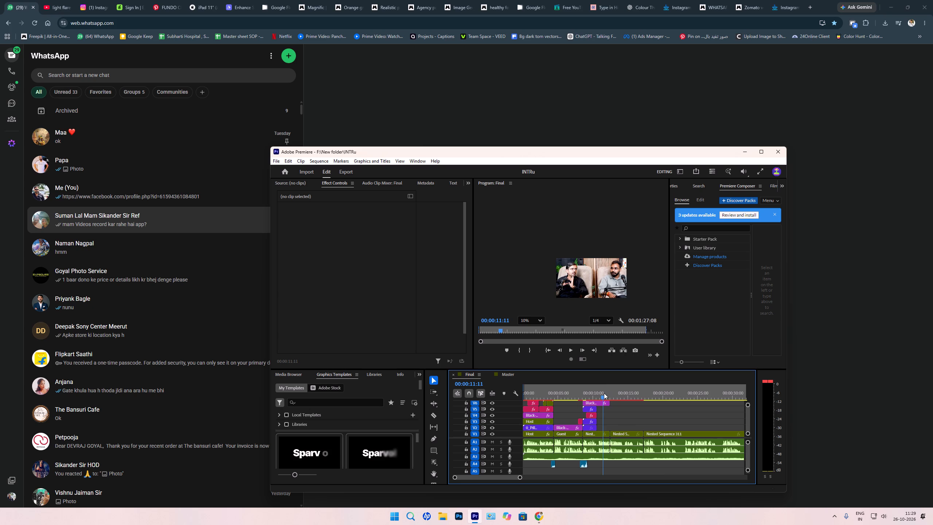
pyautogui.press('Up')
pyautogui.press('space')
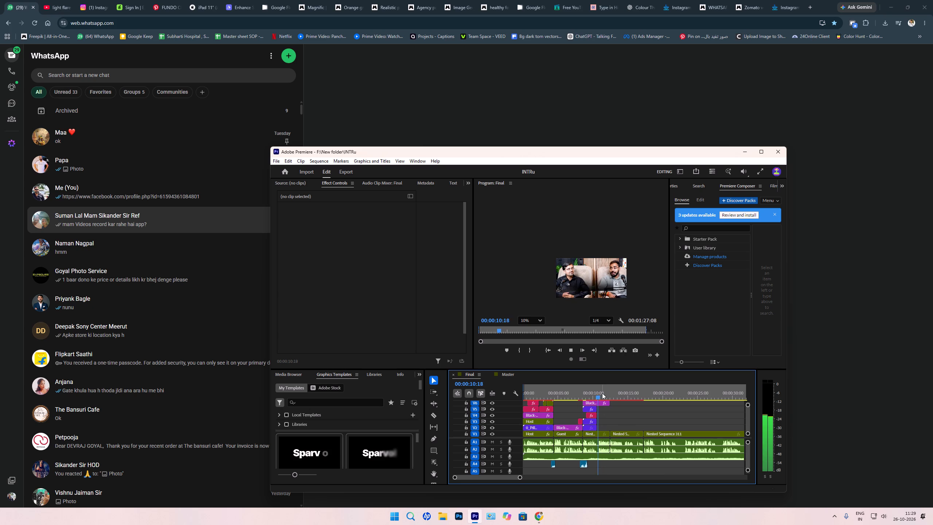
pyautogui.press('space')
pyautogui.write('===')
pyautogui.press('Up')
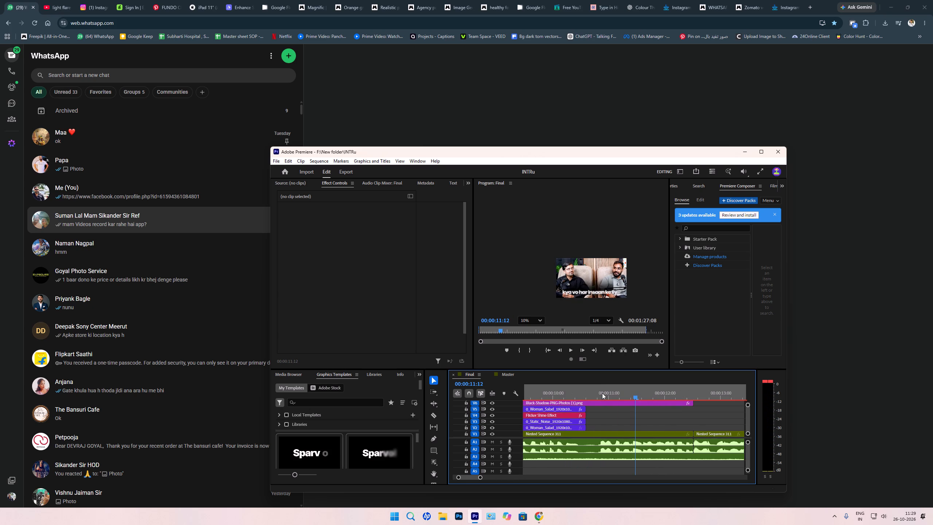
pyautogui.press('space')
pyautogui.press('space')
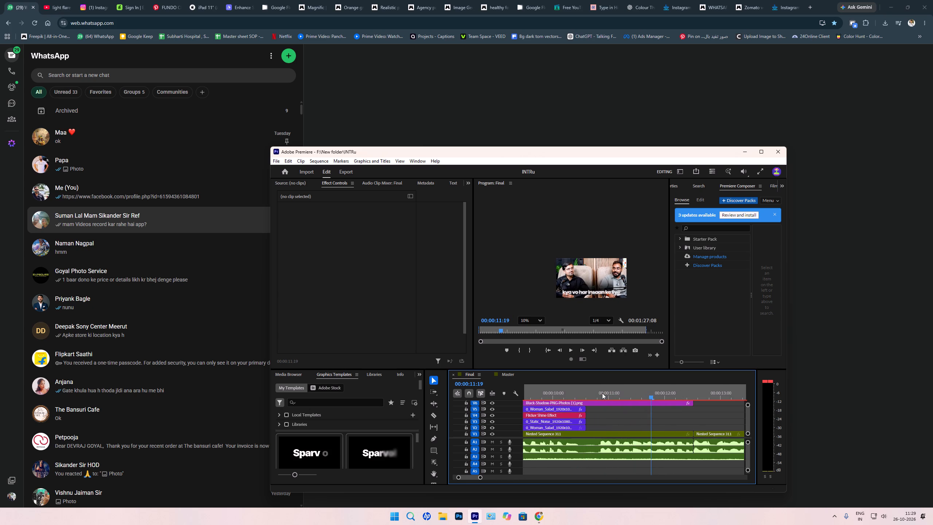
pyautogui.press('Right')
pyautogui.press('Right')
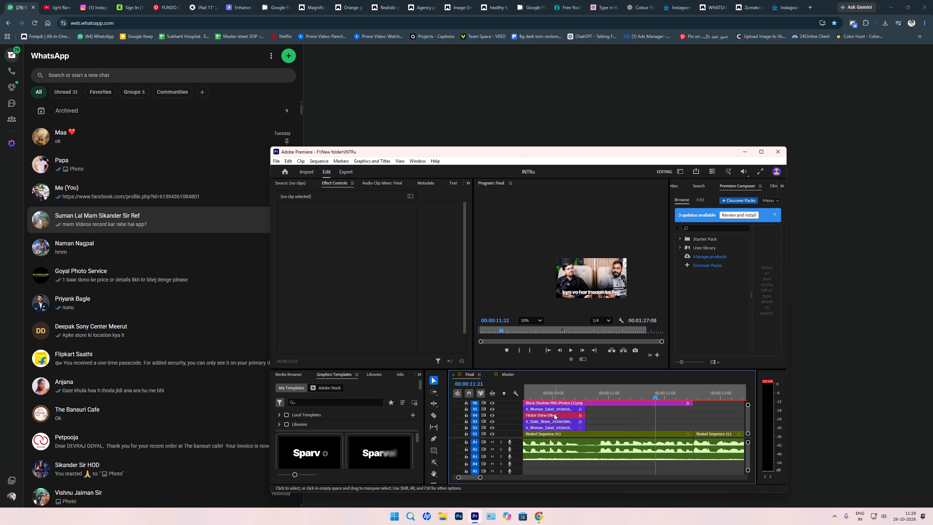
# Duplicate the Flicker Shine Effect clip from V4 onto V8, above the second Cinematic Blur Animation caption clip.
pyautogui.press('`')
pyautogui.moveTo(374, 319); pyautogui.dragTo(374, 320)
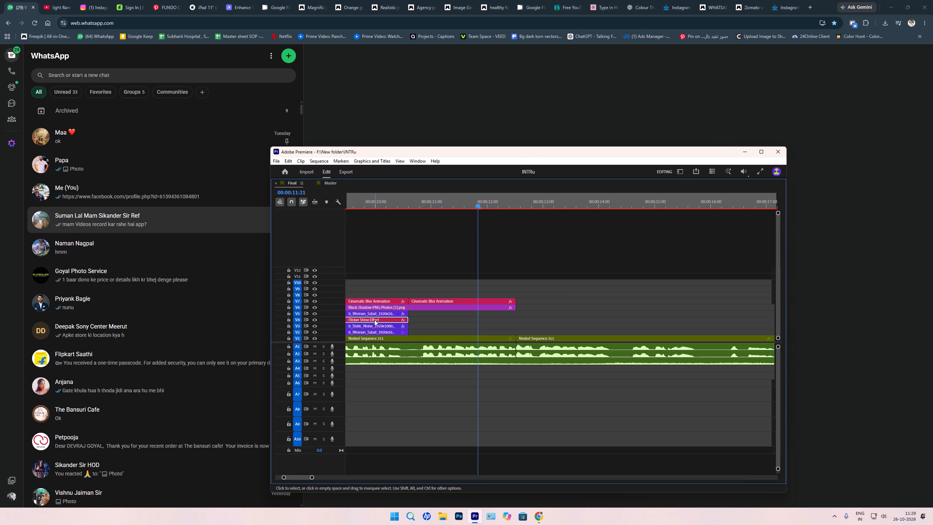
pyautogui.moveTo(374, 320); pyautogui.dragTo(514, 296)
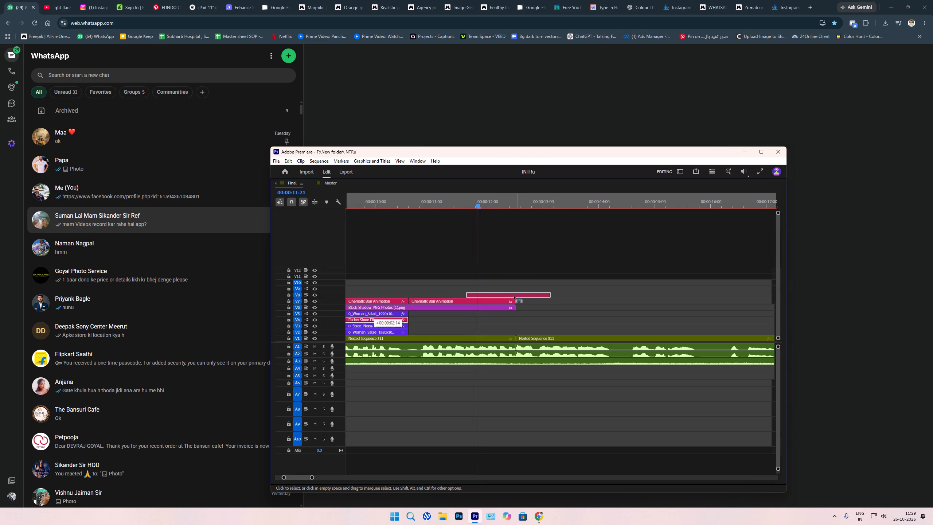
pyautogui.moveTo(514, 296); pyautogui.dragTo(514, 297)
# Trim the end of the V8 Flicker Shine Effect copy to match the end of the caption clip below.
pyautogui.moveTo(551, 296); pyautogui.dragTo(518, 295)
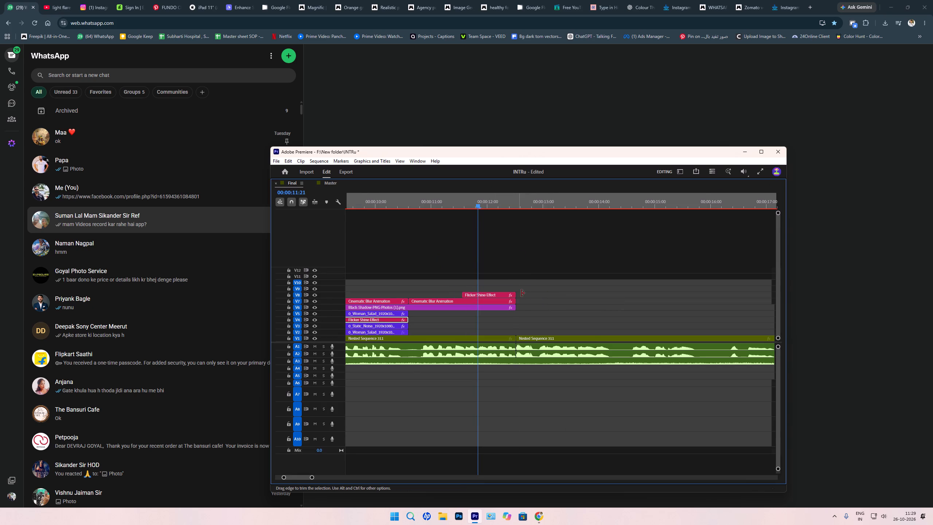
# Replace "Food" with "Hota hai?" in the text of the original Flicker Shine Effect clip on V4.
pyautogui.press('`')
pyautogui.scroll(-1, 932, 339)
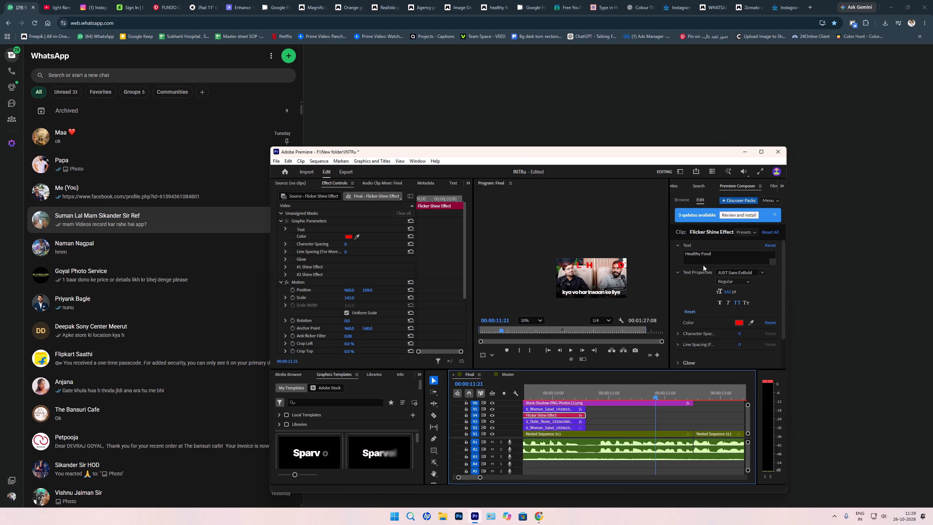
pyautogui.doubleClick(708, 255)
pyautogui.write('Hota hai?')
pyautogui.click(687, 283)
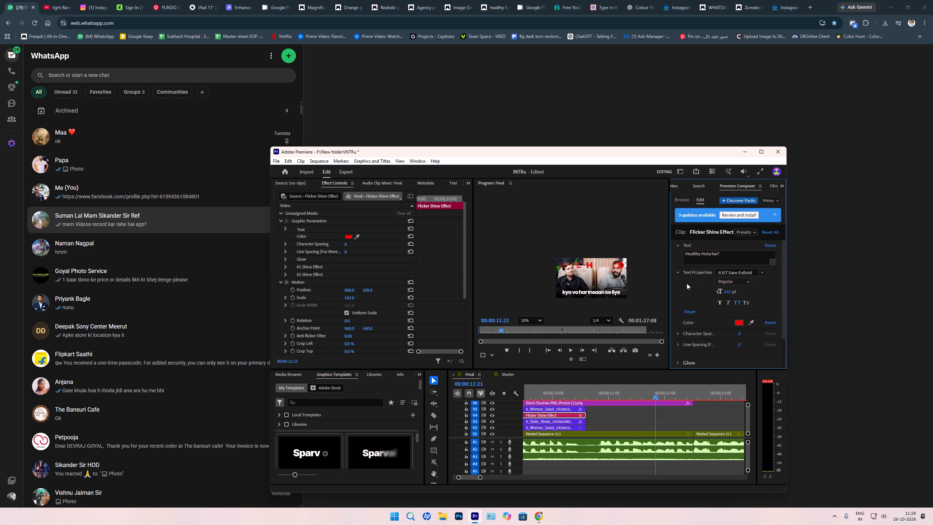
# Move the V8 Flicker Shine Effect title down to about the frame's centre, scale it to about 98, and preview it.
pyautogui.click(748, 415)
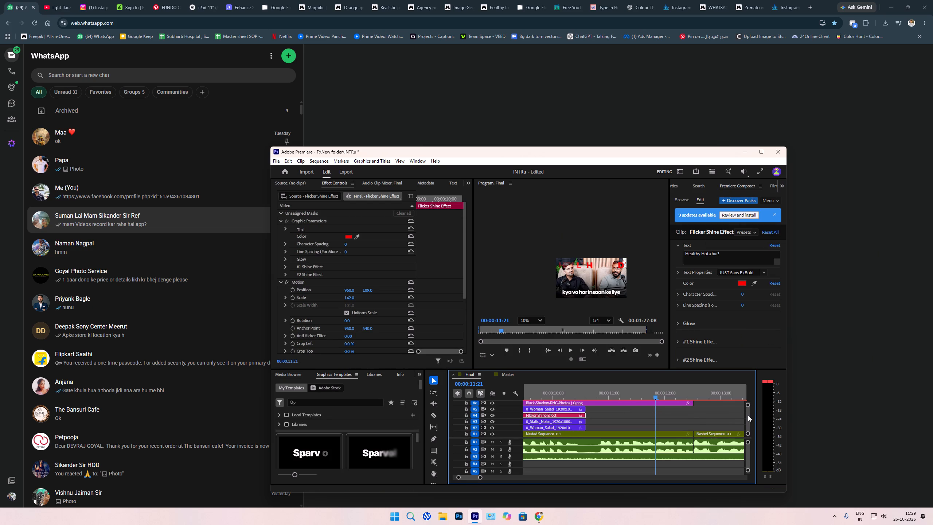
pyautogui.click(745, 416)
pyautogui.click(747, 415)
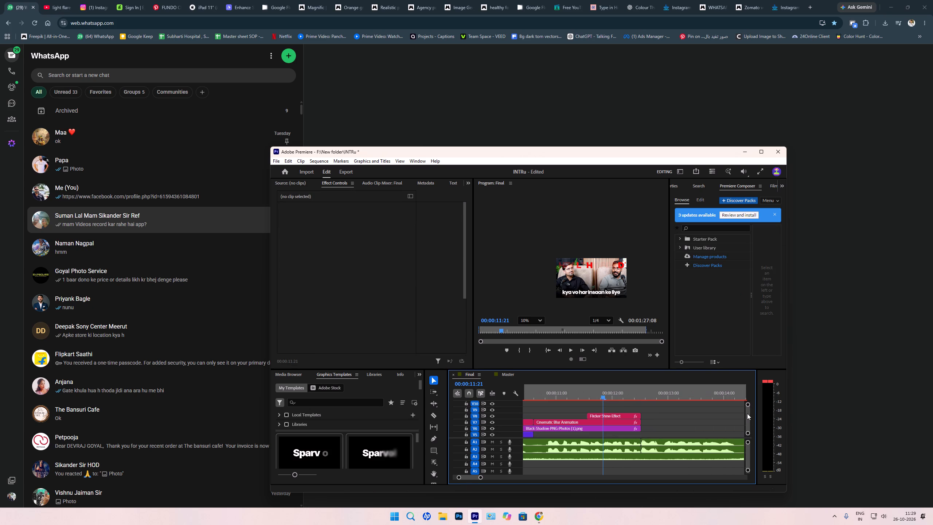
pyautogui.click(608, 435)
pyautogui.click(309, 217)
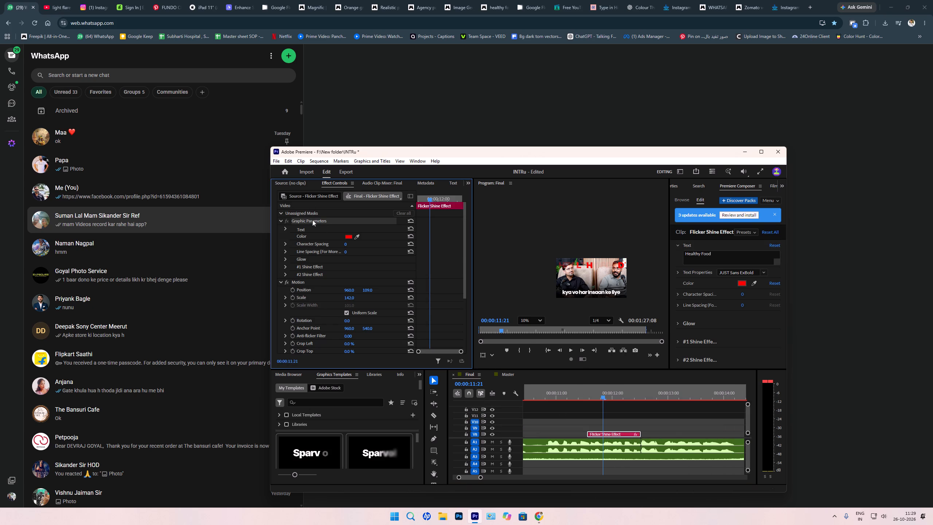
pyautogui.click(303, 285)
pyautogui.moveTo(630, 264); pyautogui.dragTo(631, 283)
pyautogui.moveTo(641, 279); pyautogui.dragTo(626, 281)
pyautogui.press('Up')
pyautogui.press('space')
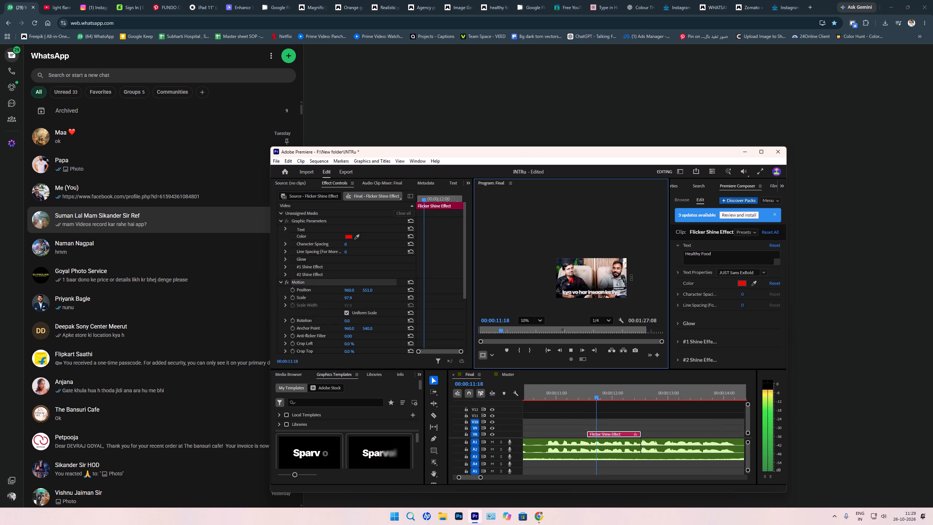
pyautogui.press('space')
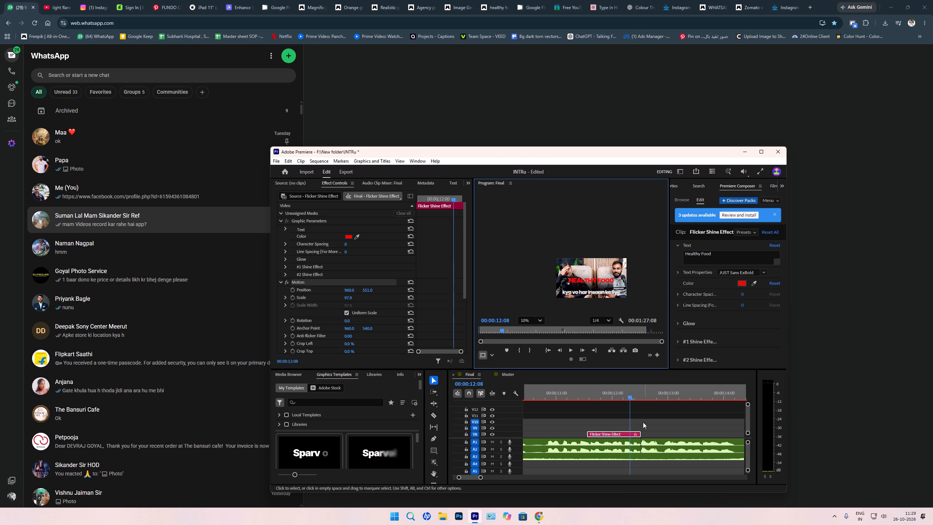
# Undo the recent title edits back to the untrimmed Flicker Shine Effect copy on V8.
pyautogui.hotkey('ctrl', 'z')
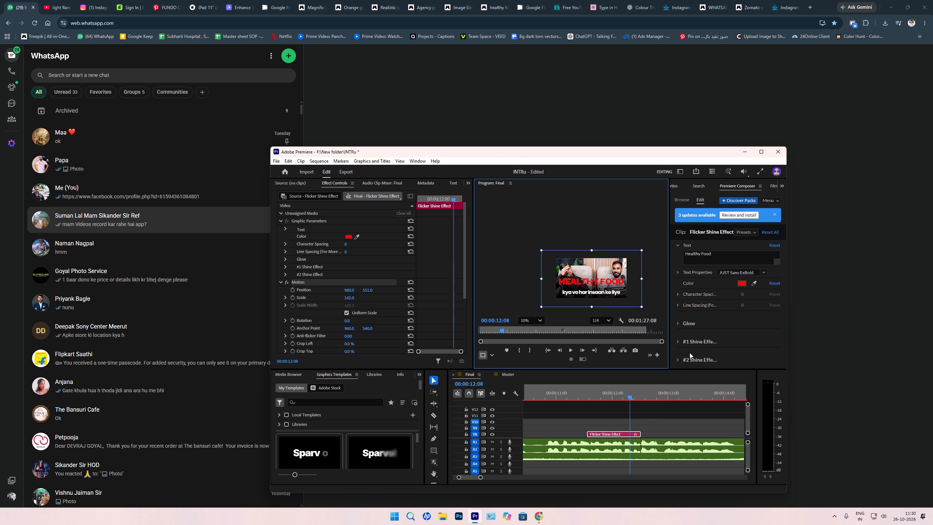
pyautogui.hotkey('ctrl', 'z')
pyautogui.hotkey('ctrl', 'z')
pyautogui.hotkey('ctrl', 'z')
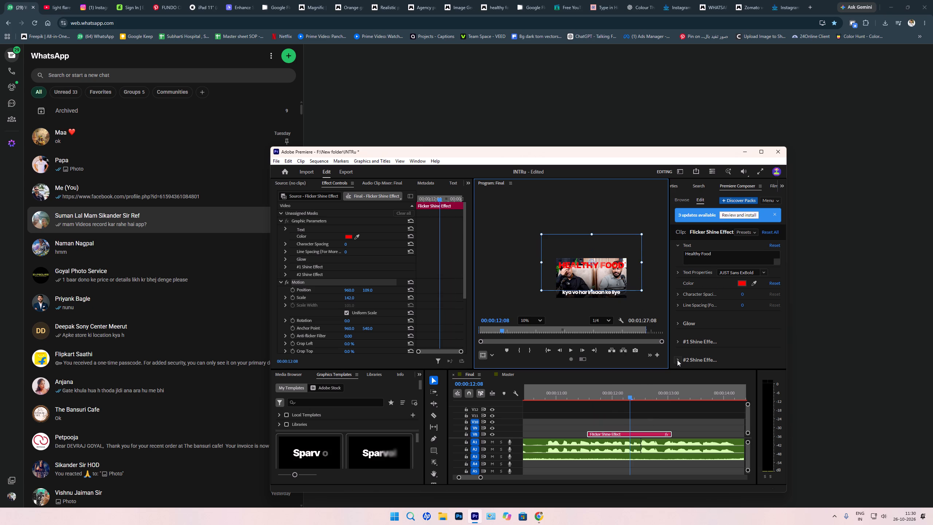
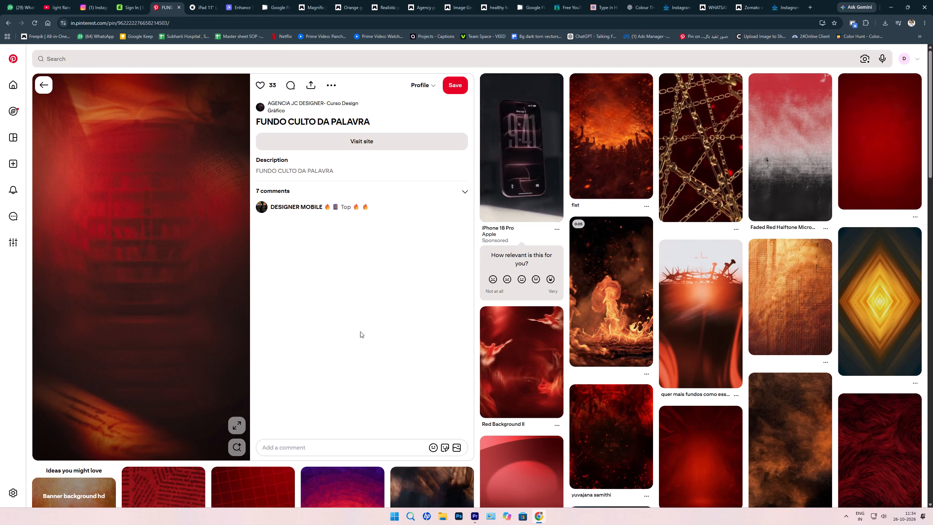
# Switch to Premiere and go to the start of the Flicker Shine Effect copy on V8 in the Final sequence.
pyautogui.moveTo(472, 517); pyautogui.dragTo(475, 512)
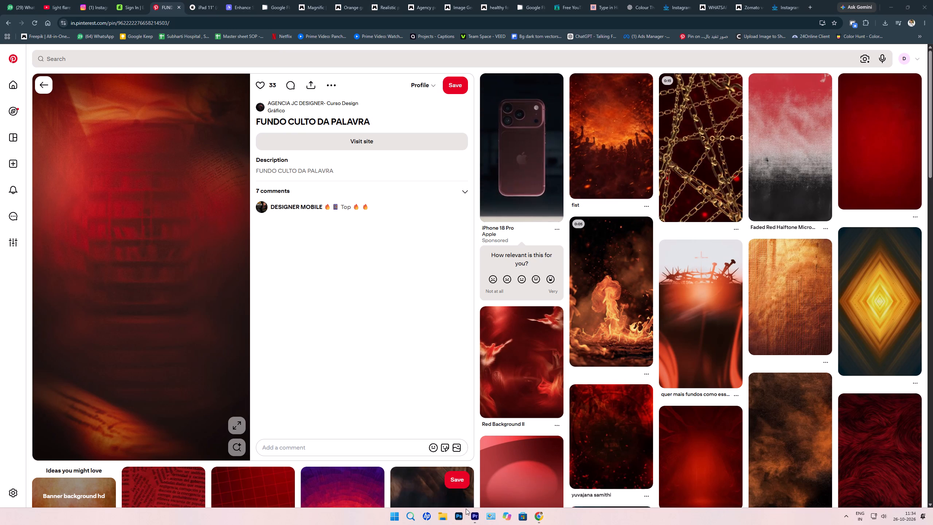
pyautogui.click(470, 514)
pyautogui.moveTo(583, 284); pyautogui.dragTo(570, 217, button='middle')
pyautogui.scroll(12, 574, 244)
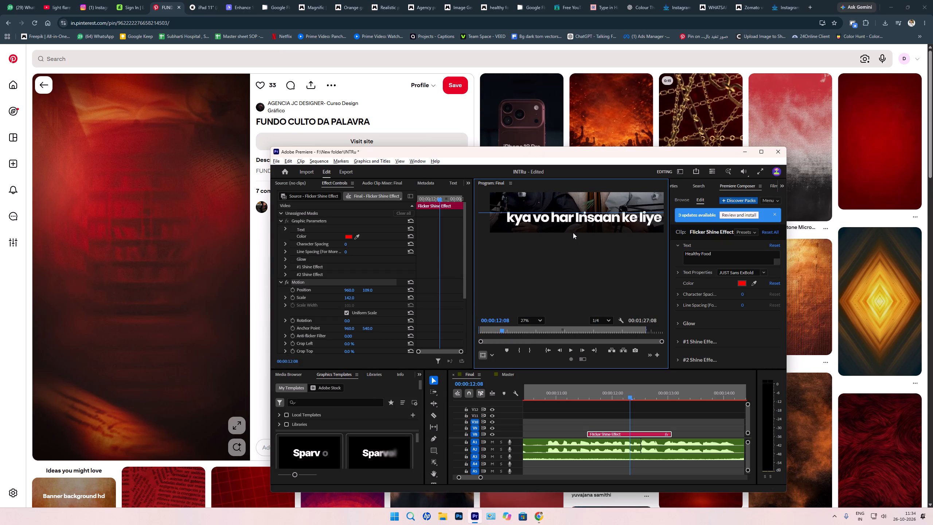
pyautogui.moveTo(531, 221); pyautogui.dragTo(535, 209, button='middle')
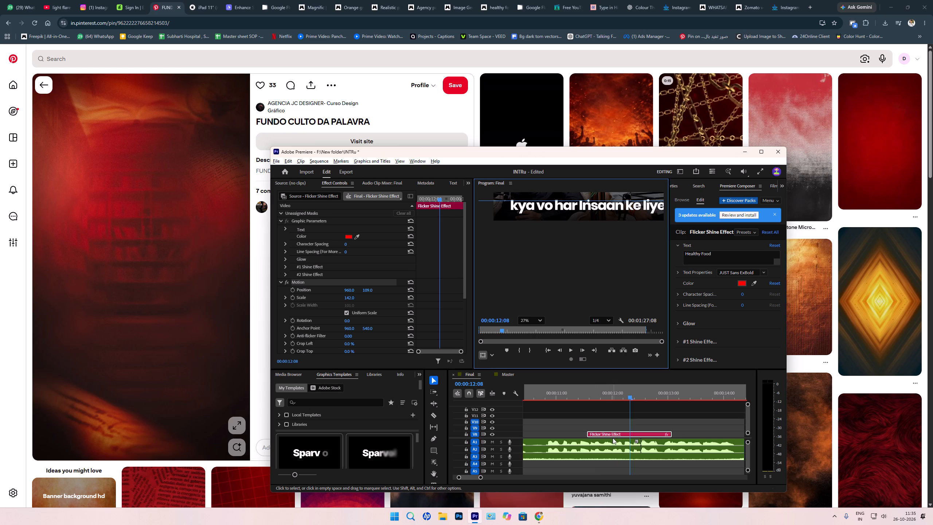
pyautogui.click(610, 433)
pyautogui.press('Up')
pyautogui.press('`')
pyautogui.scroll(7, 608, 430)
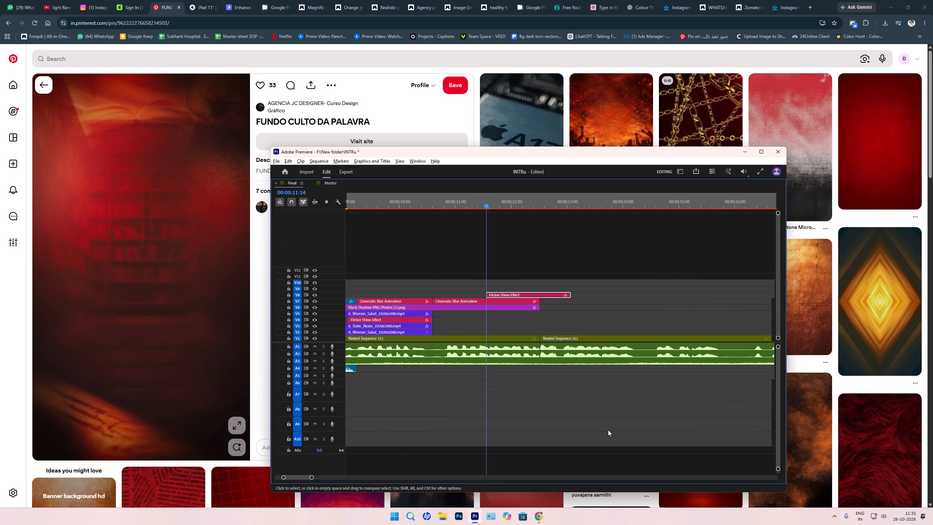
# Select the "Samjh kar khaate hai" caption clip on V7 and examine its frame at 00:00:09:20.
pyautogui.scroll(6, 608, 430)
pyautogui.click(458, 304)
pyautogui.click(454, 202)
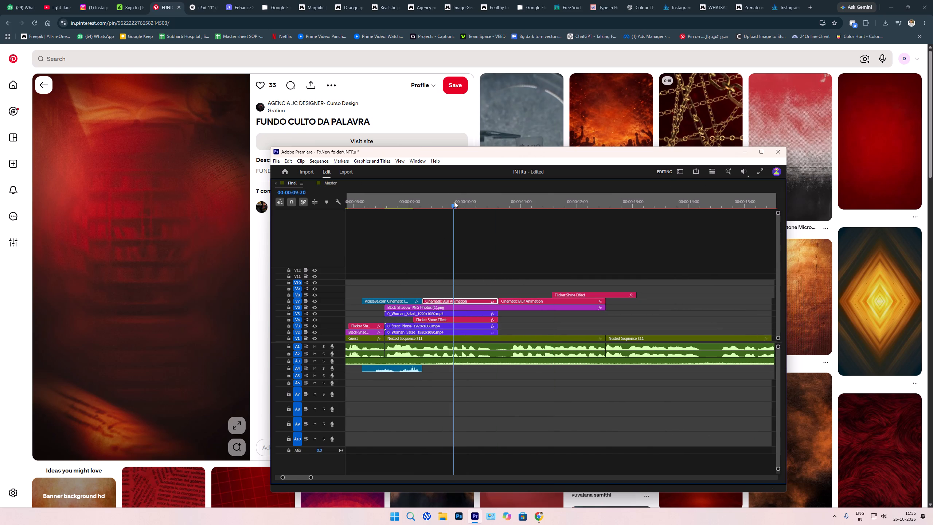
pyautogui.press('`')
pyautogui.scroll(-4, 541, 265)
pyautogui.scroll(1, 543, 269)
pyautogui.scroll(-6, 543, 269)
pyautogui.moveTo(576, 265); pyautogui.dragTo(586, 308, button='middle')
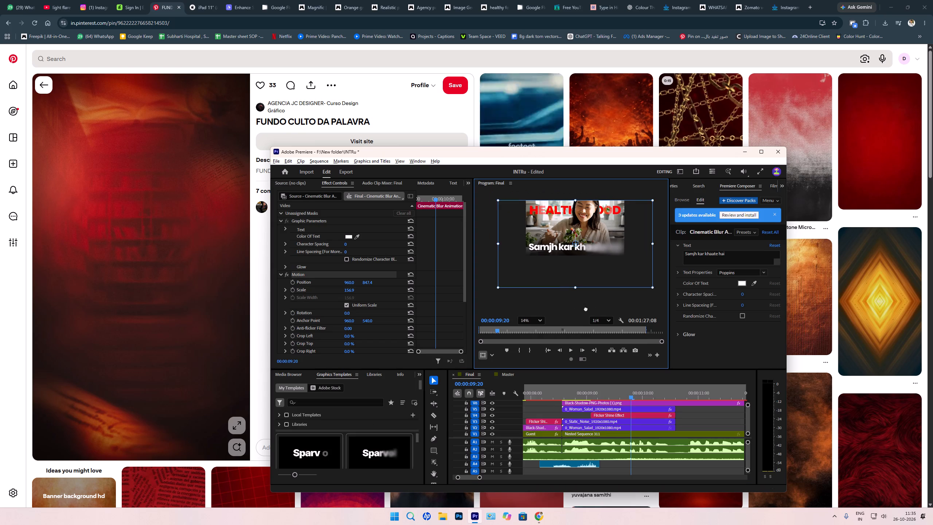
pyautogui.moveTo(586, 308); pyautogui.dragTo(586, 309, button='middle')
# Scrub the Final sequence forward to 00:00:27:03 and look over the footage after the titled section.
pyautogui.moveTo(669, 395); pyautogui.dragTo(767, 413)
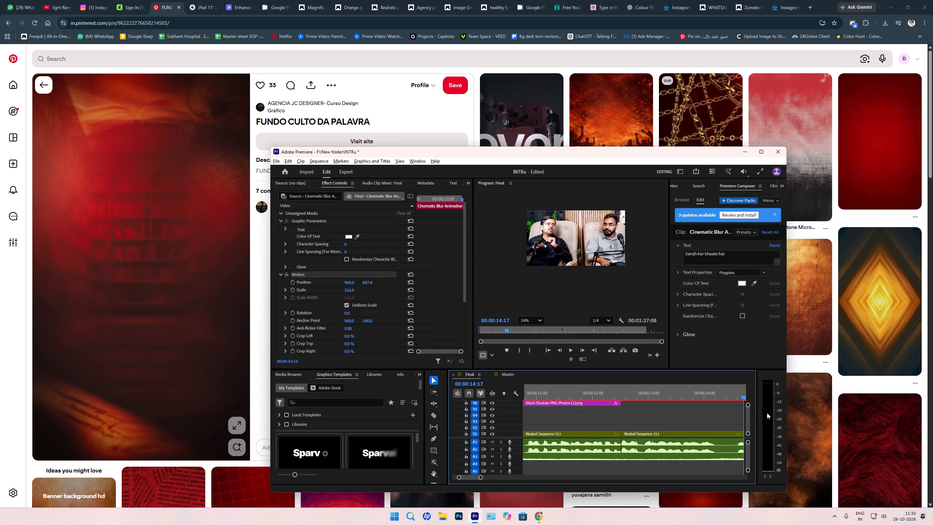
pyautogui.moveTo(767, 413); pyautogui.dragTo(807, 400)
pyautogui.moveTo(590, 187); pyautogui.dragTo(589, 182, button='middle')
pyautogui.moveTo(579, 300); pyautogui.dragTo(605, 186, button='middle')
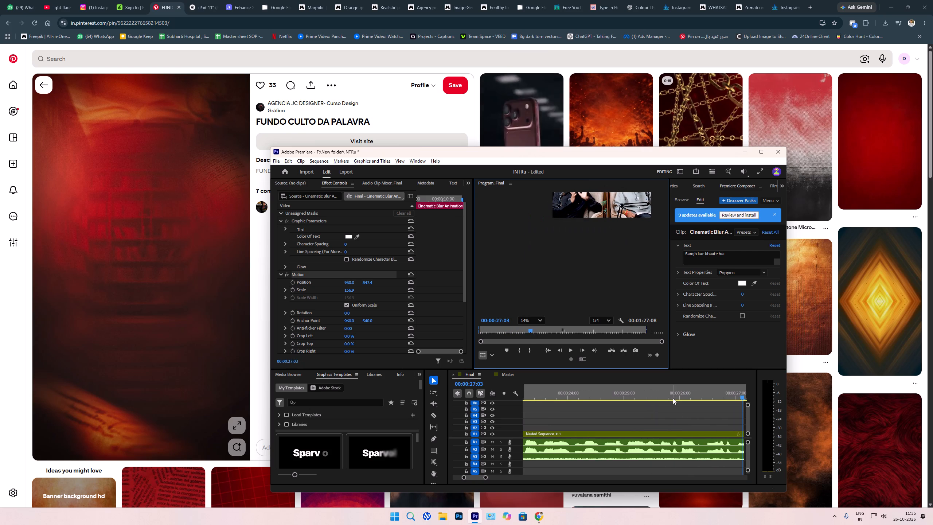
pyautogui.scroll(-16, 676, 426)
pyautogui.scroll(1, 653, 416)
pyautogui.scroll(-5, 653, 416)
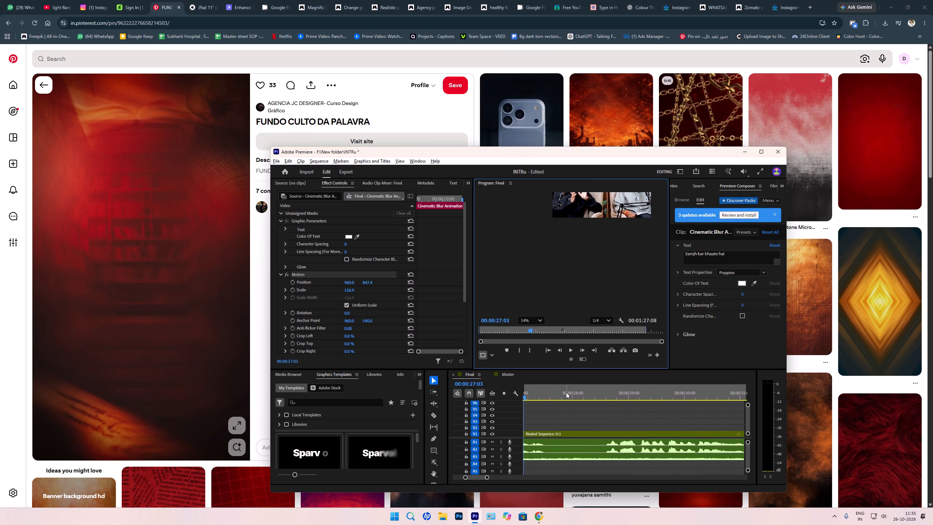
# Return to the "kya vo har Insaan ke liye" caption at 00:00:11:14 in the Final sequence and examine its frame and surrounding clips.
pyautogui.press('`')
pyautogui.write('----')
pyautogui.click(388, 202)
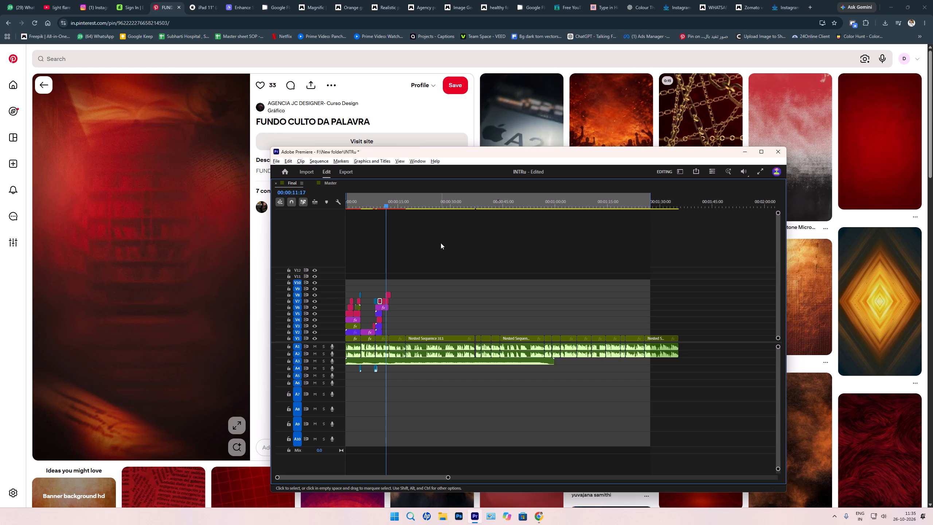
pyautogui.click(556, 288)
pyautogui.press('`')
pyautogui.moveTo(559, 278); pyautogui.dragTo(559, 267, button='middle')
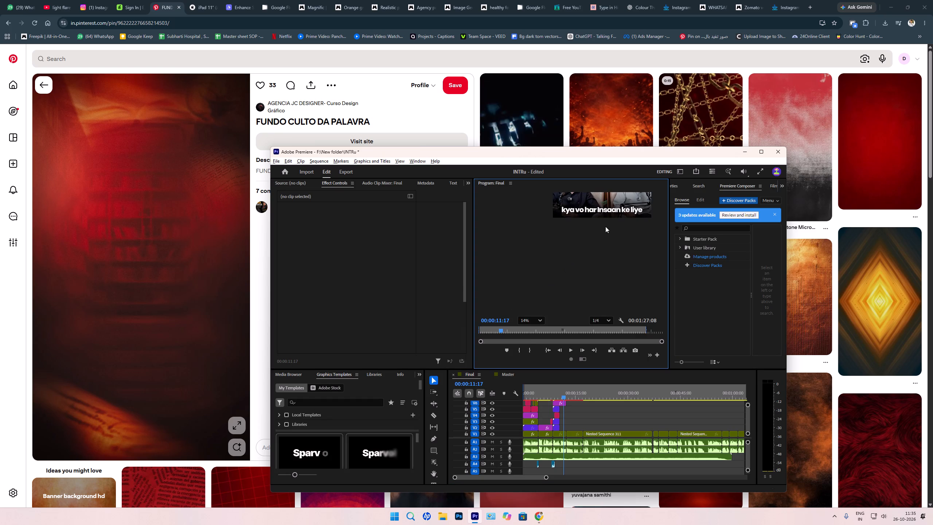
pyautogui.scroll(10, 605, 226)
pyautogui.moveTo(577, 246); pyautogui.dragTo(553, 251, button='middle')
pyautogui.scroll(1, 553, 251)
pyautogui.scroll(-4, 553, 251)
pyautogui.press('Up')
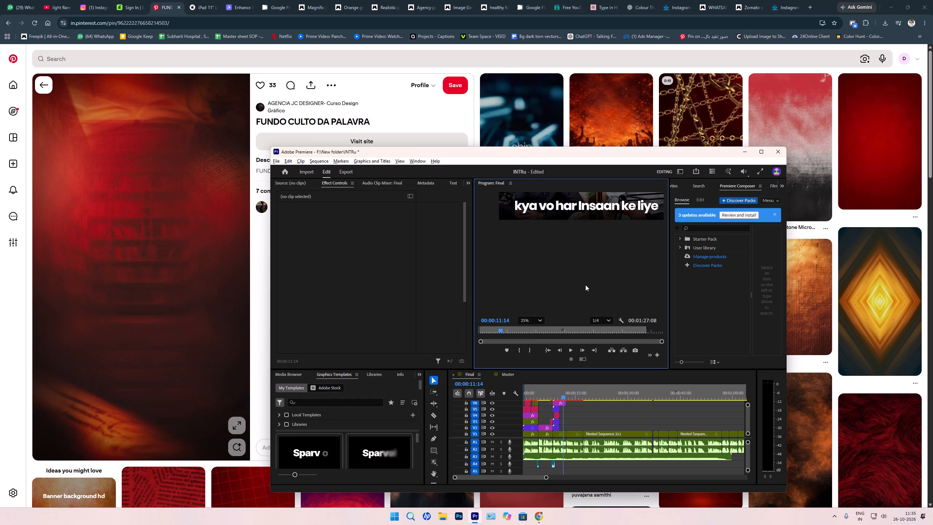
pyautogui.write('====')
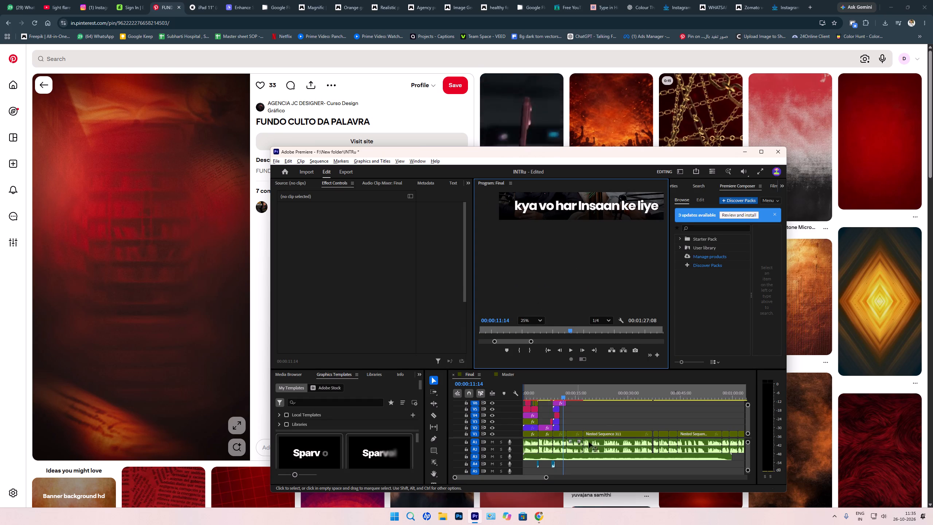
pyautogui.click(608, 423)
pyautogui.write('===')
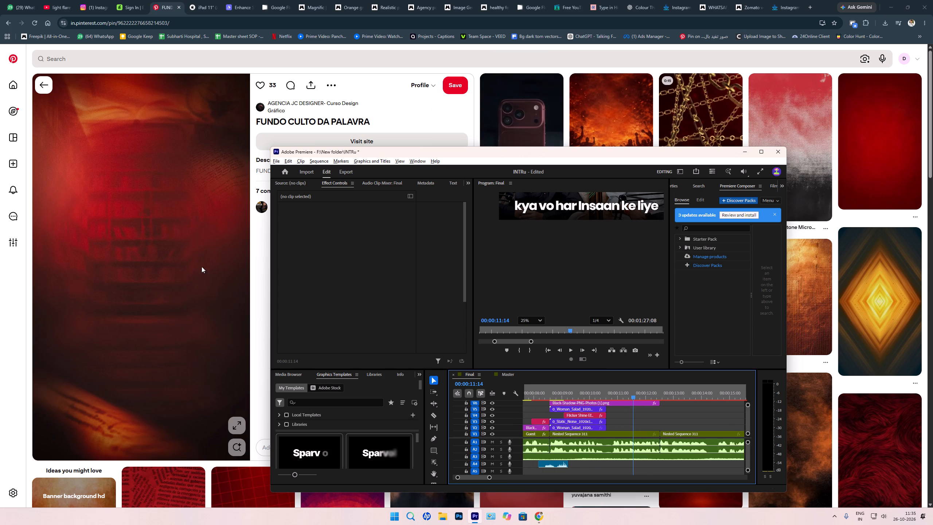
# Switch to Chrome and browse the related Pinterest pins below the FUNDO CULTO DA PALAVRA pin for background images.
pyautogui.click(0, 291)
pyautogui.scroll(-14, 73, 336)
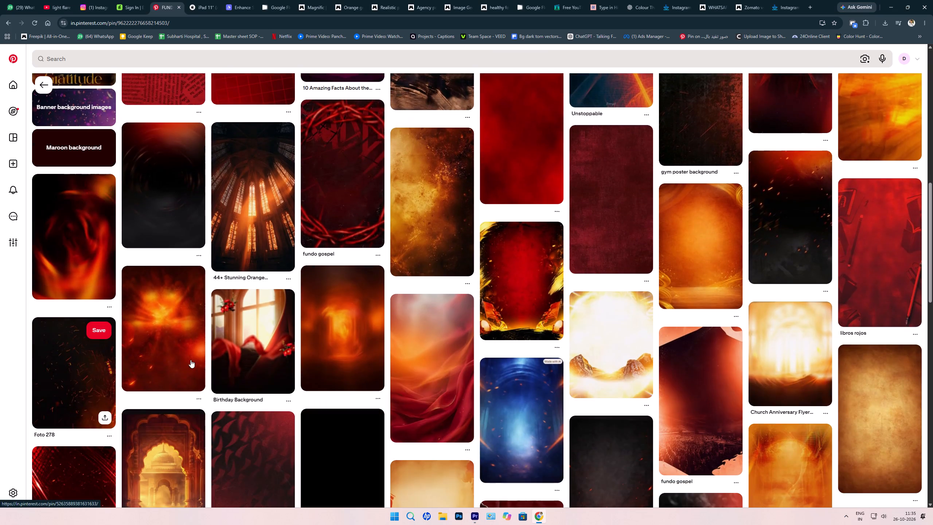
pyautogui.scroll(-5, 222, 353)
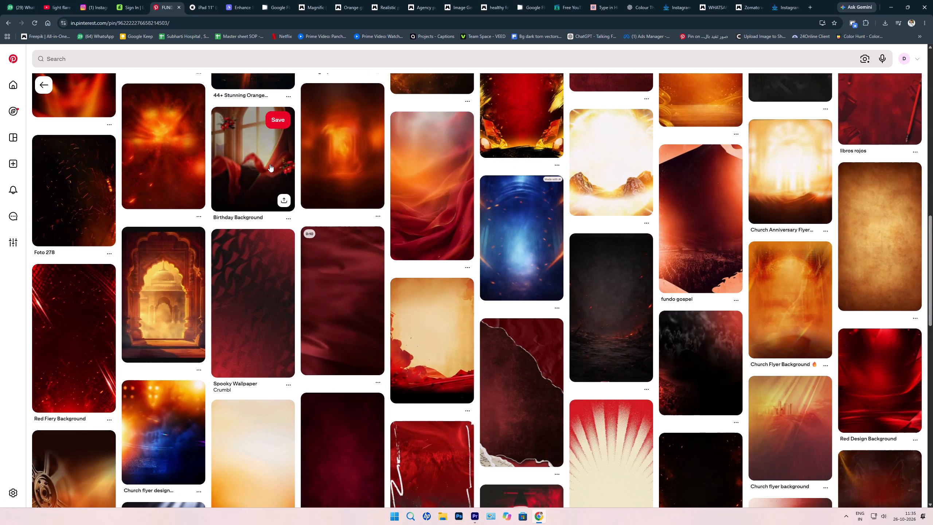
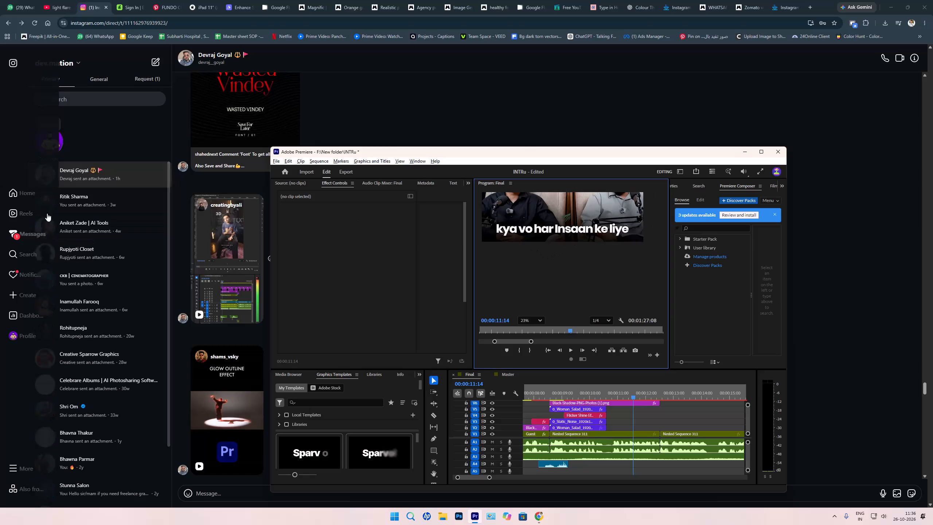
# Trim the end of the Flicker Shine Effect copy on V8 to match the end of the "kya vo har Insaan ke liye" caption on V7.
pyautogui.press('Up')
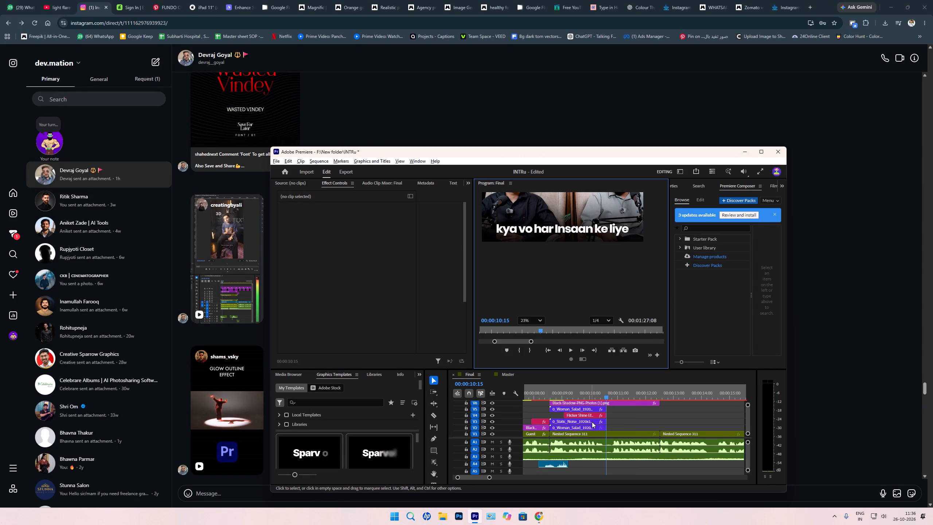
pyautogui.press('Down')
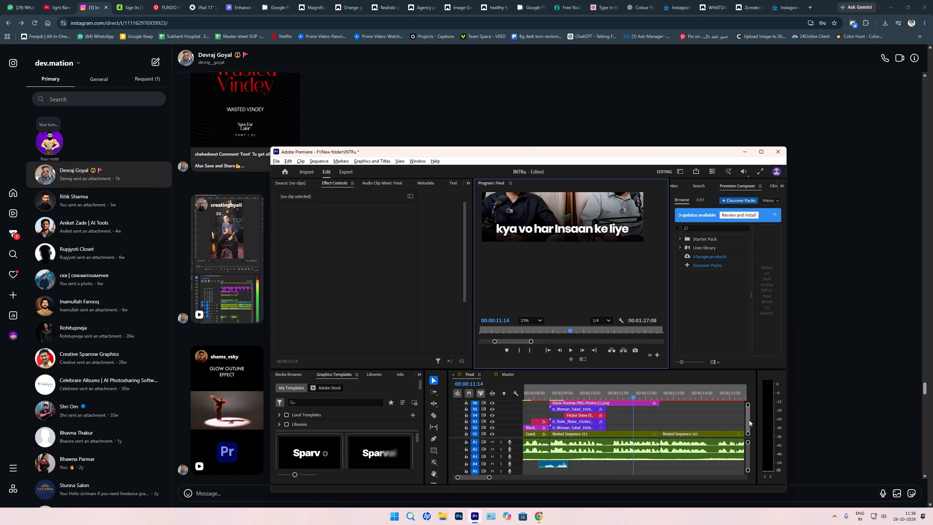
pyautogui.click(748, 420)
pyautogui.click(747, 417)
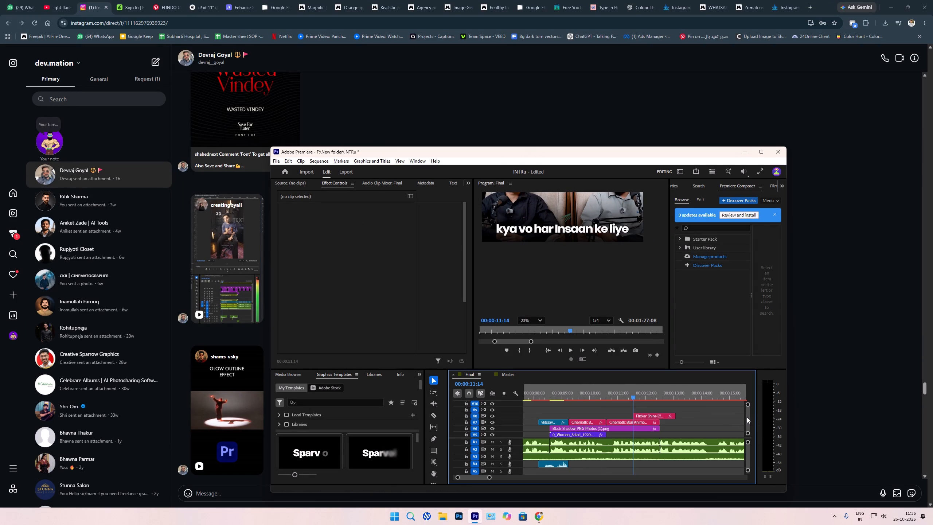
pyautogui.click(641, 420)
pyautogui.moveTo(678, 413); pyautogui.dragTo(704, 420)
pyautogui.press('Up')
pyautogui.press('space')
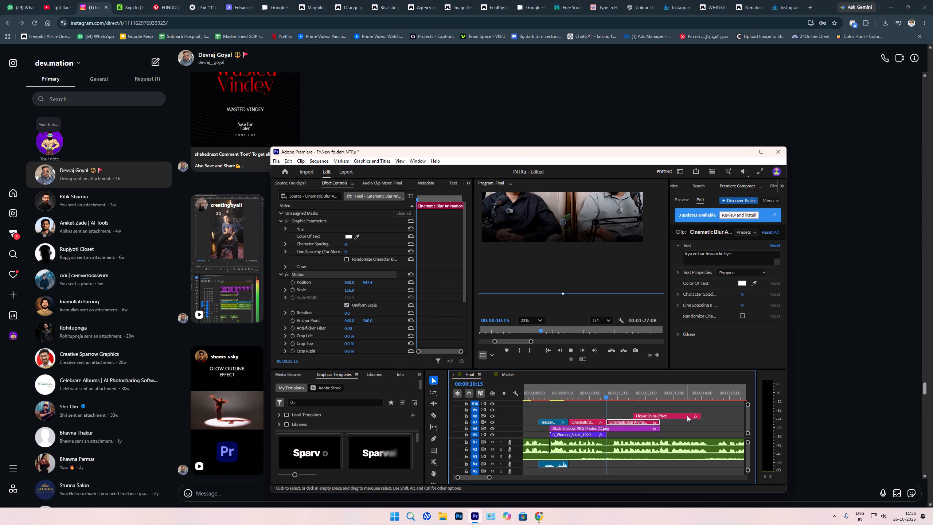
pyautogui.moveTo(705, 415); pyautogui.dragTo(661, 415)
# Change the text of the trimmed Flicker Shine Effect title on V8 to "Healthy hota hai?".
pyautogui.click(641, 409)
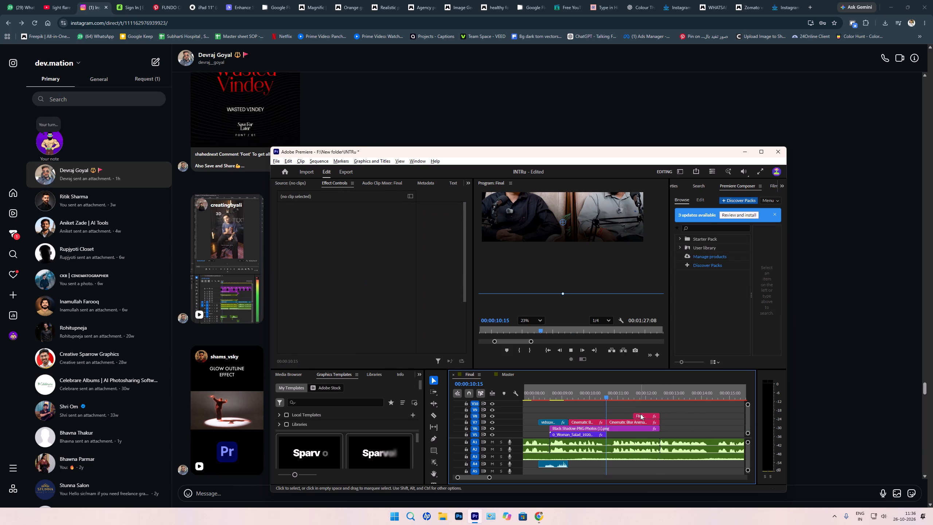
pyautogui.click(640, 414)
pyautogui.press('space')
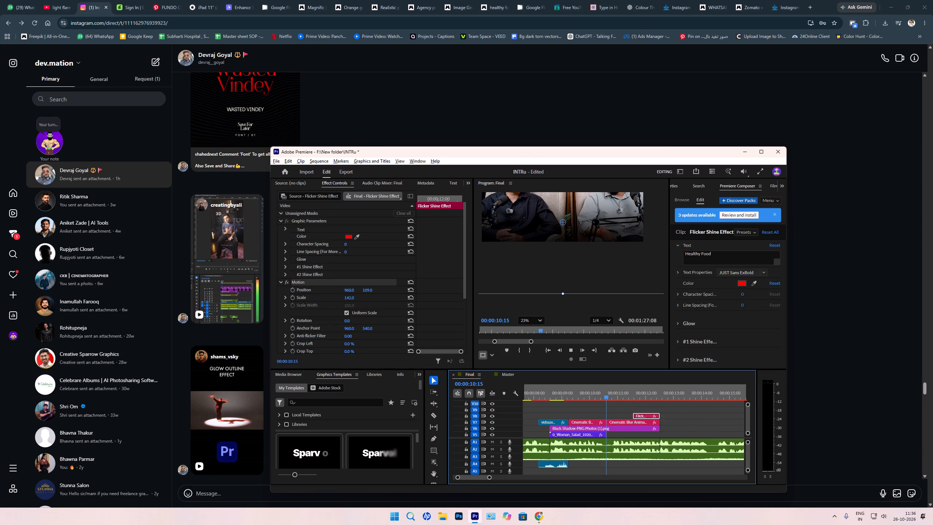
pyautogui.doubleClick(705, 256)
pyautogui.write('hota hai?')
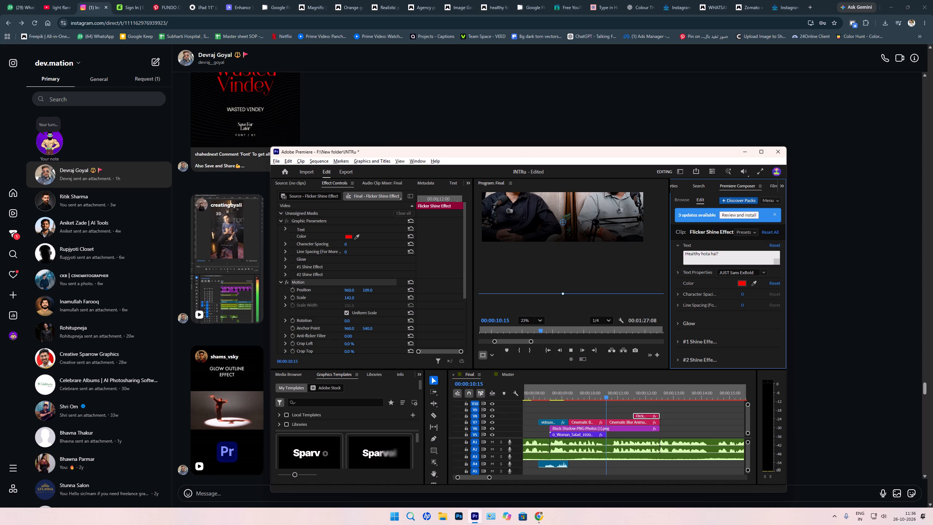
# Scale the "Healthy hota hai?" Flicker Shine title to 107 and move it lower in the frame, checking it at 00:00:11:20.
pyautogui.click(677, 256)
pyautogui.moveTo(615, 394); pyautogui.dragTo(641, 401)
pyautogui.moveTo(367, 290); pyautogui.dragTo(482, 289)
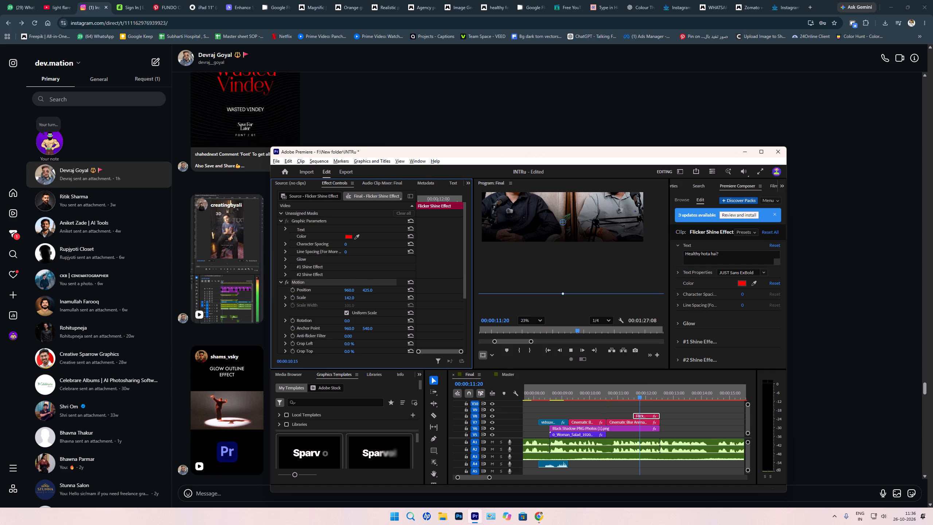
pyautogui.moveTo(482, 289); pyautogui.dragTo(485, 289)
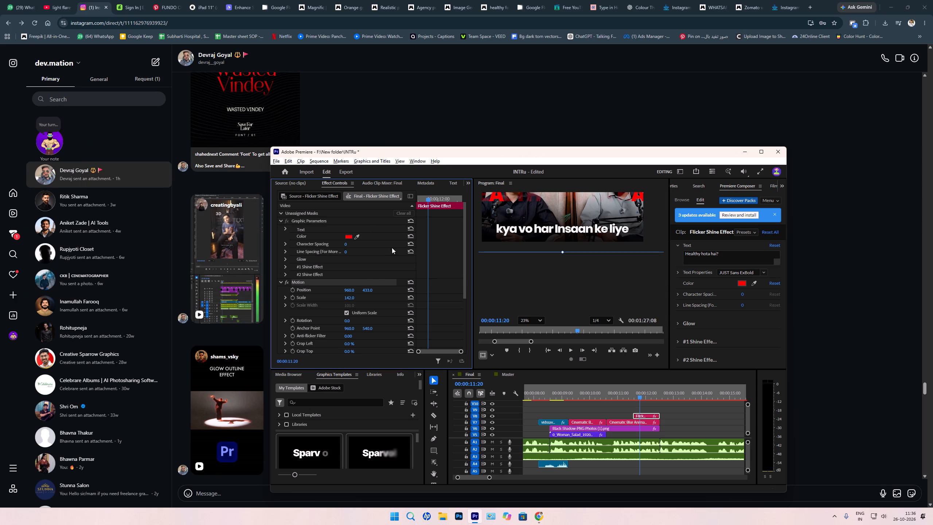
pyautogui.moveTo(352, 296); pyautogui.dragTo(339, 295)
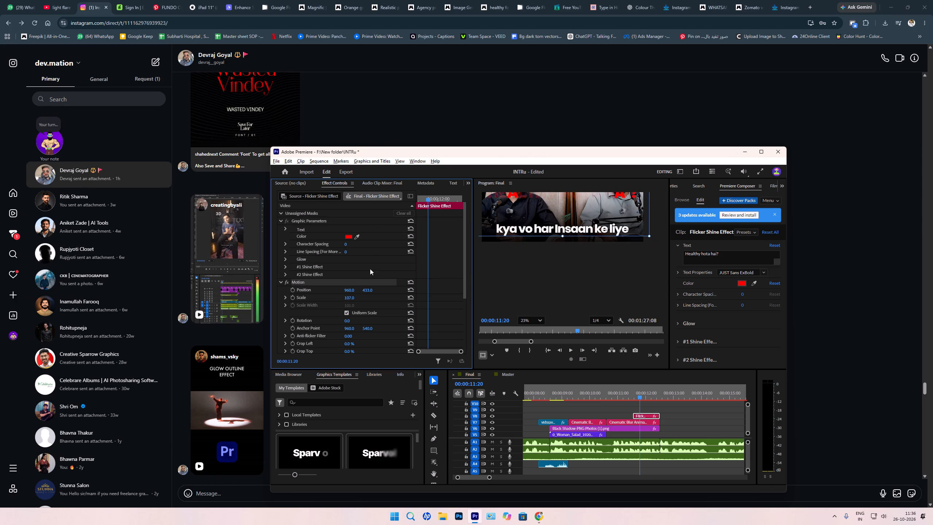
pyautogui.moveTo(371, 290); pyautogui.dragTo(476, 295)
pyautogui.press('Up')
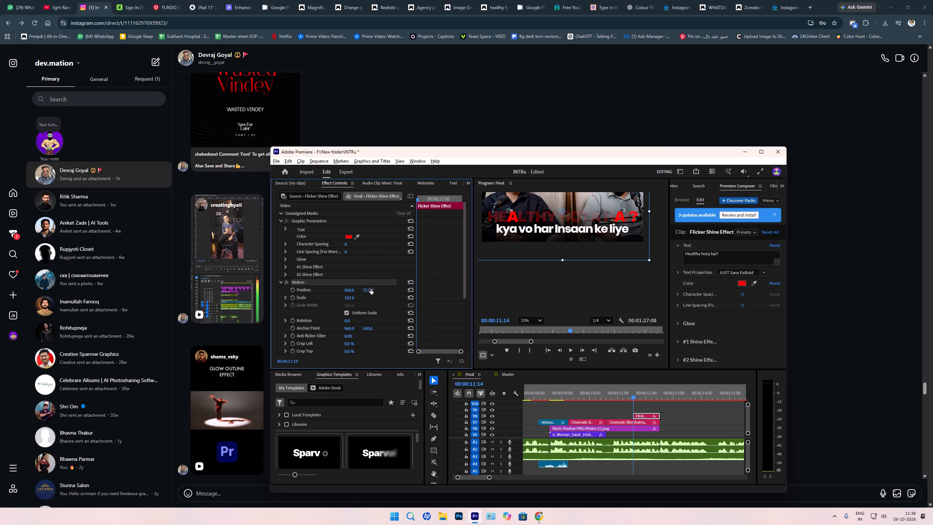
# Recolour the "Healthy hota hai?" Flicker Shine title yellow, checking it at 00:00:12:09.
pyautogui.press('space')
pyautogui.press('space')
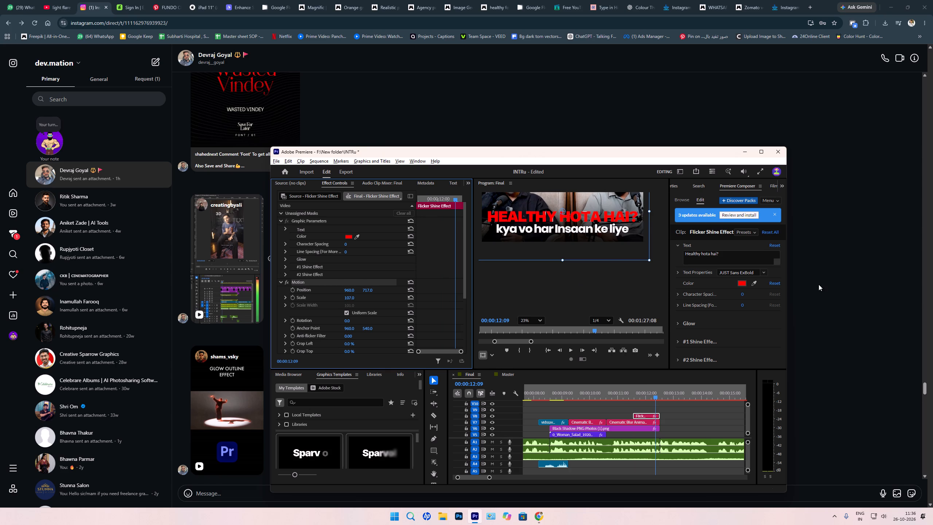
pyautogui.click(737, 281)
pyautogui.click(744, 283)
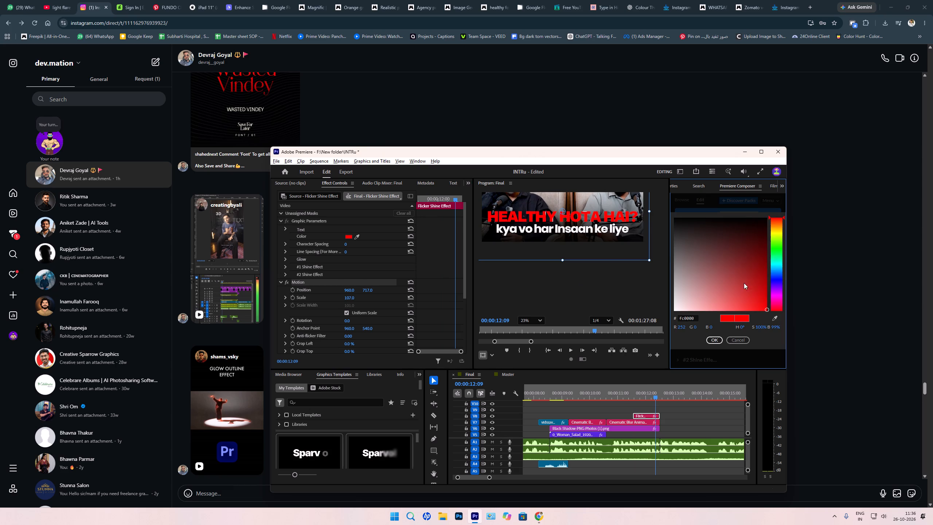
pyautogui.moveTo(778, 244); pyautogui.dragTo(775, 228)
pyautogui.moveTo(727, 255); pyautogui.dragTo(813, 368)
pyautogui.press('Return')
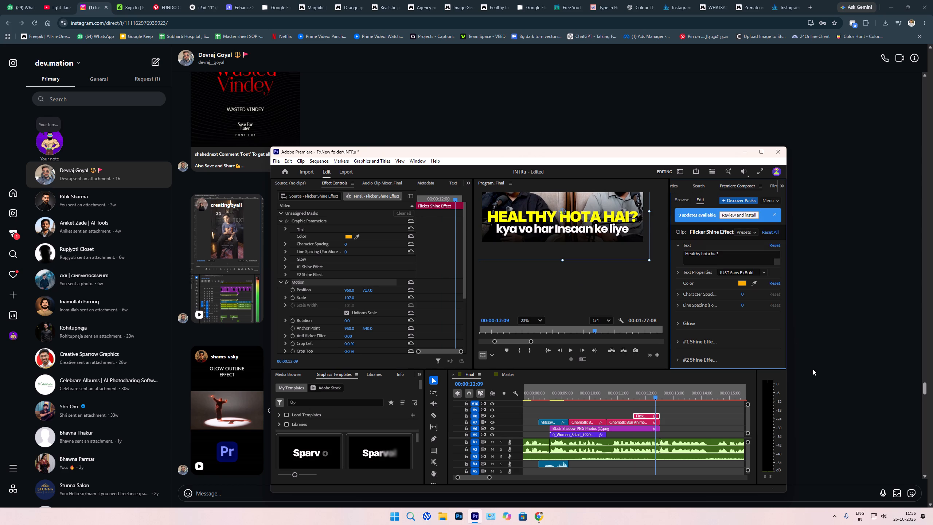
# Play the Final sequence from about 00:00:11:13 to review the recoloured "Healthy hota hai?" title animation.
pyautogui.click(710, 410)
pyautogui.press('Up')
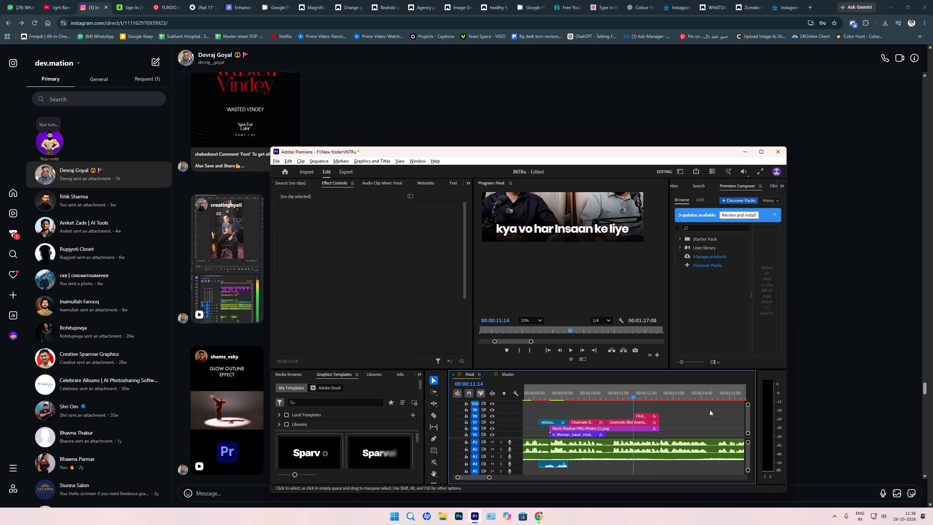
pyautogui.press('Up')
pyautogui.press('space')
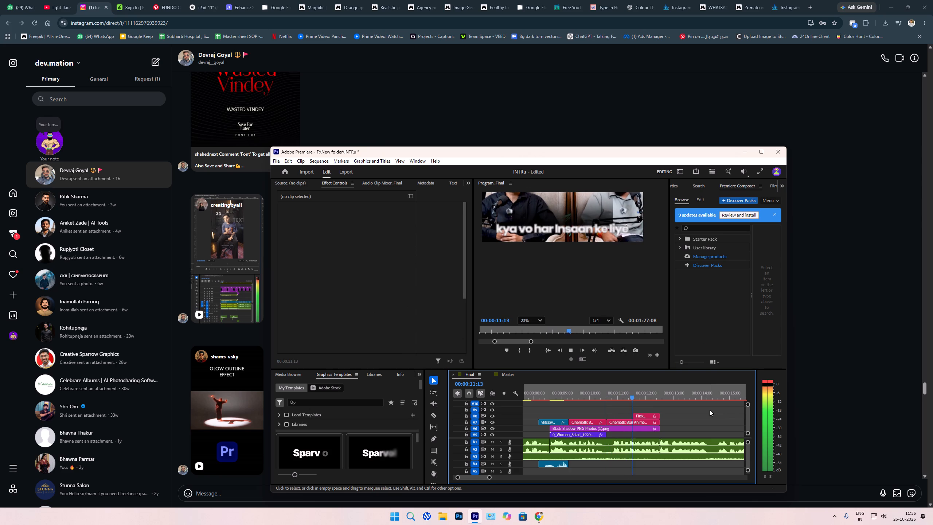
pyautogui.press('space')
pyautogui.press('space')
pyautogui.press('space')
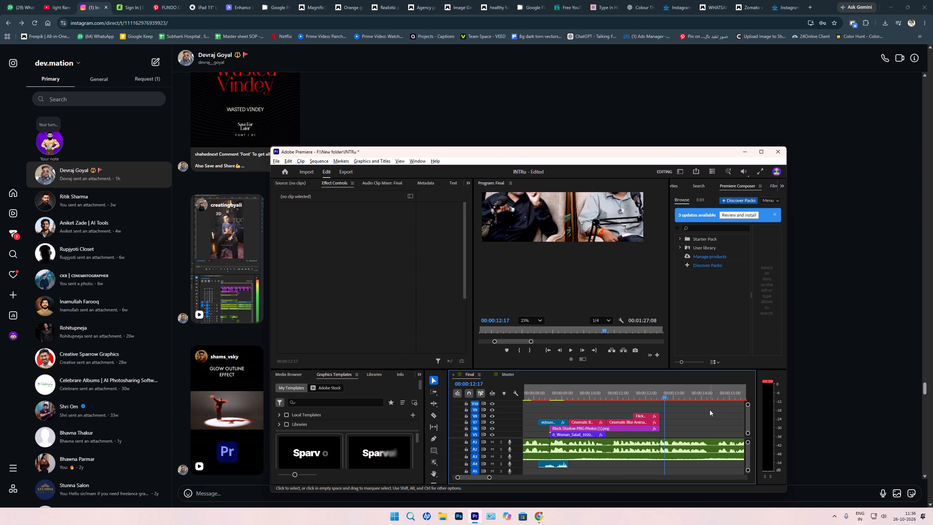
# Check the end of the titled section at 00:00:12:13 and play the uncaptioned footage after it until 00:00:17:06.
pyautogui.scroll(-6, 697, 409)
pyautogui.press('Up')
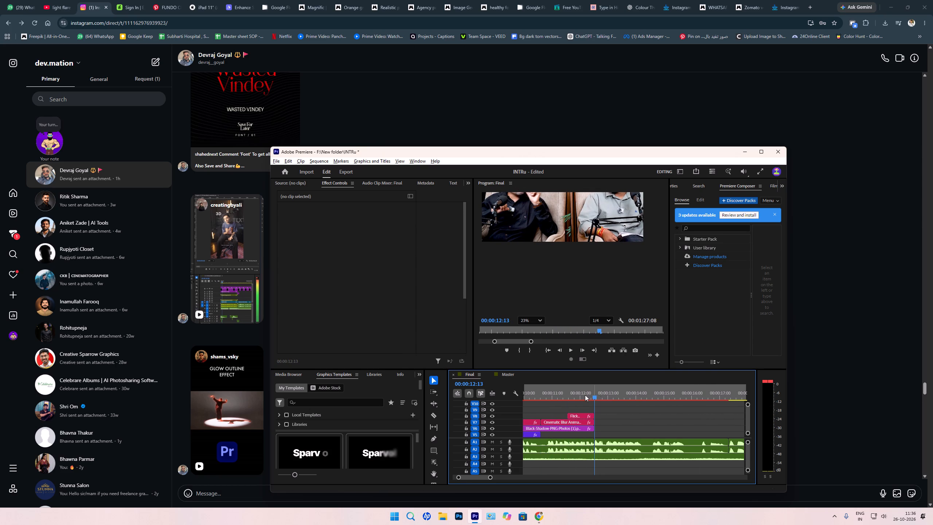
pyautogui.moveTo(585, 395); pyautogui.dragTo(590, 398)
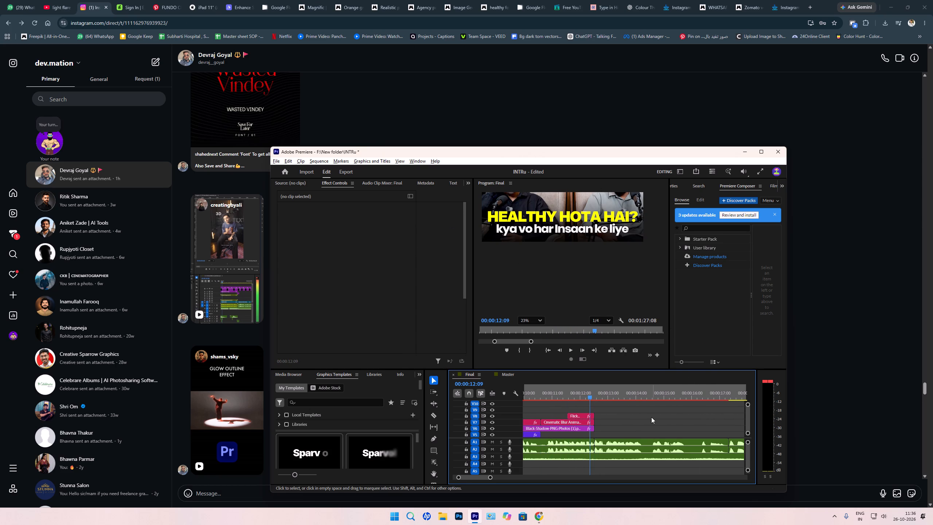
pyautogui.click(630, 419)
pyautogui.press('Down')
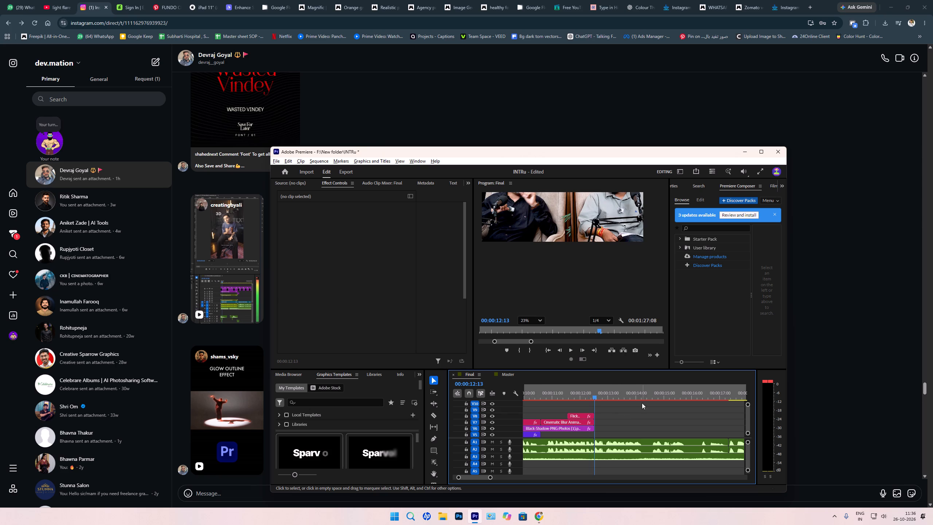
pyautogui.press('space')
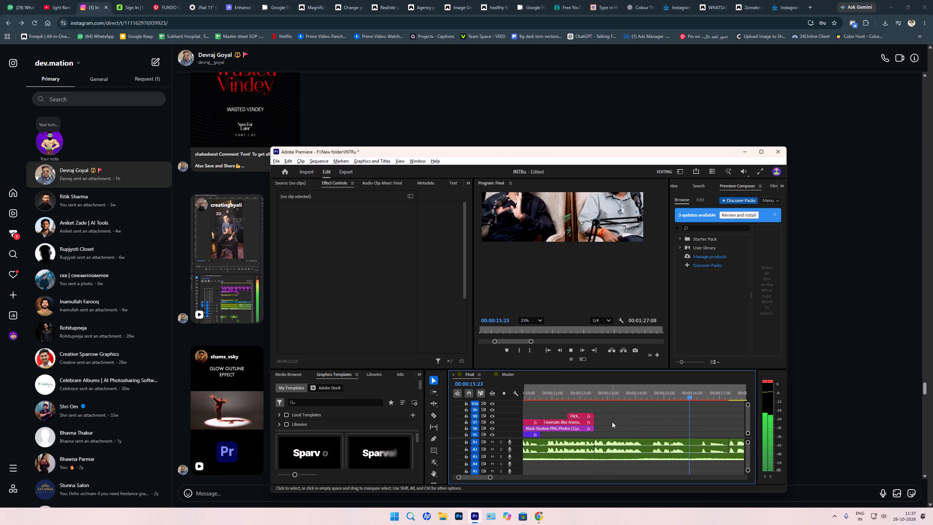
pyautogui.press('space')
# Open the V7 light-leak overlay at 00:00:08:19 as a source, mark an 18-frame range ending at 00:00:04:11, and bring it into the Final sequence.
pyautogui.scroll(-2, 621, 418)
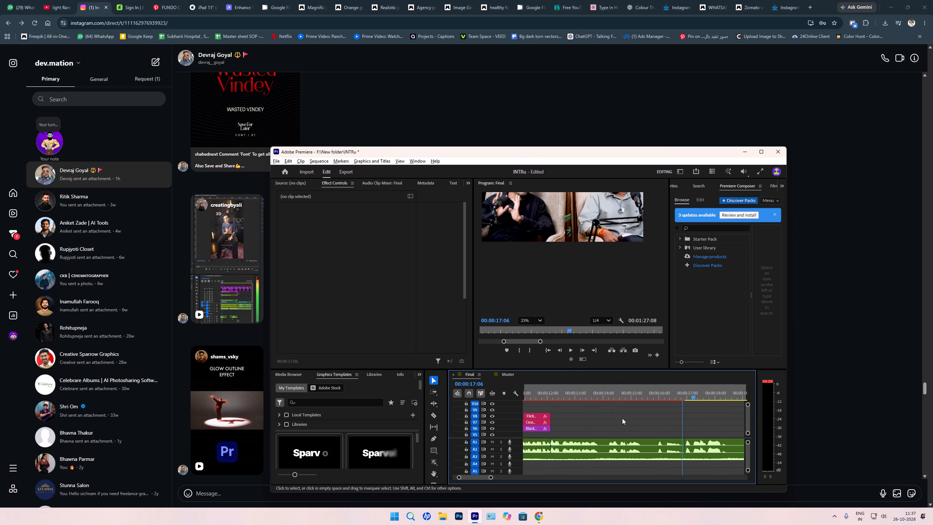
pyautogui.scroll(-12, 622, 418)
pyautogui.scroll(13, 591, 451)
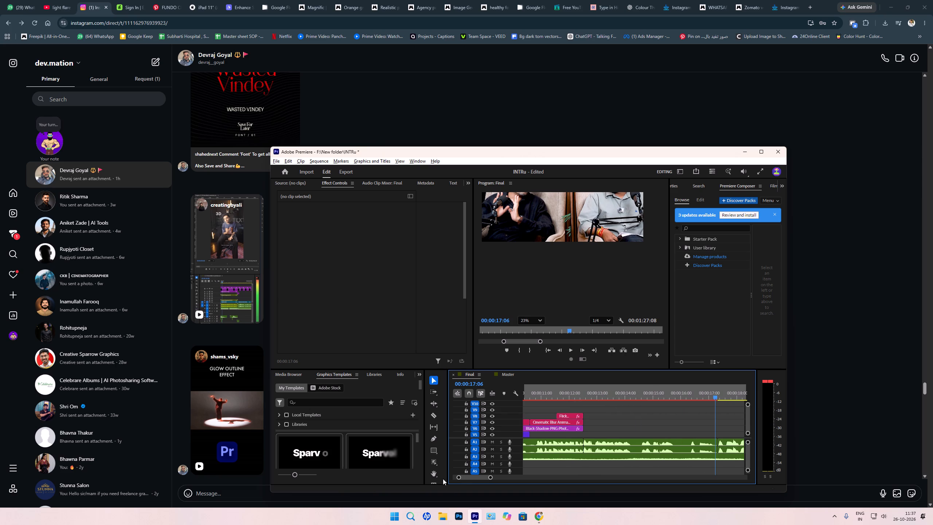
pyautogui.moveTo(490, 479); pyautogui.dragTo(508, 481)
pyautogui.scroll(6, 566, 460)
pyautogui.click(594, 421)
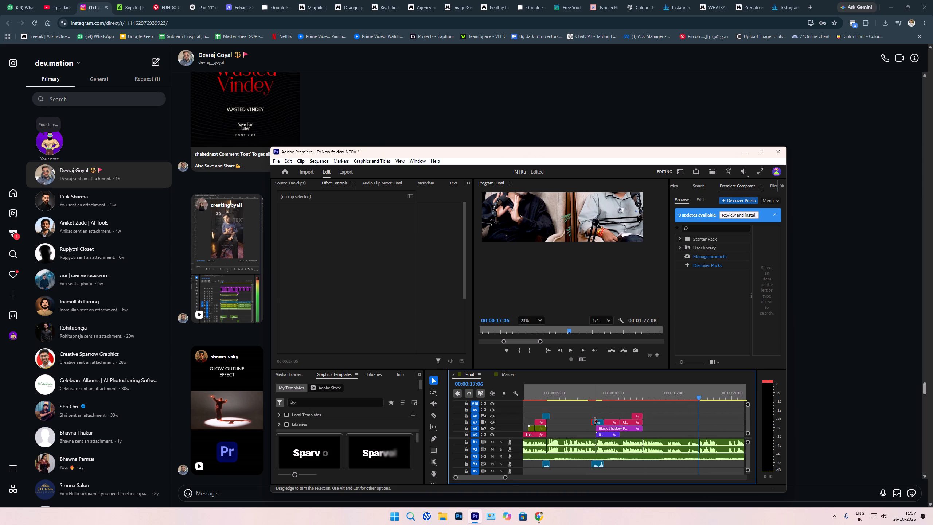
pyautogui.click(598, 424)
pyautogui.click(597, 396)
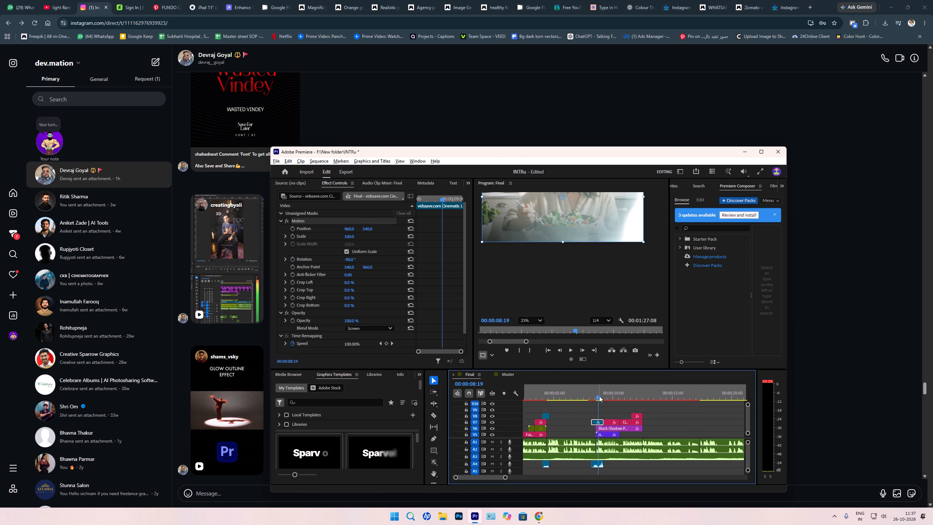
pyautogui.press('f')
pyautogui.moveTo(324, 338); pyautogui.dragTo(344, 346)
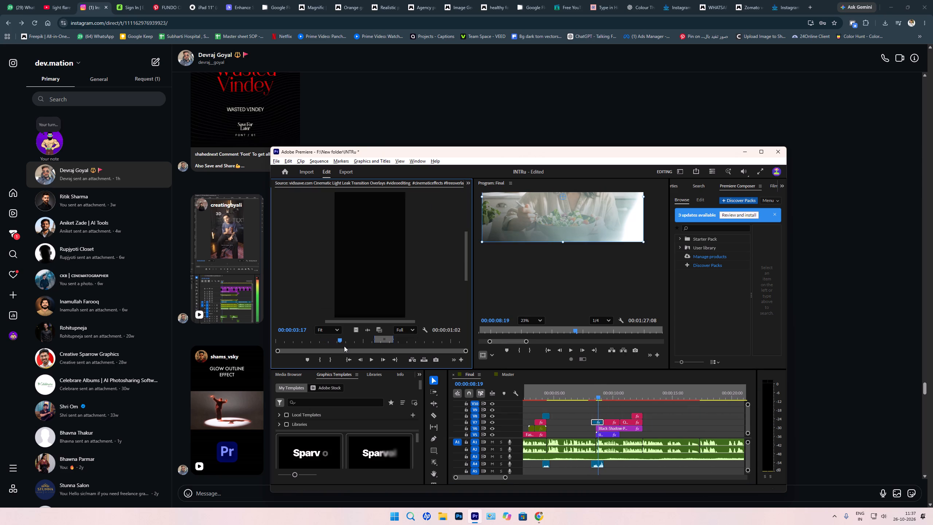
pyautogui.moveTo(344, 346); pyautogui.dragTo(342, 347)
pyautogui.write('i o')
pyautogui.moveTo(364, 281); pyautogui.dragTo(610, 388)
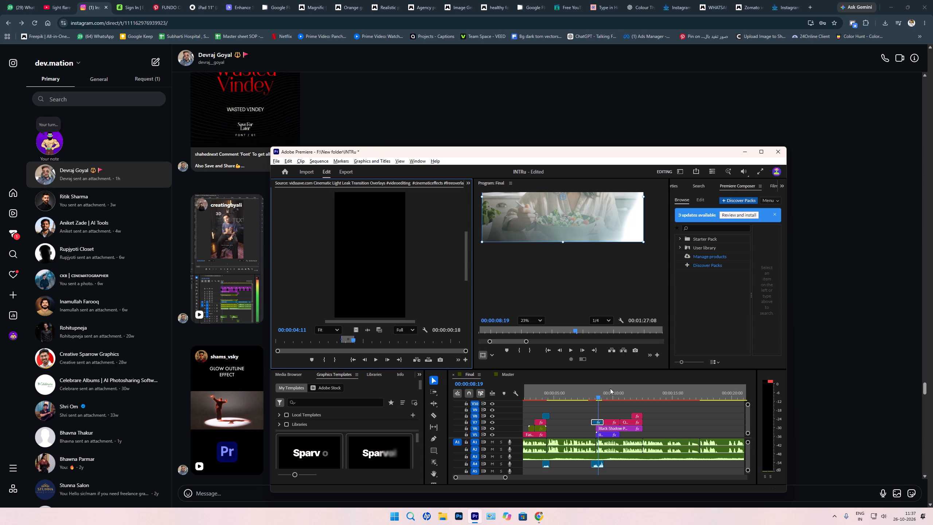
# Move the audio of the last light leak overlay clip from A9 up to A4 in the Final sequence.
pyautogui.moveTo(610, 388); pyautogui.dragTo(642, 407)
pyautogui.press('`')
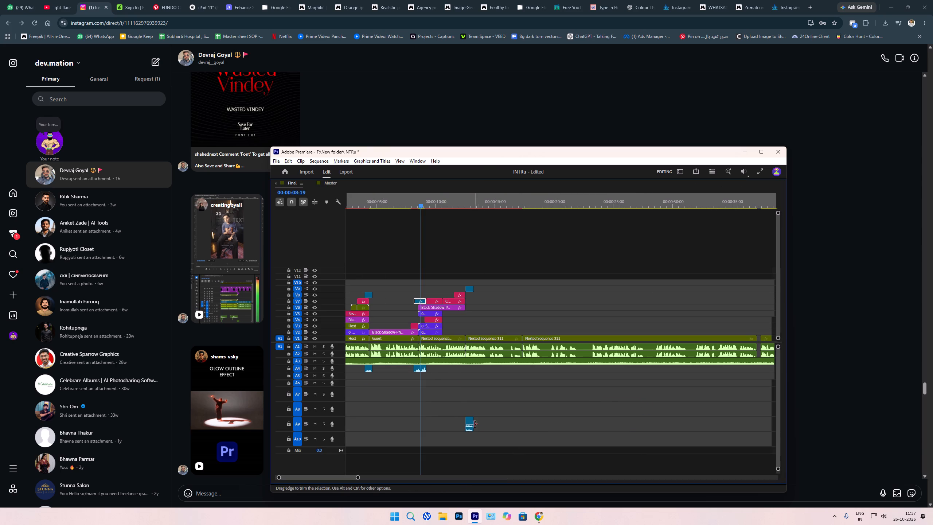
pyautogui.moveTo(471, 422); pyautogui.dragTo(474, 373)
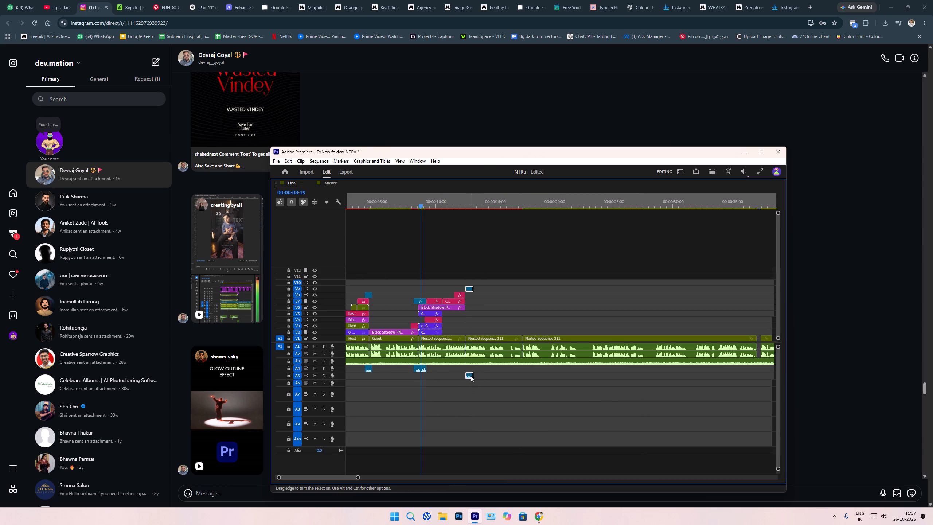
pyautogui.moveTo(469, 374); pyautogui.dragTo(469, 371)
# Shift the light leak overlay on V9 earlier so it spans the cut between nested sequences just after 00:00:12:11.
pyautogui.moveTo(459, 204); pyautogui.dragTo(465, 206)
pyautogui.write('1`')
pyautogui.press('`')
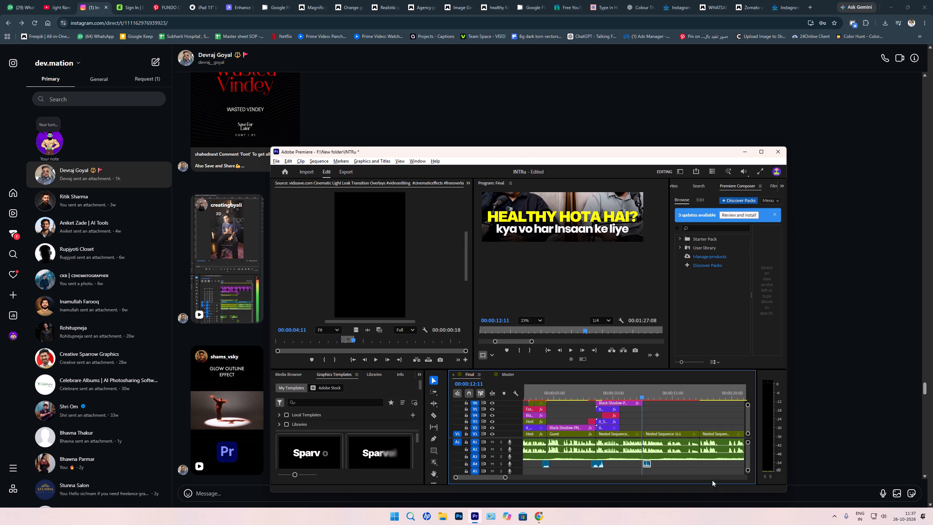
pyautogui.click(669, 418)
pyautogui.press('`')
pyautogui.write('==')
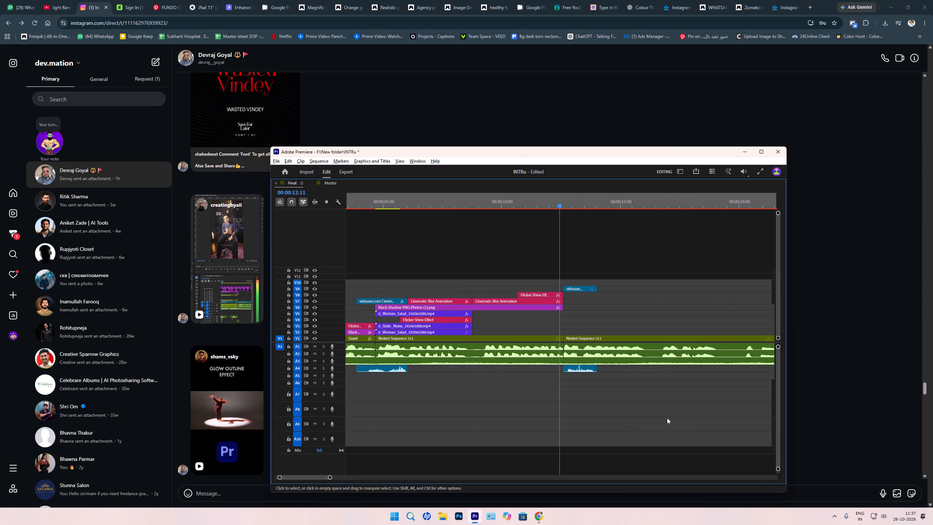
pyautogui.moveTo(573, 288); pyautogui.dragTo(555, 287)
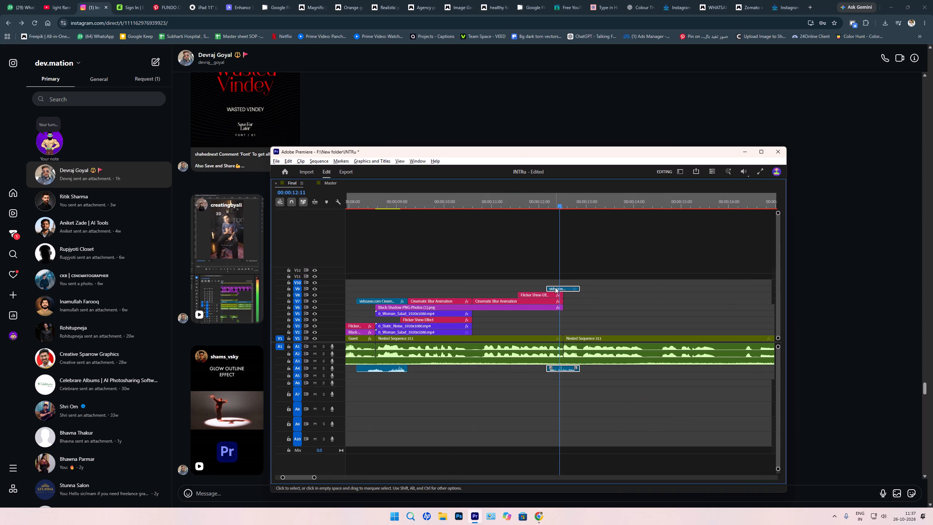
pyautogui.press('`')
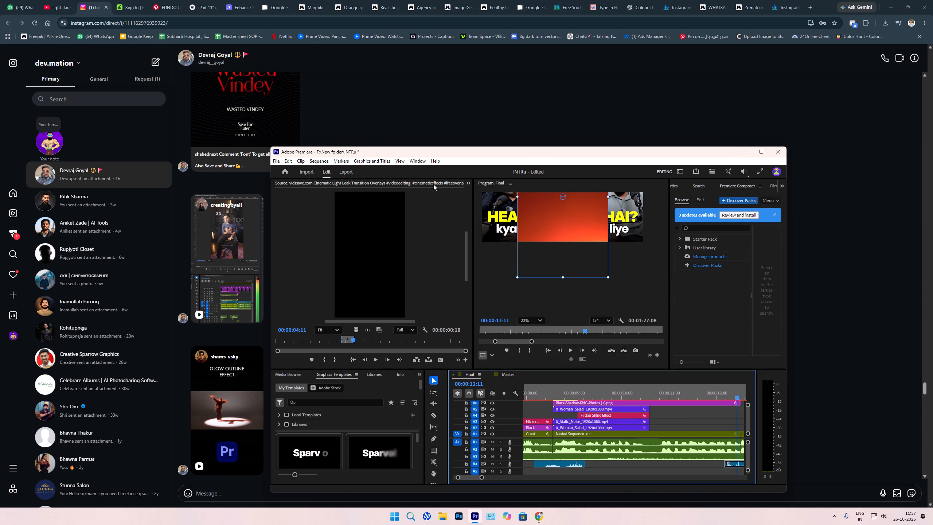
# Set the light leak overlay's rotation to -90° so it fills the frame, and open its blend mode options.
pyautogui.click(466, 184)
pyautogui.click(482, 204)
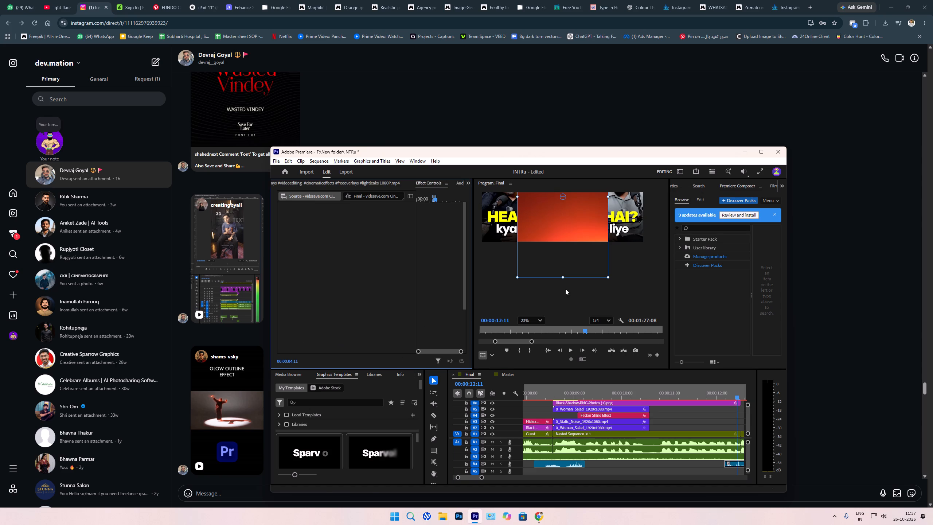
pyautogui.click(730, 462)
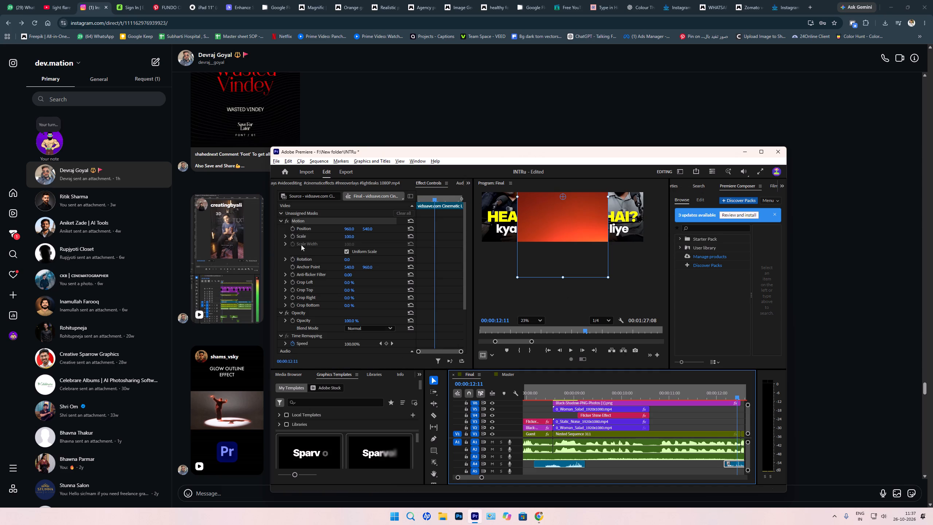
pyautogui.click(350, 260)
pyautogui.write('-90')
pyautogui.press('Return')
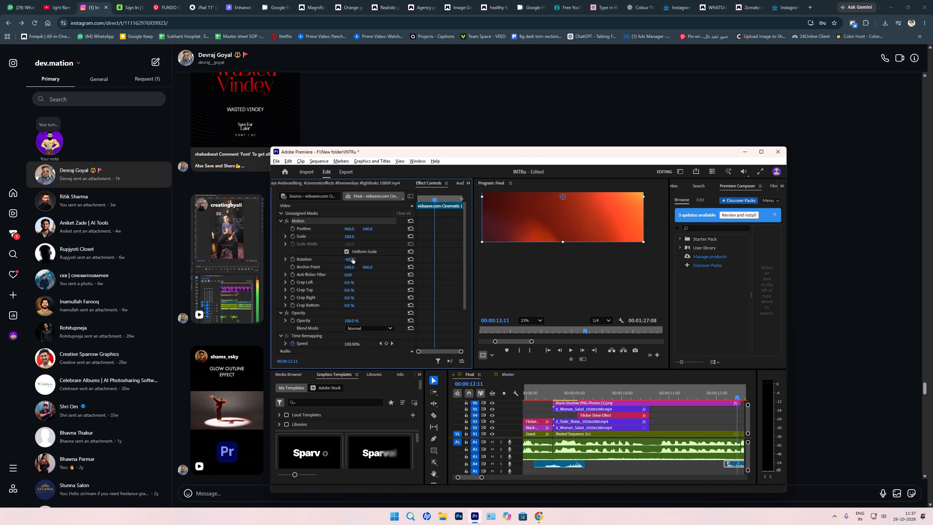
pyautogui.click(348, 327)
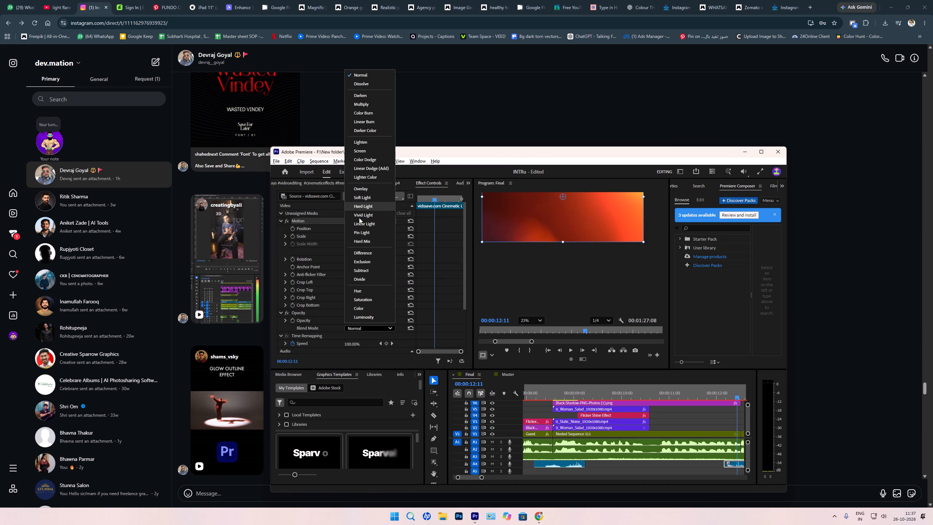
# Set the rotated light leak overlay's blend mode to Screen.
pyautogui.click(363, 150)
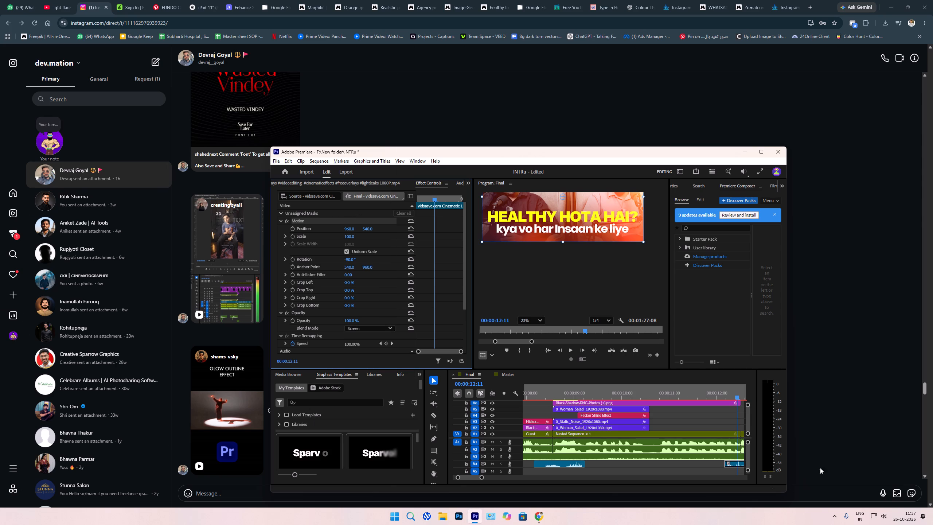
# Play the Final sequence from the light leak at 00:00:12:04 and stop at the nested sequence cut at 00:00:17:08.
pyautogui.scroll(-13, 721, 442)
pyautogui.click(629, 473)
pyautogui.press('Up')
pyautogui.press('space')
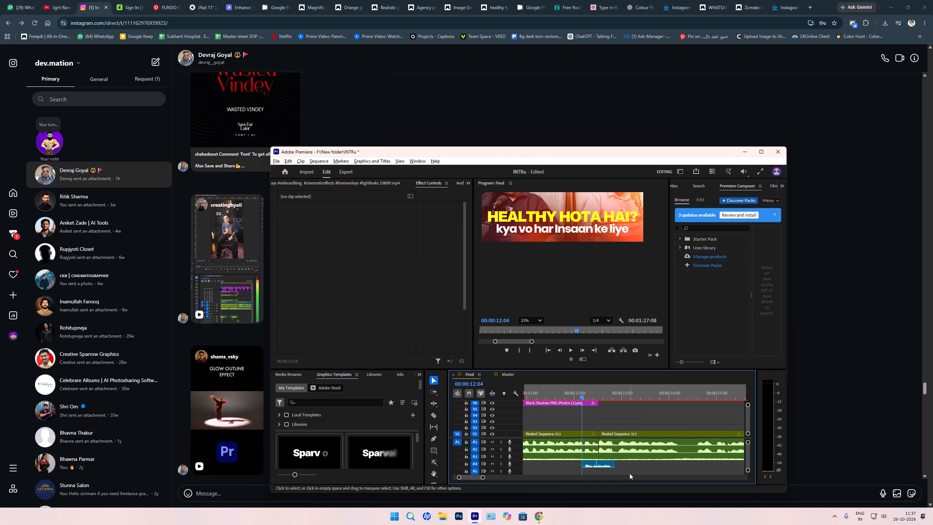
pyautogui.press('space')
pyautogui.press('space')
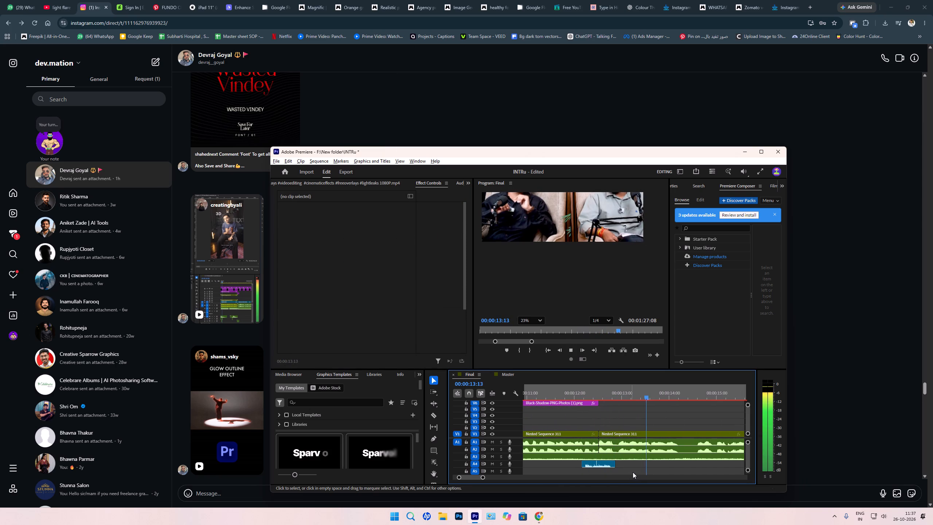
pyautogui.scroll(-12, 642, 444)
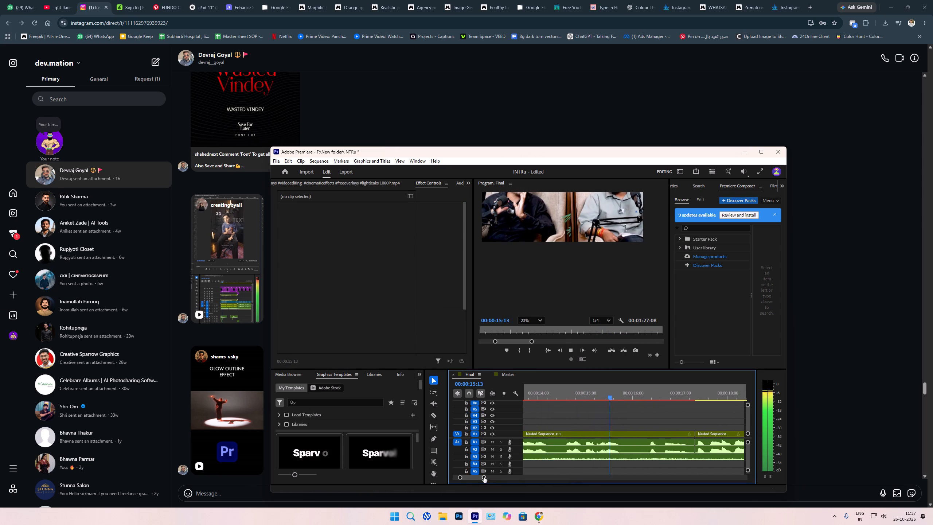
pyautogui.moveTo(484, 477); pyautogui.dragTo(500, 477)
pyautogui.scroll(-5, 577, 425)
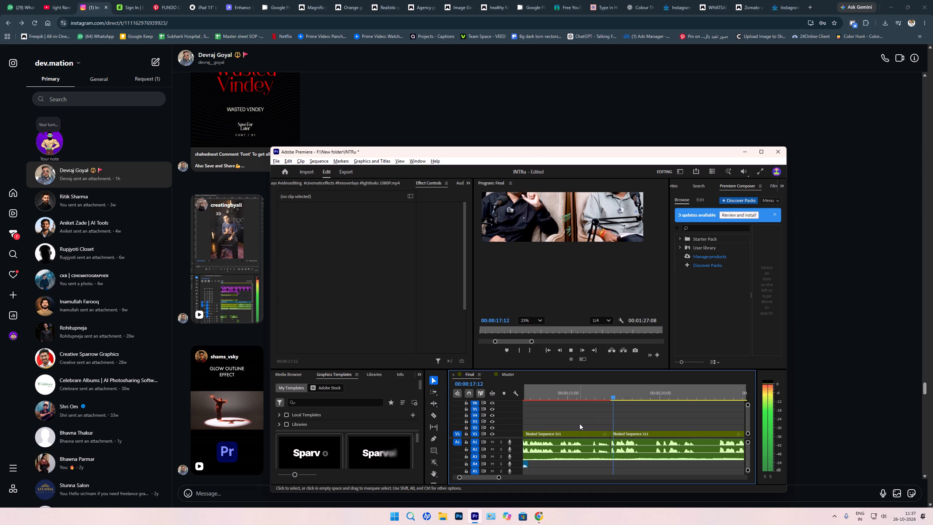
pyautogui.scroll(-3, 579, 424)
pyautogui.press('Up')
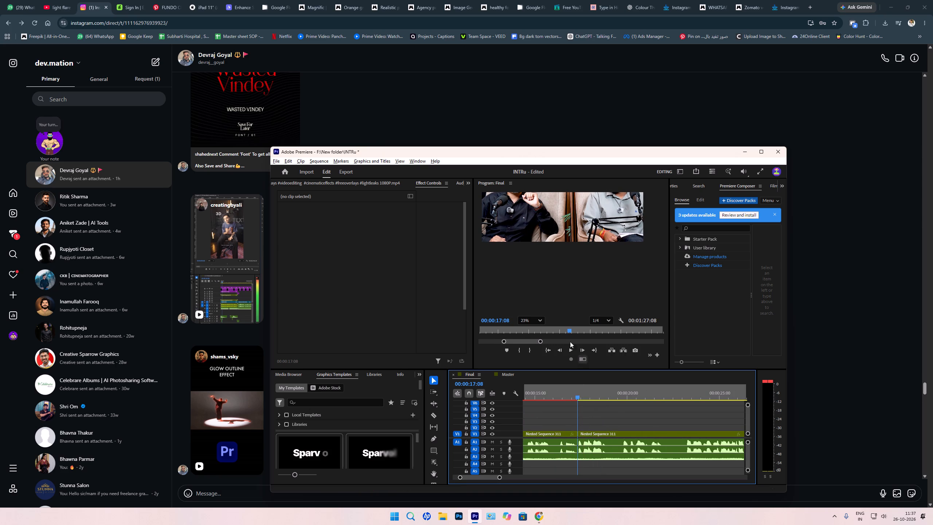
# Select the nested sequence clip starting at 00:00:17:08 and check its whole frame and its camera angles in multi-camera view.
pyautogui.scroll(-16, 567, 291)
pyautogui.scroll(1, 554, 277)
pyautogui.scroll(-1, 554, 277)
pyautogui.moveTo(582, 228); pyautogui.dragTo(562, 278, button='middle')
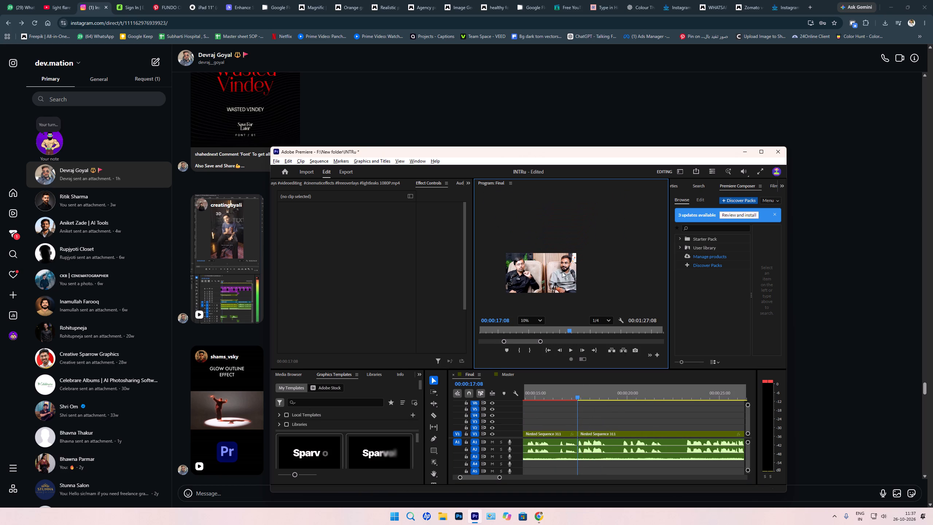
pyautogui.scroll(-5, 562, 272)
pyautogui.click(596, 432)
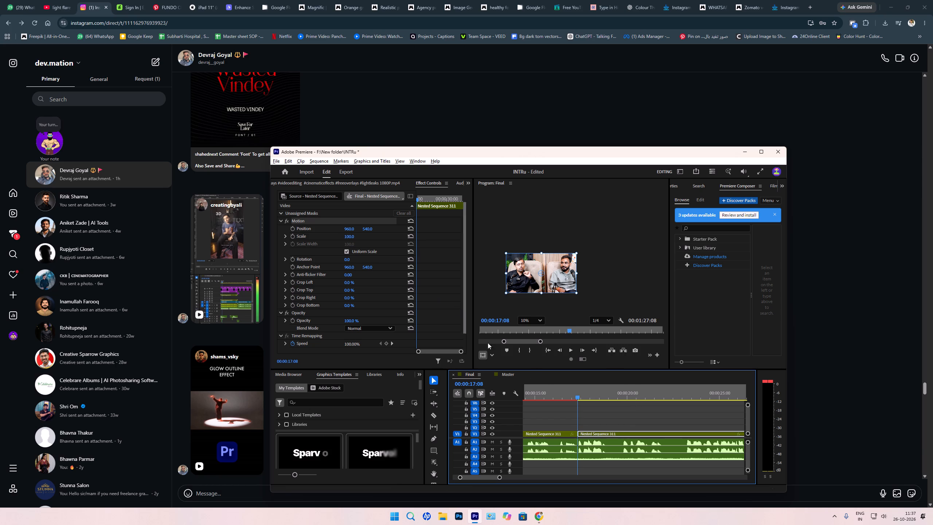
pyautogui.scroll(3, 601, 444)
pyautogui.moveTo(500, 479); pyautogui.dragTo(613, 475)
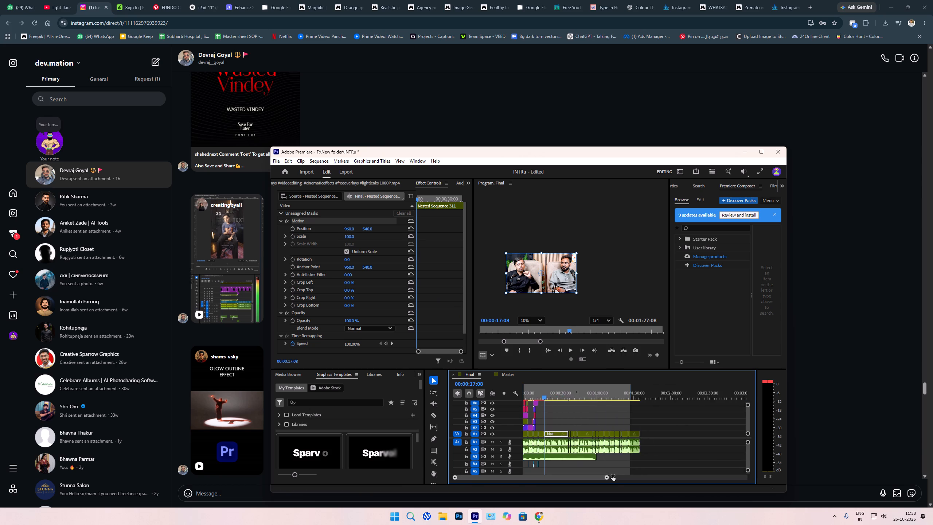
pyautogui.moveTo(613, 475); pyautogui.dragTo(512, 472)
pyautogui.scroll(-12, 613, 447)
pyautogui.scroll(7, 611, 443)
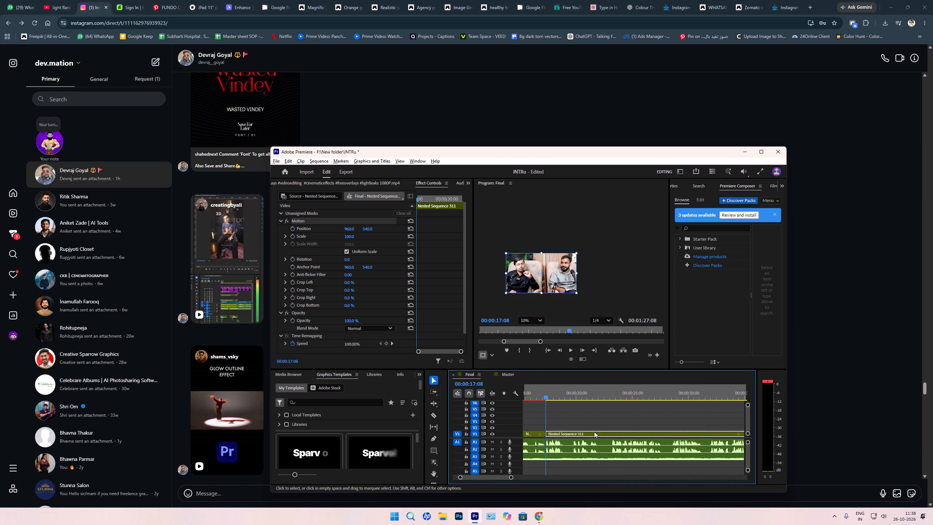
pyautogui.click(581, 361)
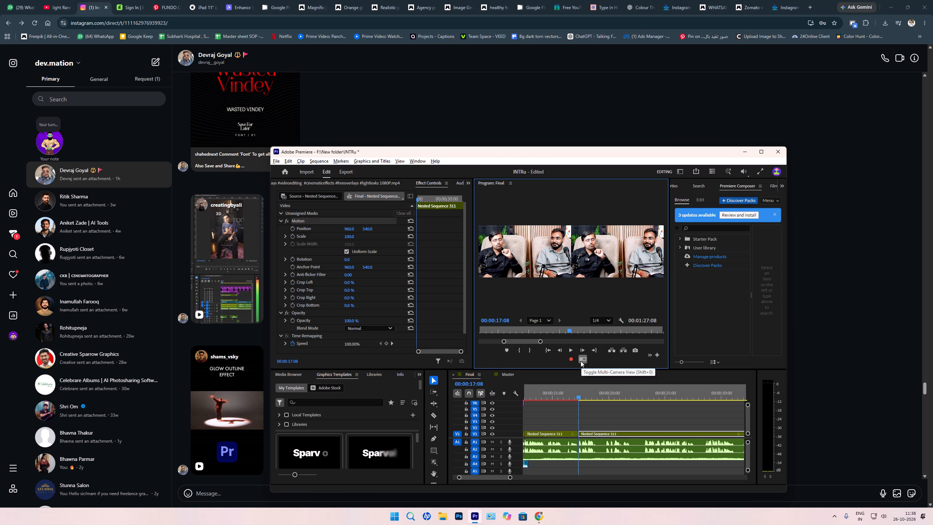
pyautogui.click(585, 357)
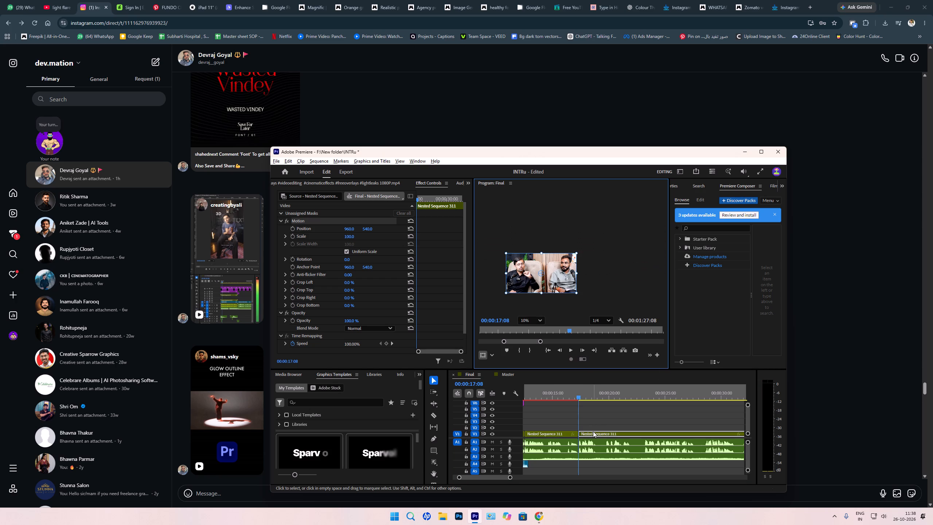
# Open Nested Sequence 311 from the Final sequence and select the multicam Master clip at 00:08:58:08.
pyautogui.doubleClick(593, 431)
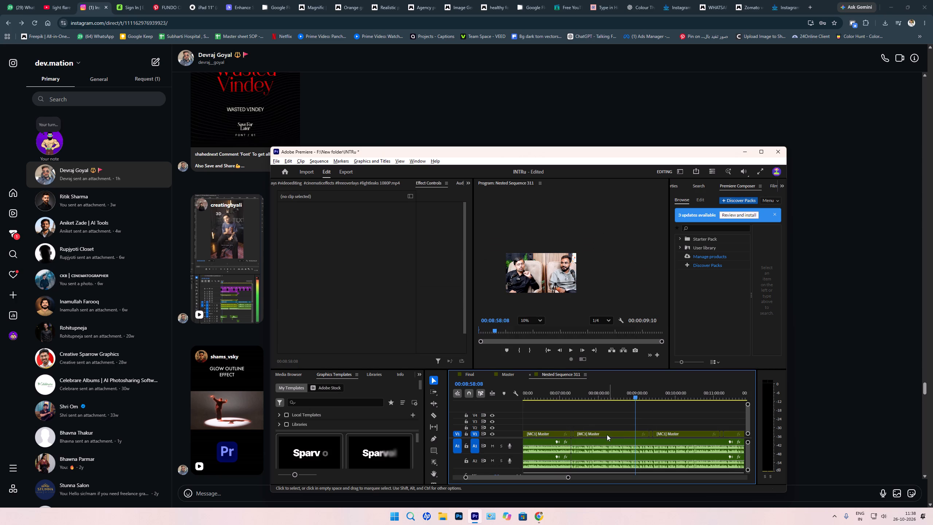
pyautogui.click(639, 433)
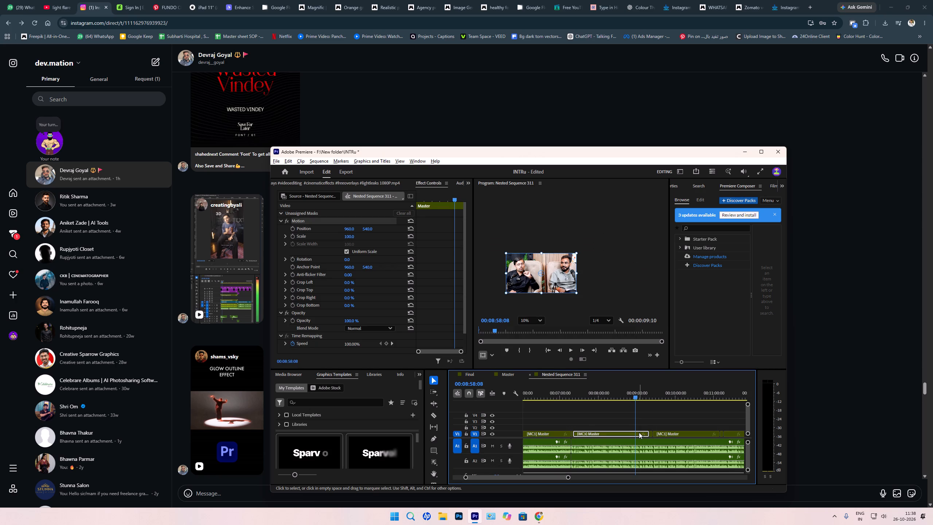
# Switch the selected multicam Master clip in Nested Sequence 311 to camera 2 and return to the Final sequence.
pyautogui.press('2')
pyautogui.click(504, 375)
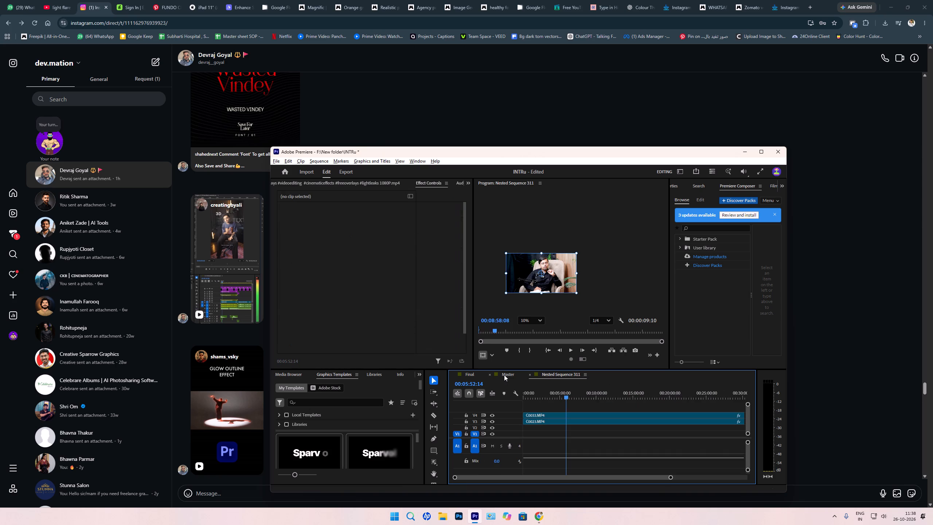
pyautogui.click(474, 373)
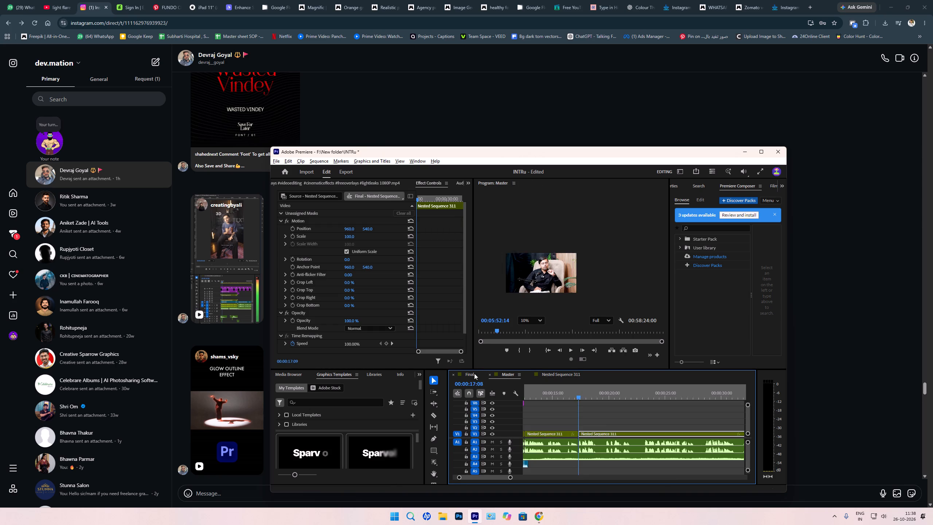
# Ripple delete the small gap after the long Nested Sequence 311 clip on V1 in the Final sequence.
pyautogui.press('space')
pyautogui.scroll(1, 607, 419)
pyautogui.scroll(-2, 607, 419)
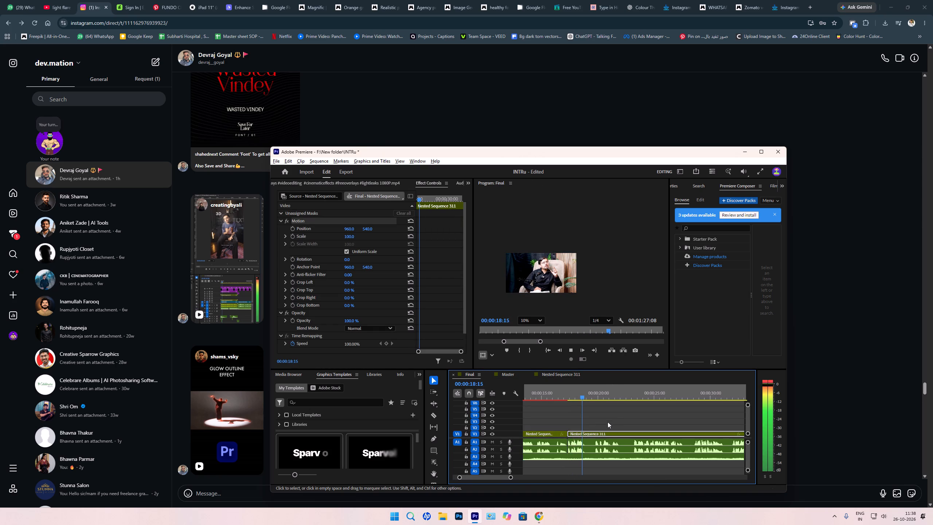
pyautogui.scroll(-5, 579, 310)
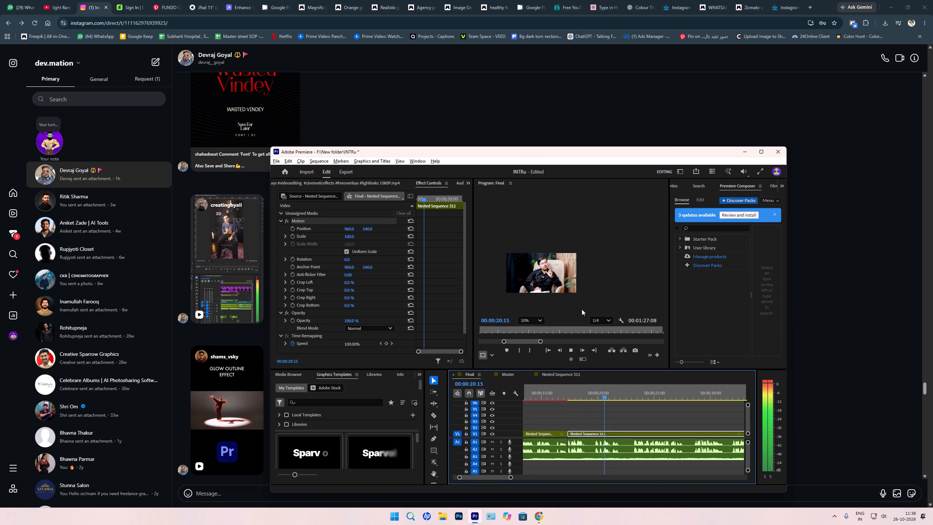
pyautogui.moveTo(511, 477); pyautogui.dragTo(535, 479)
pyautogui.scroll(-4, 607, 439)
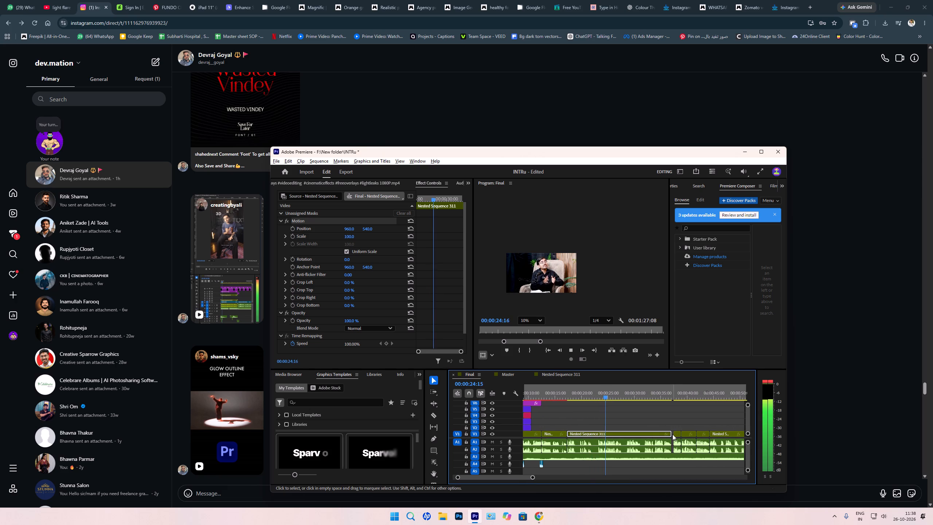
pyautogui.rightClick(672, 434)
pyautogui.click(675, 439)
# Play back the long Nested Sequence 311 section of the Final sequence to review its footage.
pyautogui.moveTo(593, 397); pyautogui.dragTo(602, 398)
pyautogui.press('space')
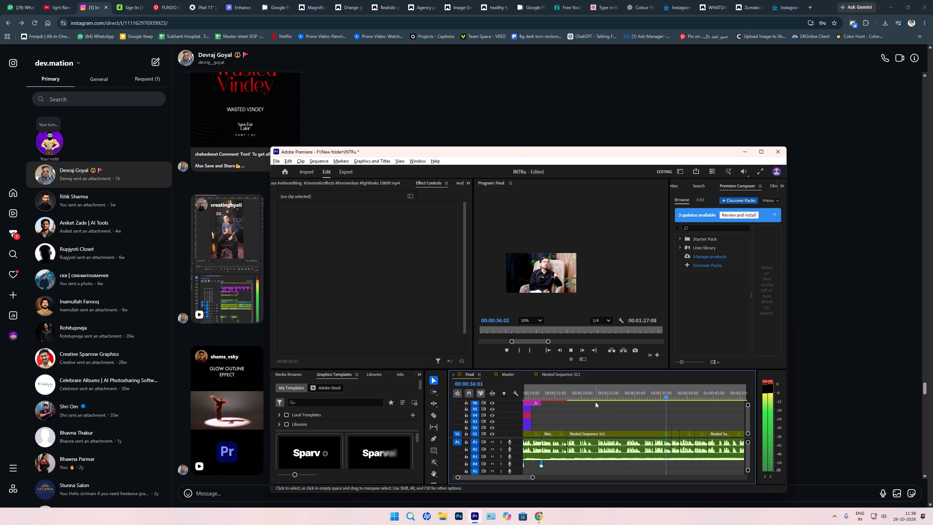
pyautogui.click(590, 394)
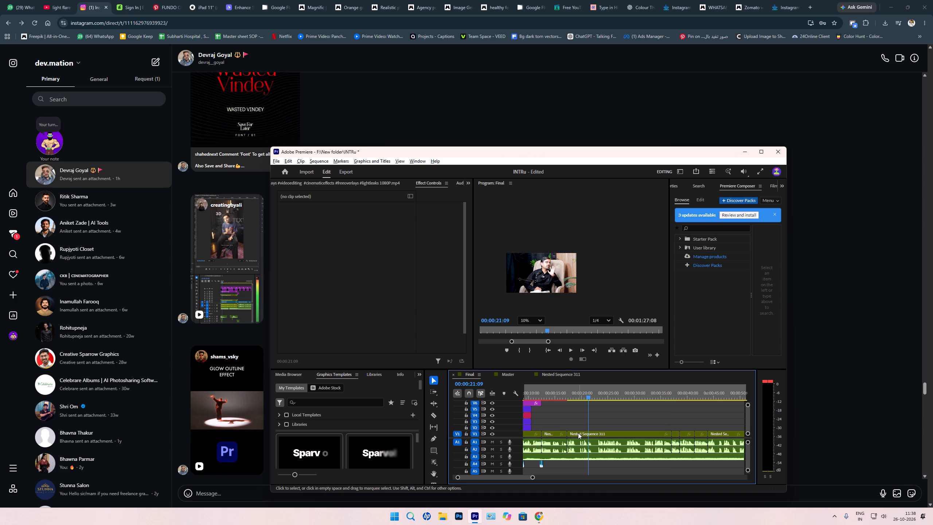
# Duplicate the long Nested Sequence 311 clip from V1 onto V4 directly above it, with the playhead at its start.
pyautogui.click(578, 433)
pyautogui.press('Up')
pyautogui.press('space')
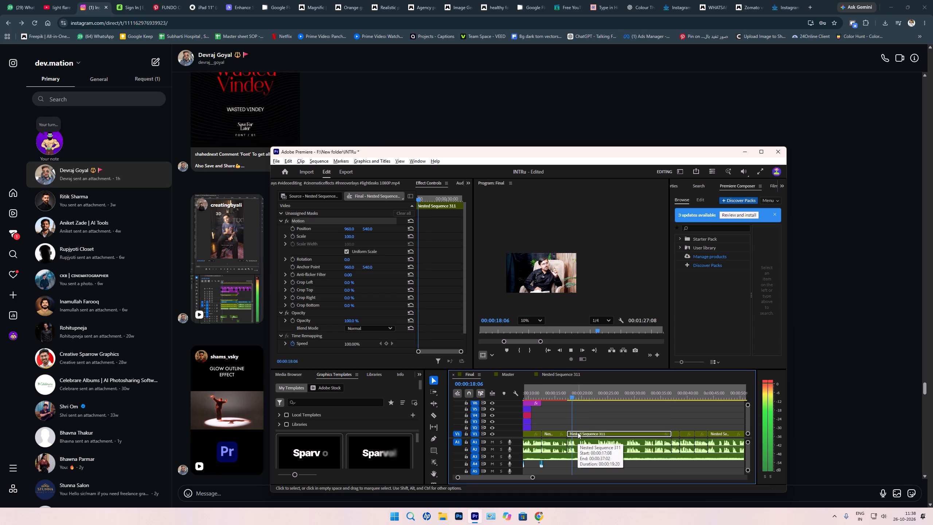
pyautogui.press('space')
pyautogui.press('Up')
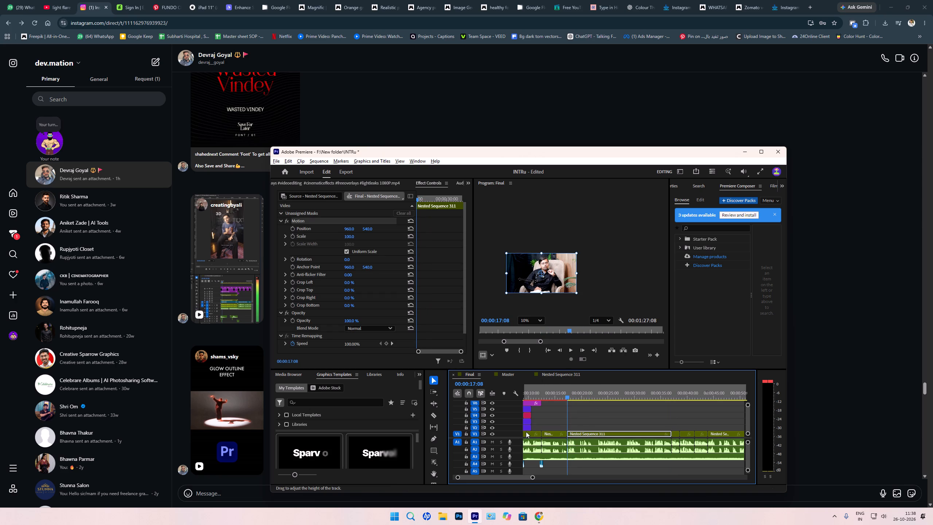
pyautogui.moveTo(575, 432); pyautogui.dragTo(575, 413)
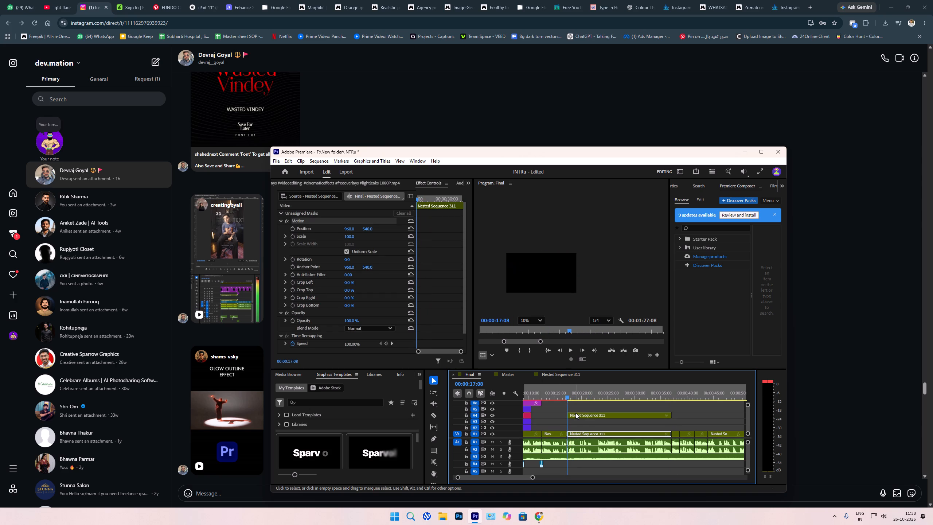
pyautogui.click(575, 412)
# Create an object mask on the seated man in the V4 copy of Nested Sequence 311.
pyautogui.click(434, 459)
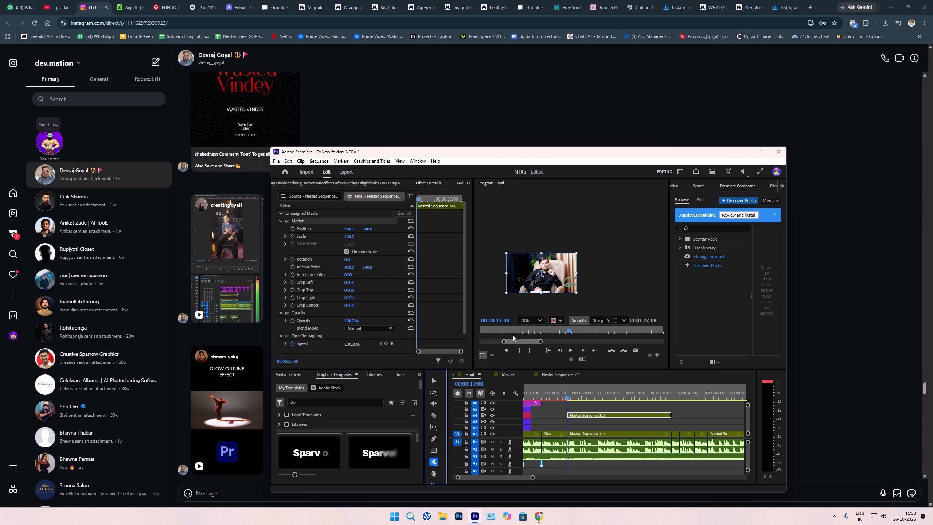
pyautogui.moveTo(526, 299); pyautogui.dragTo(525, 292, button='middle')
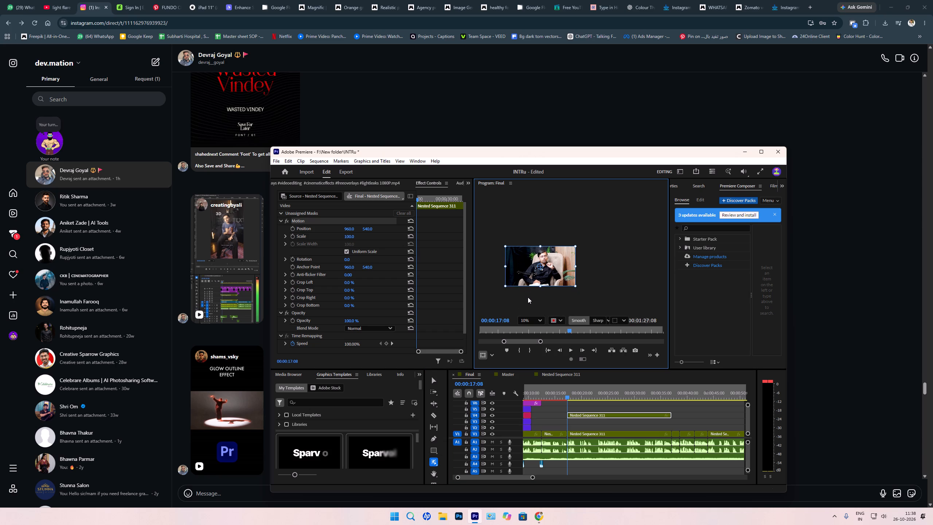
pyautogui.click(541, 295)
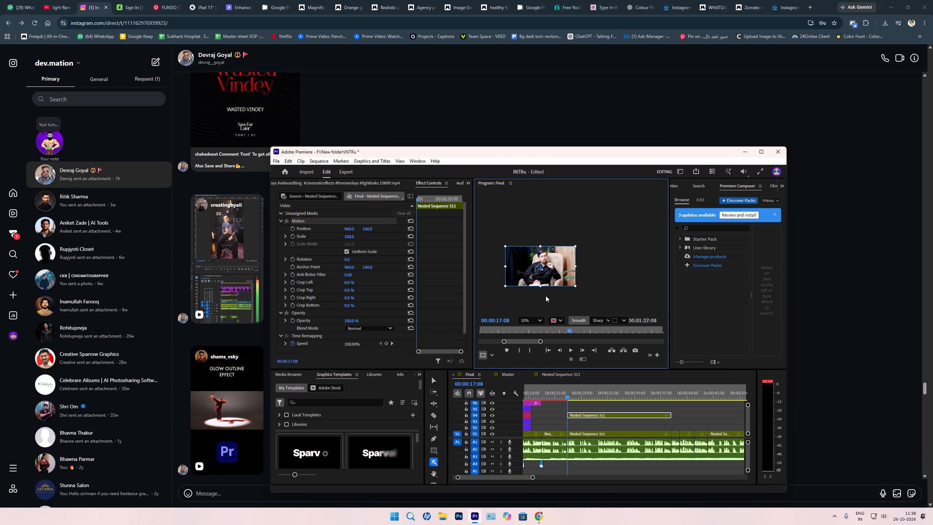
pyautogui.click(546, 296)
pyautogui.moveTo(542, 281); pyautogui.dragTo(538, 288, button='middle')
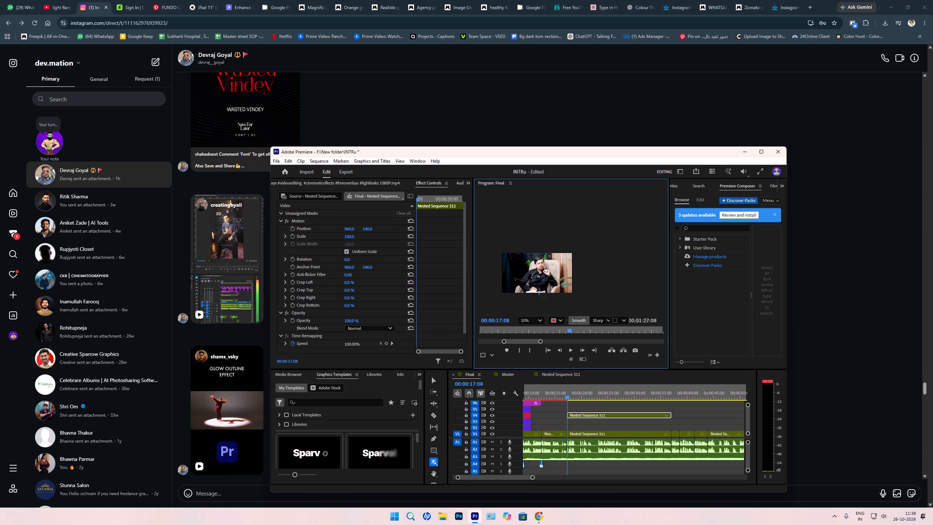
pyautogui.scroll(3, 539, 290)
pyautogui.click(542, 261)
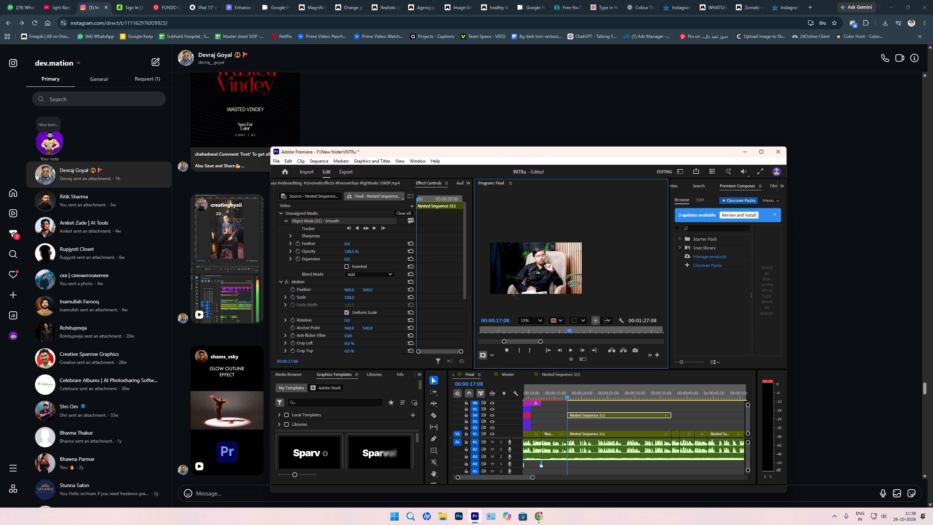
# Refine the object mask so it covers the seated man together with his armchair.
pyautogui.keyDown('shift'); pyautogui.click(514, 292); pyautogui.keyUp('shift')
pyautogui.keyDown('shift'); pyautogui.click(552, 263); pyautogui.keyUp('shift')
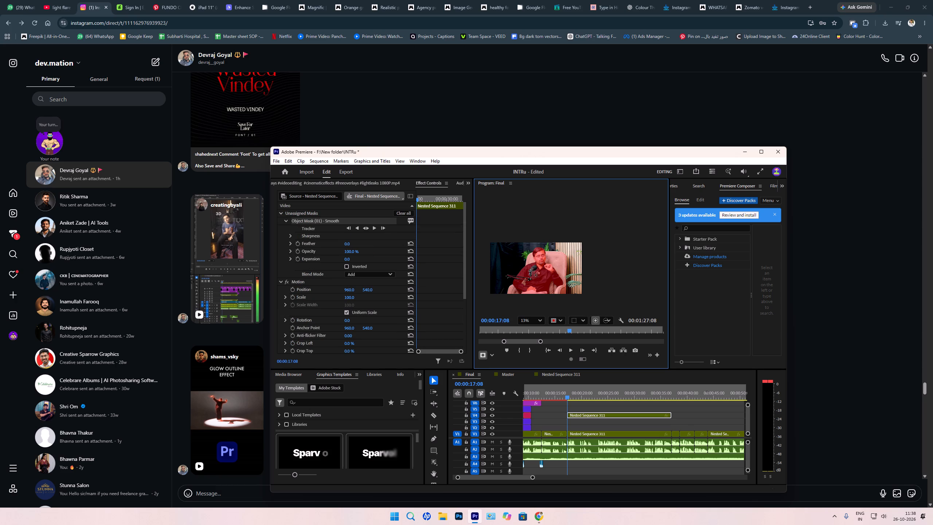
pyautogui.keyDown('shift'); pyautogui.click(531, 271); pyautogui.keyUp('shift')
pyautogui.keyDown('shift'); pyautogui.click(527, 279); pyautogui.keyUp('shift')
pyautogui.keyDown('shift'); pyautogui.moveTo(515, 272); pyautogui.dragTo(537, 288); pyautogui.keyUp('shift')
pyautogui.keyDown('shift'); pyautogui.moveTo(516, 266); pyautogui.dragTo(565, 311); pyautogui.keyUp('shift')
pyautogui.keyDown('shift'); pyautogui.click(538, 260); pyautogui.keyUp('shift')
pyautogui.keyDown('shift'); pyautogui.click(561, 256); pyautogui.keyUp('shift')
pyautogui.keyDown('shift'); pyautogui.click(538, 257); pyautogui.keyUp('shift')
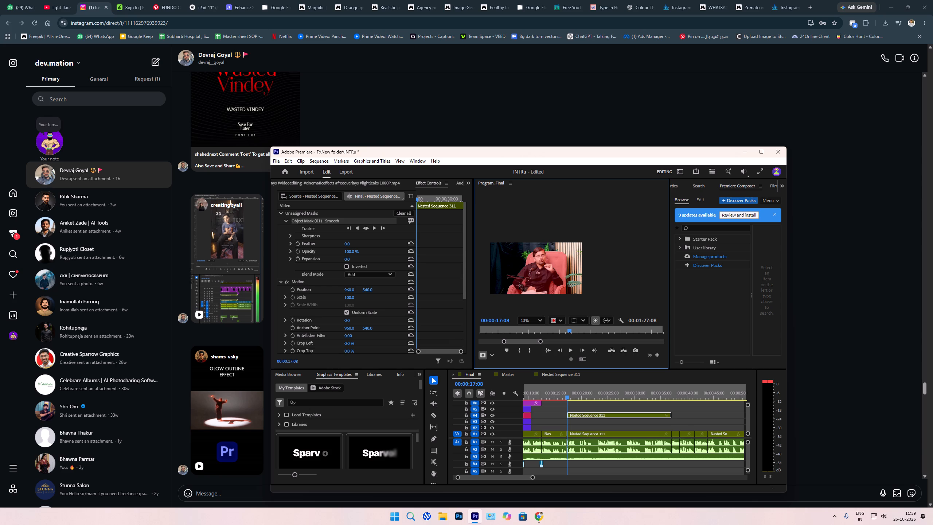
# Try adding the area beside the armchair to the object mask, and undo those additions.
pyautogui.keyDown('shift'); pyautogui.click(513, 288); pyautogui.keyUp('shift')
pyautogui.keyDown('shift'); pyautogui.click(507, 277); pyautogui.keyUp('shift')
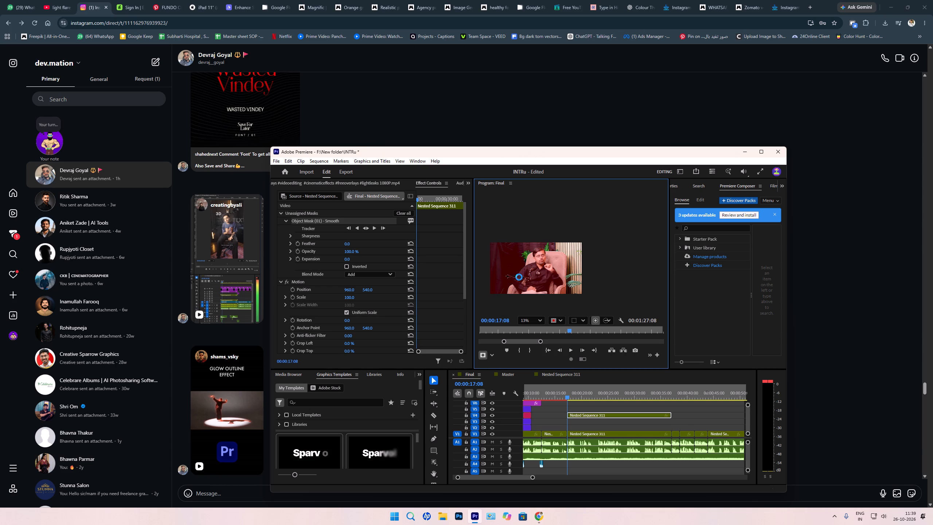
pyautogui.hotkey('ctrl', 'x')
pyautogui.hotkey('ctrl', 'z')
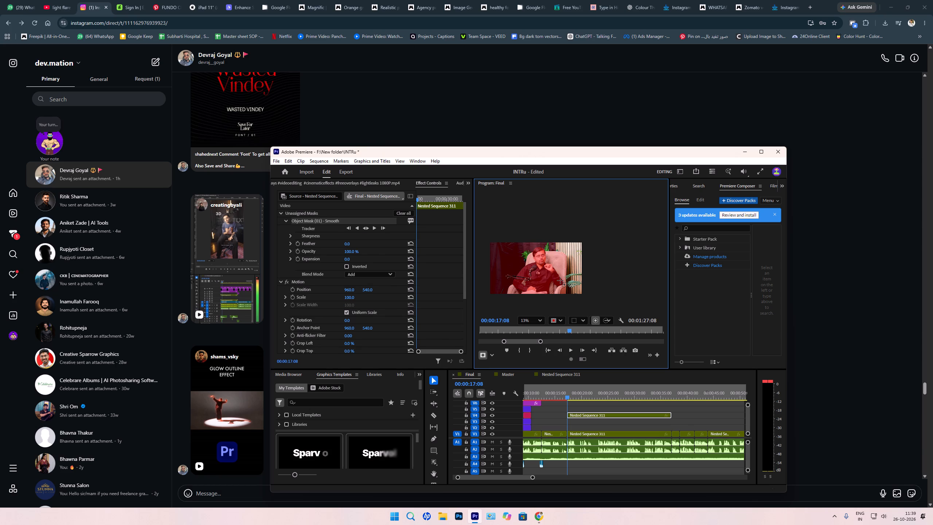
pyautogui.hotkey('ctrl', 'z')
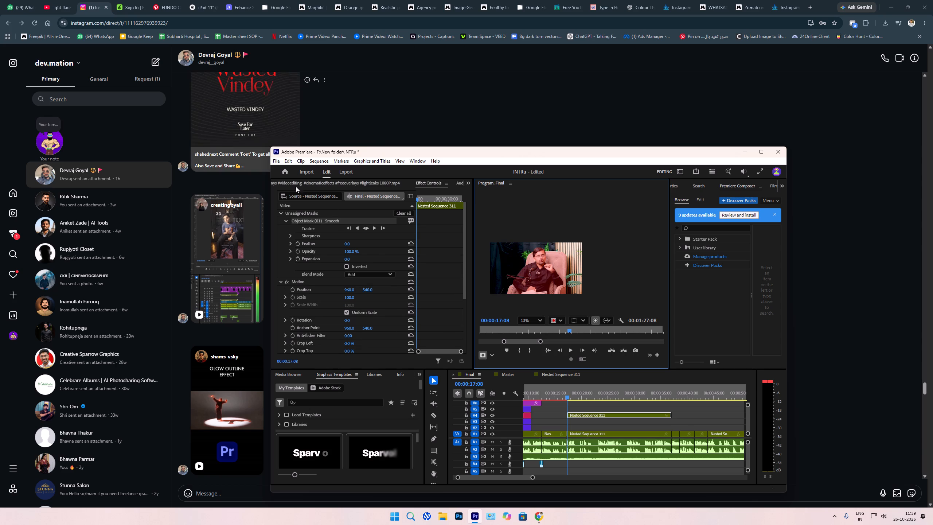
# Track the object mask forward and backward through the V4 clip.
pyautogui.click(364, 227)
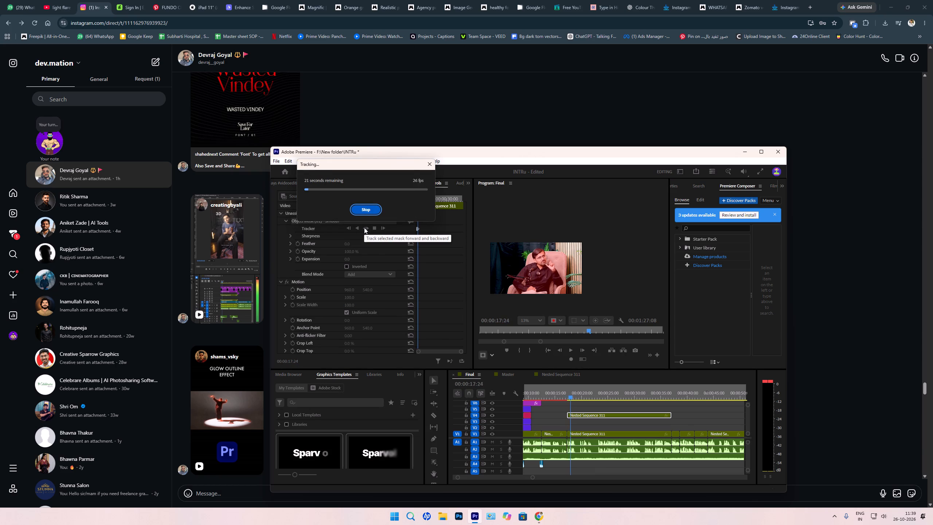
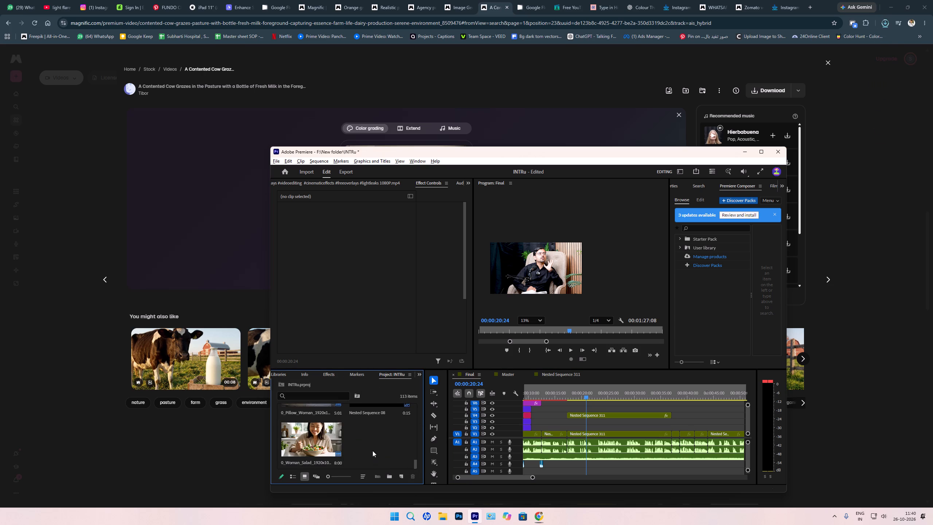
pyautogui.click(69, 117)
pyautogui.click(61, 108)
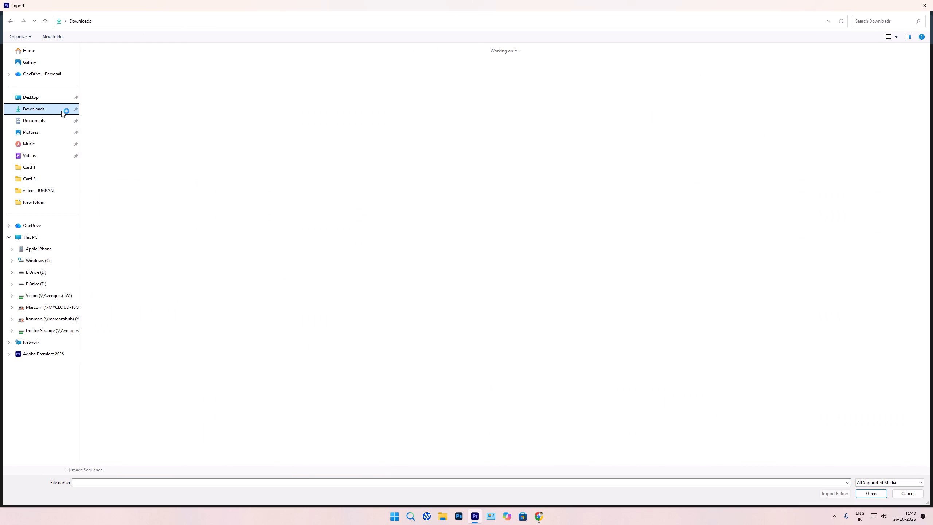
pyautogui.moveTo(292, 117); pyautogui.dragTo(168, 117)
pyautogui.press('Return')
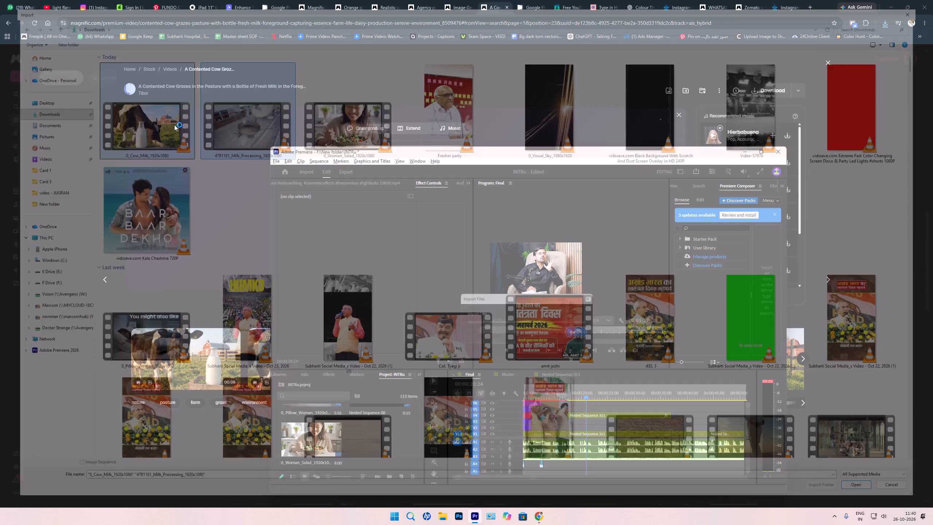
# Place the 4781161_Milk_Processing clip on V3, aligned with the start of the V4 Nested Sequence 311 clip, and trim it to about 6 seconds.
pyautogui.click(349, 448)
pyautogui.moveTo(365, 404); pyautogui.dragTo(580, 423)
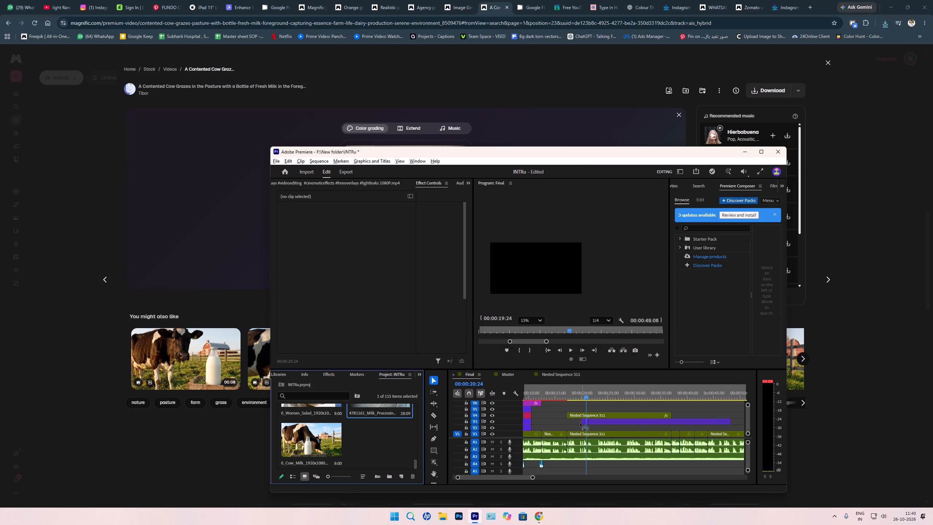
pyautogui.moveTo(580, 423); pyautogui.dragTo(571, 421)
pyautogui.moveTo(718, 423); pyautogui.dragTo(599, 425)
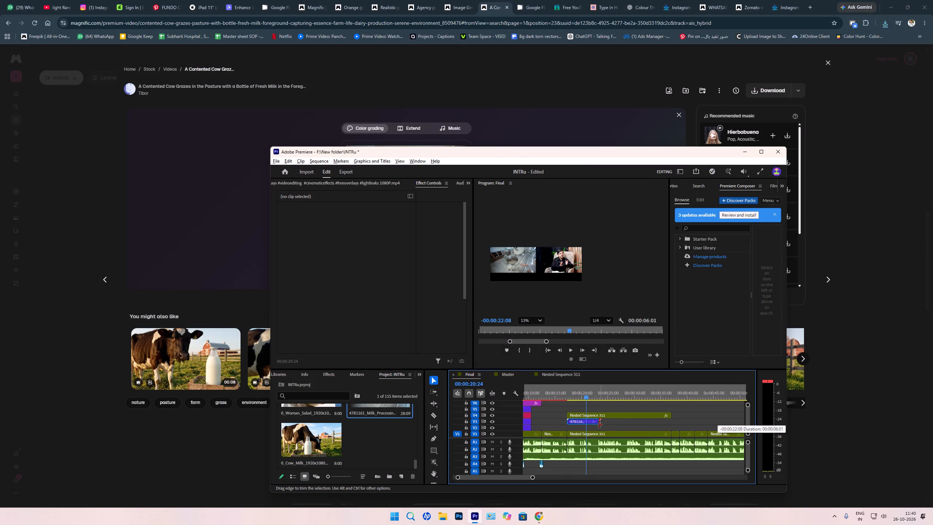
# Trim the end of the 4781161_Milk_Processing clip on V3, shortening it to about 2 seconds.
pyautogui.moveTo(599, 425); pyautogui.dragTo(577, 424)
# At the start of the 4781161_Milk_Processing clip, shift its picture sideways in the frame to position 241, 540.
pyautogui.press('Up')
pyautogui.press('Up')
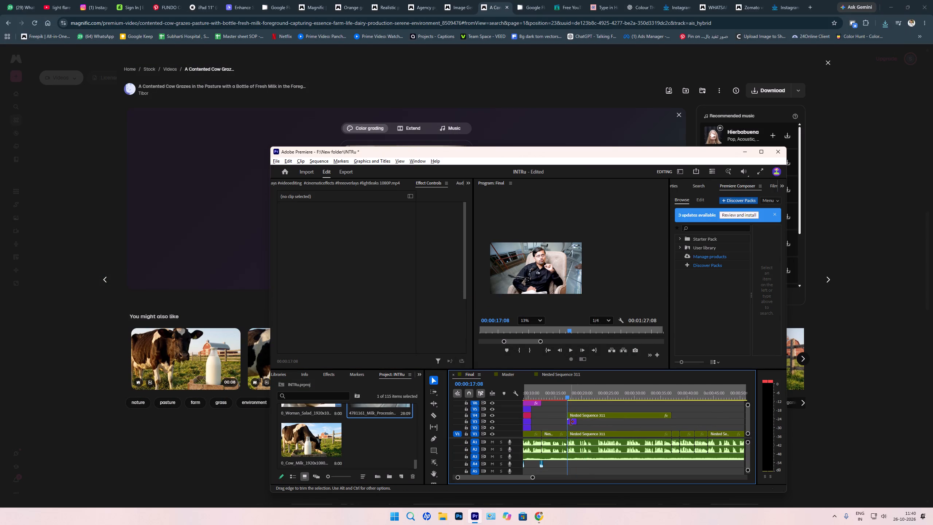
pyautogui.click(570, 422)
pyautogui.click(573, 420)
pyautogui.click(313, 227)
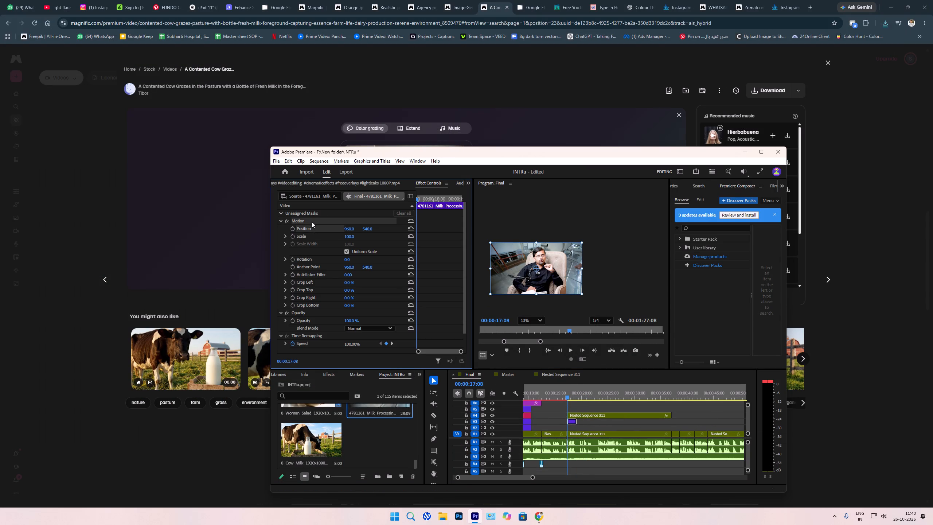
pyautogui.moveTo(507, 262); pyautogui.dragTo(473, 263)
pyautogui.click(515, 215)
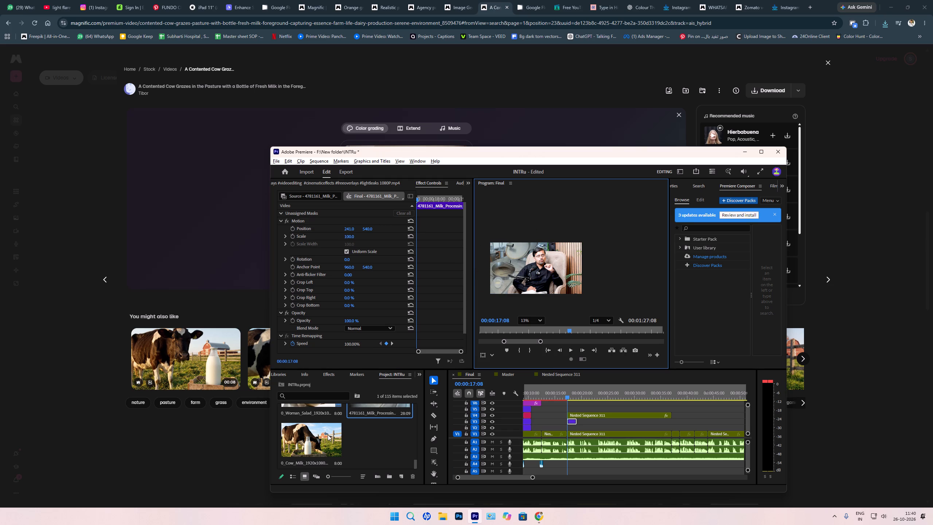
# Move the 4781161_Milk_Processing clip from V3 down to V2, keeping its start time.
pyautogui.click(573, 423)
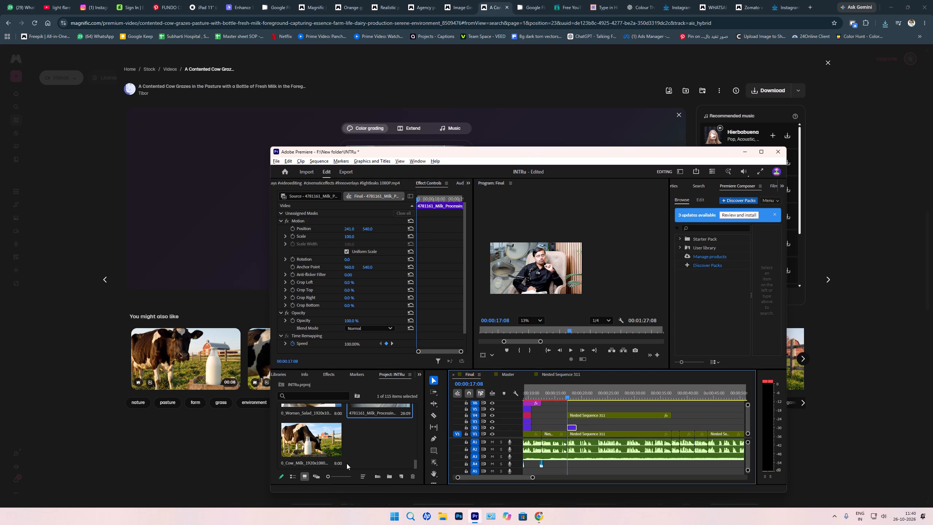
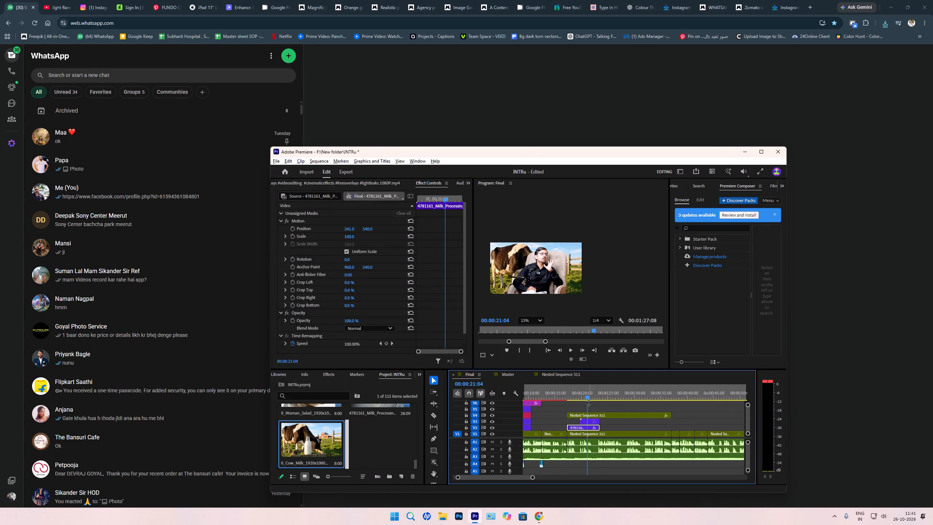
# Shift the 0_Cow_Milk clip on V3 horizontally to a Position X of about 1887, beside the seated speaker.
pyautogui.click(589, 421)
pyautogui.moveTo(350, 229); pyautogui.dragTo(443, 234)
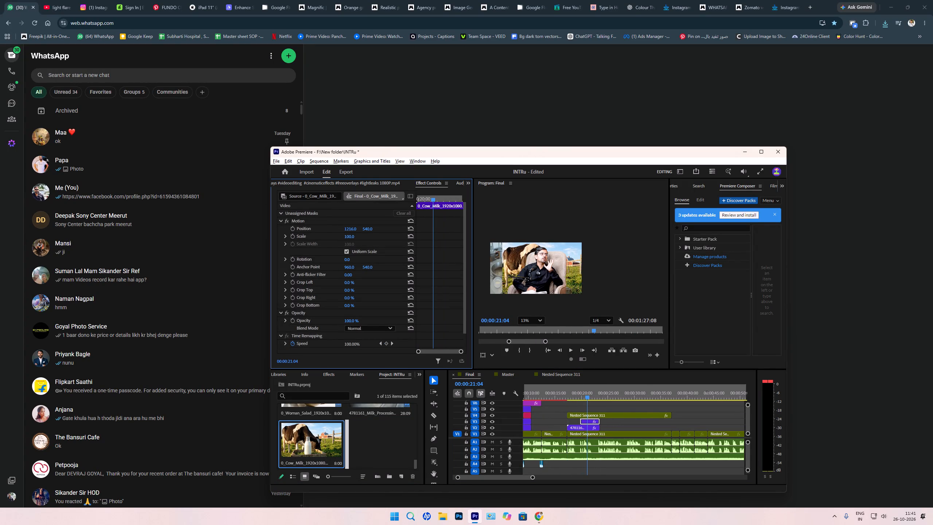
pyautogui.moveTo(443, 234); pyautogui.dragTo(691, 225)
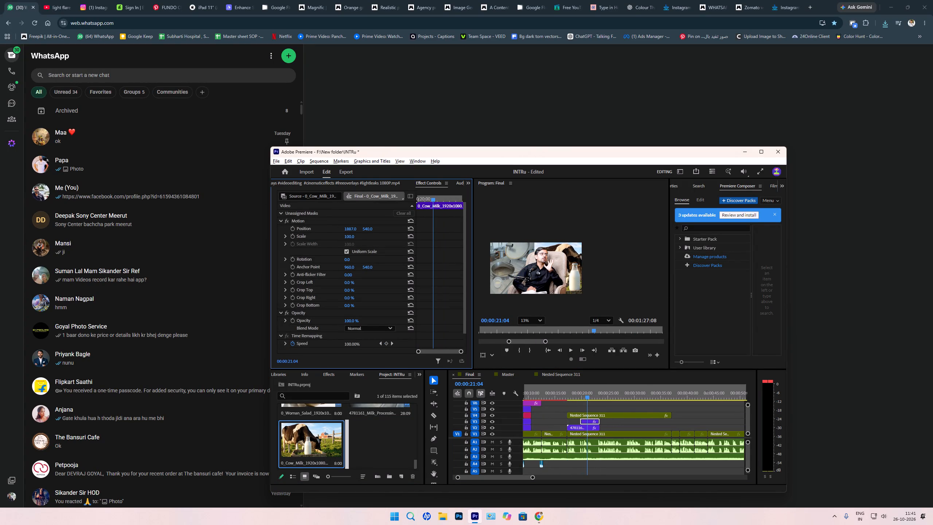
pyautogui.moveTo(691, 225); pyautogui.dragTo(698, 225)
# Move the masked Nested Sequence 311 clip from V4 up to V5, keeping its timing.
pyautogui.moveTo(647, 416); pyautogui.dragTo(647, 413)
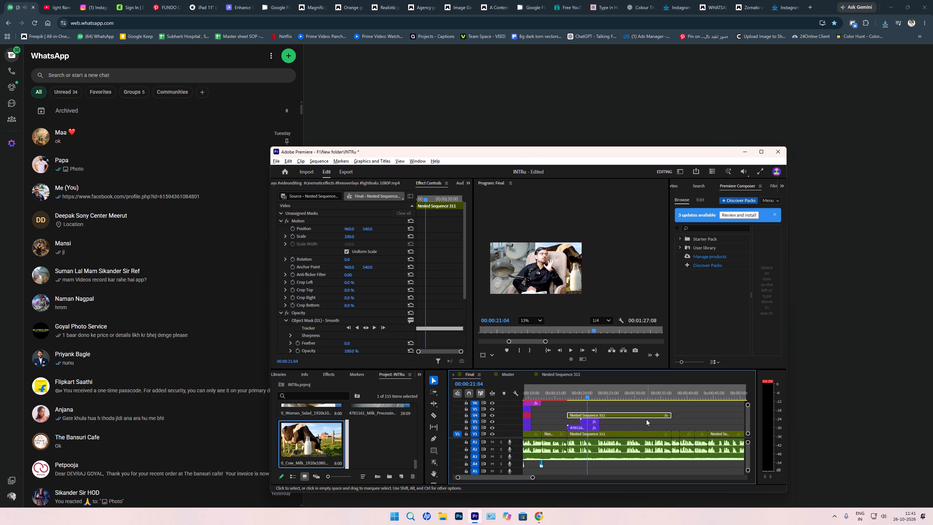
pyautogui.scroll(4, 646, 420)
pyautogui.moveTo(642, 414); pyautogui.dragTo(642, 409)
# Copy the 0_Static_Noise clip near 9 seconds to V4 at the Nested Sequence 311 start and extend it to the cow clip's end.
pyautogui.scroll(5, 626, 417)
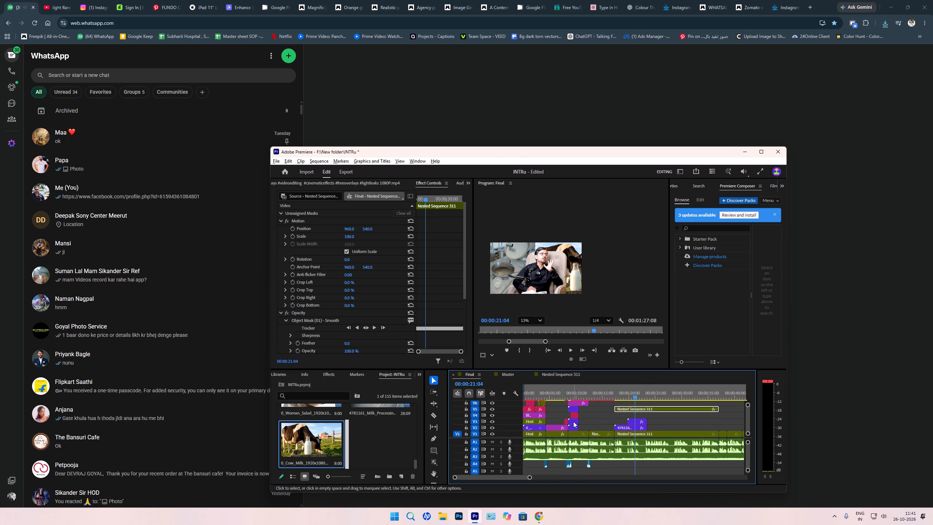
pyautogui.click(572, 394)
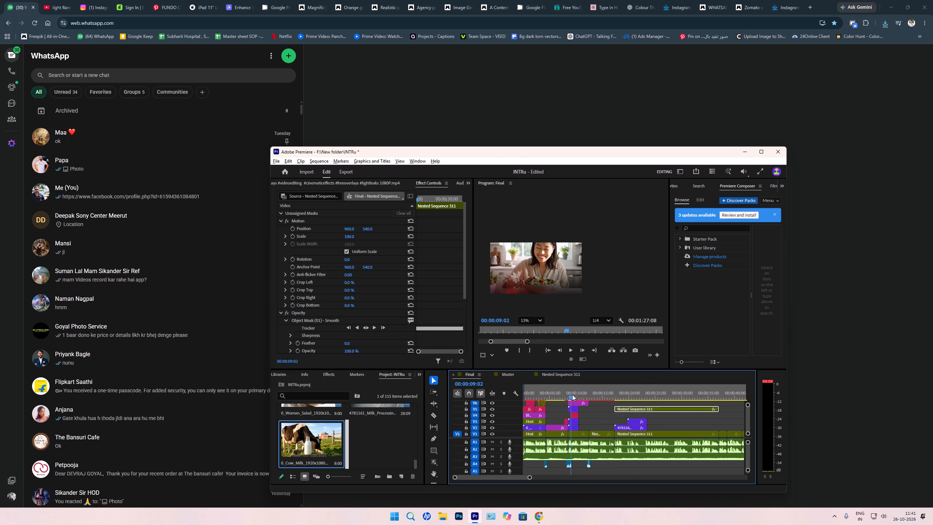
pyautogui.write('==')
pyautogui.scroll(-14, 602, 411)
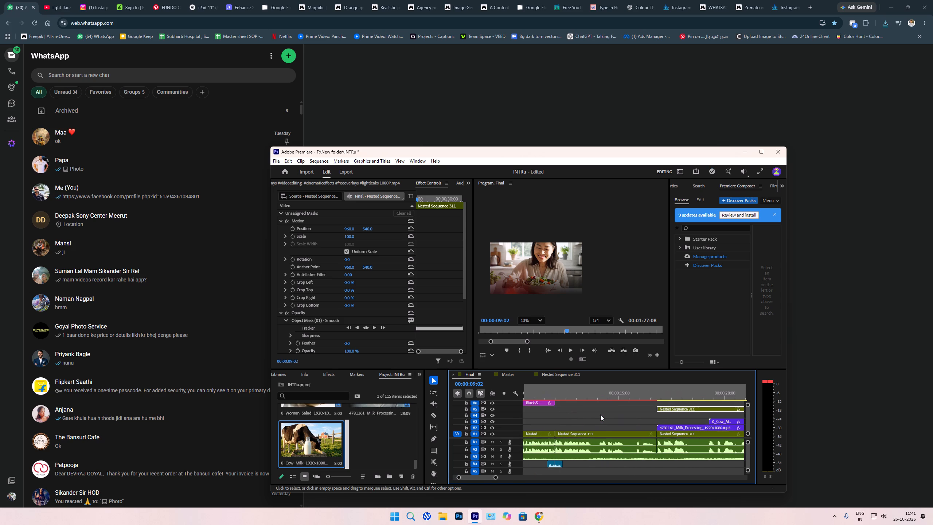
pyautogui.scroll(3, 576, 421)
pyautogui.moveTo(528, 421); pyautogui.dragTo(539, 420)
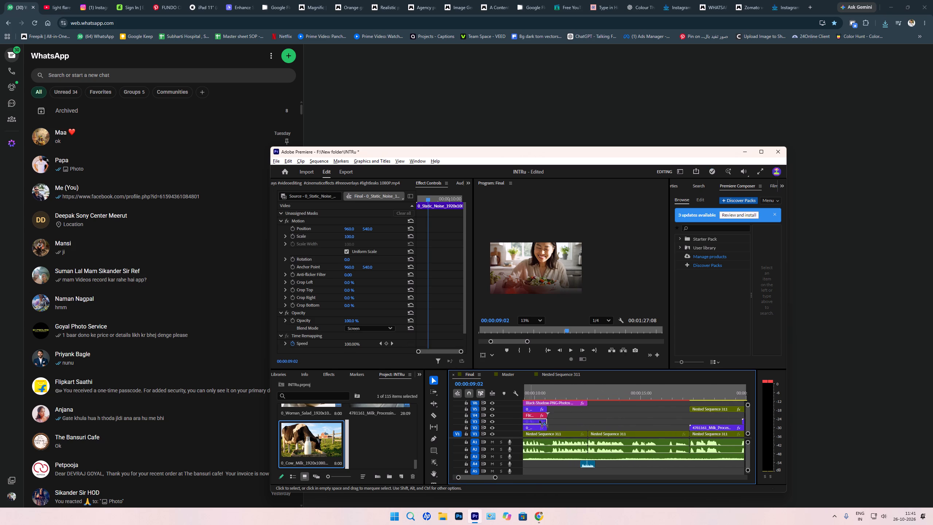
pyautogui.moveTo(539, 420); pyautogui.dragTo(716, 416)
pyautogui.scroll(1, 716, 416)
pyautogui.scroll(-14, 716, 416)
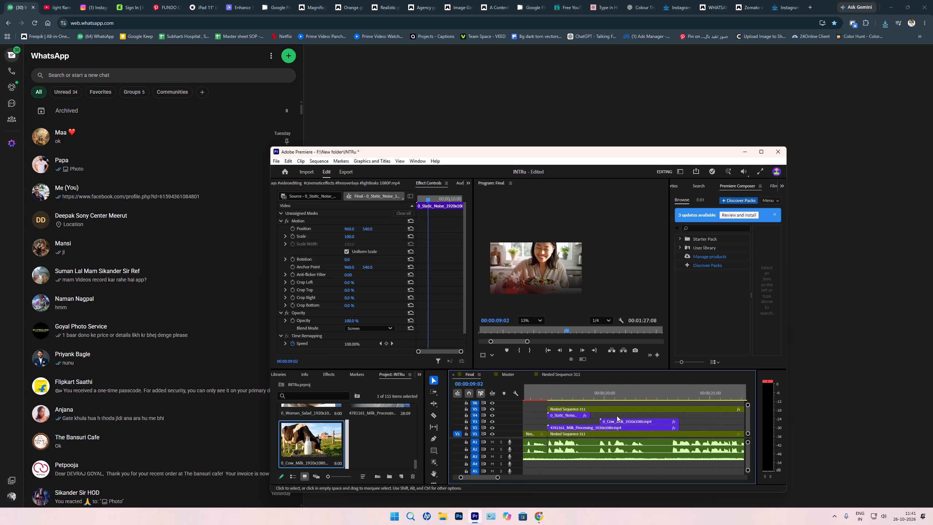
pyautogui.moveTo(587, 416); pyautogui.dragTo(678, 424)
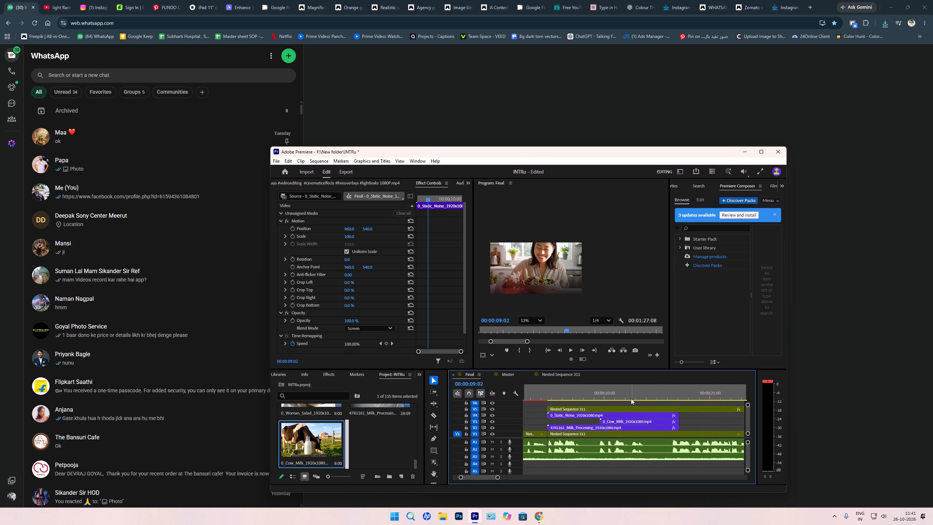
# Play the section from the start of the V5 Nested Sequence 311 to check the milk, cow and static noise layers.
pyautogui.click(631, 398)
pyautogui.click(619, 408)
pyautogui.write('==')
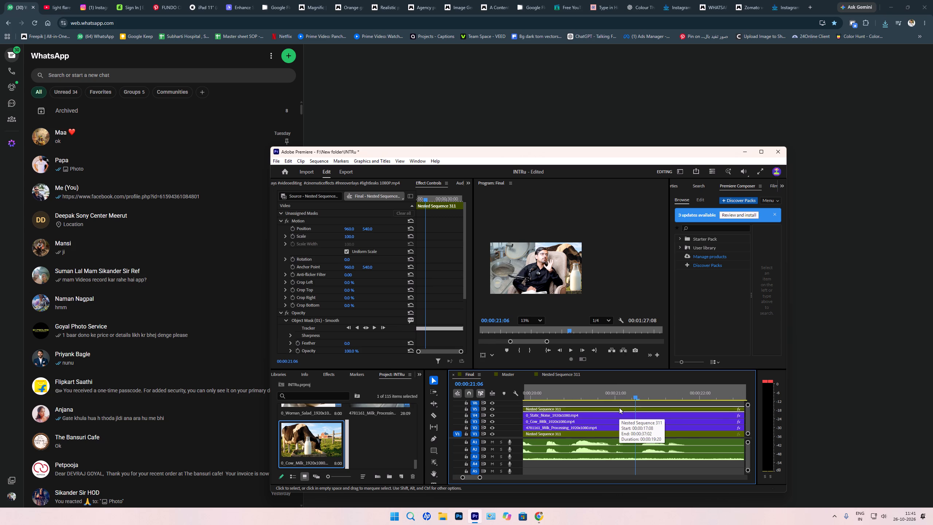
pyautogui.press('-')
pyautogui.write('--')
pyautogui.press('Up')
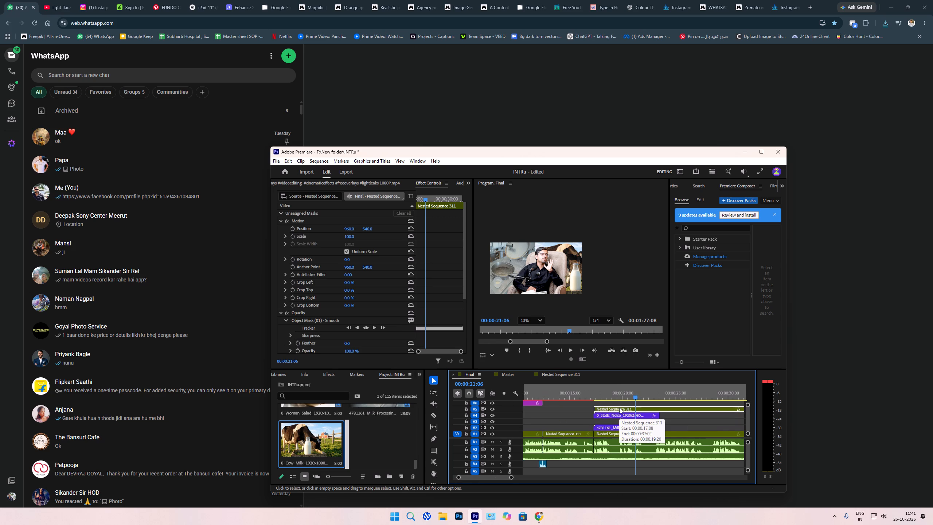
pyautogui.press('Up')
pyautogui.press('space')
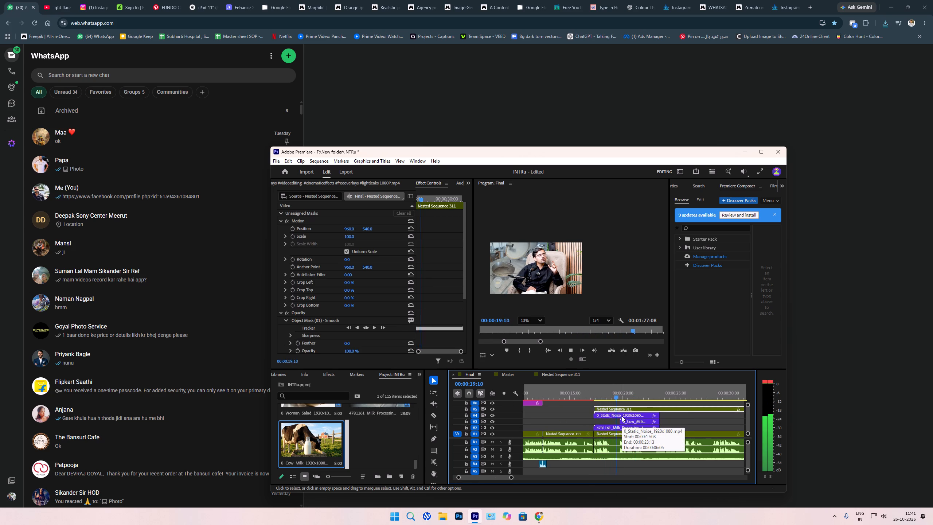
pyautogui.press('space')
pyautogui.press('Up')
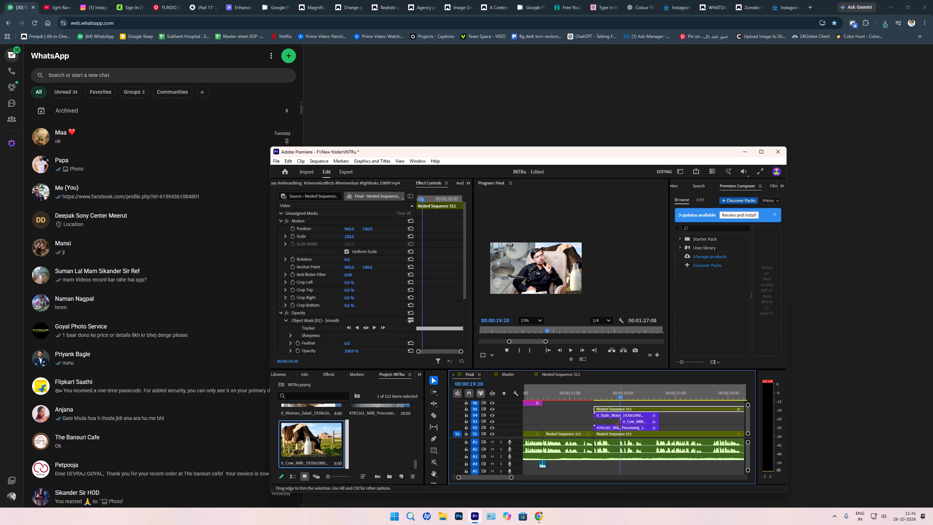
# Set Crop Right to 9% on the 4781161_Milk_Processing clip on V2 and preview it from its start.
pyautogui.click(624, 428)
pyautogui.press('Up')
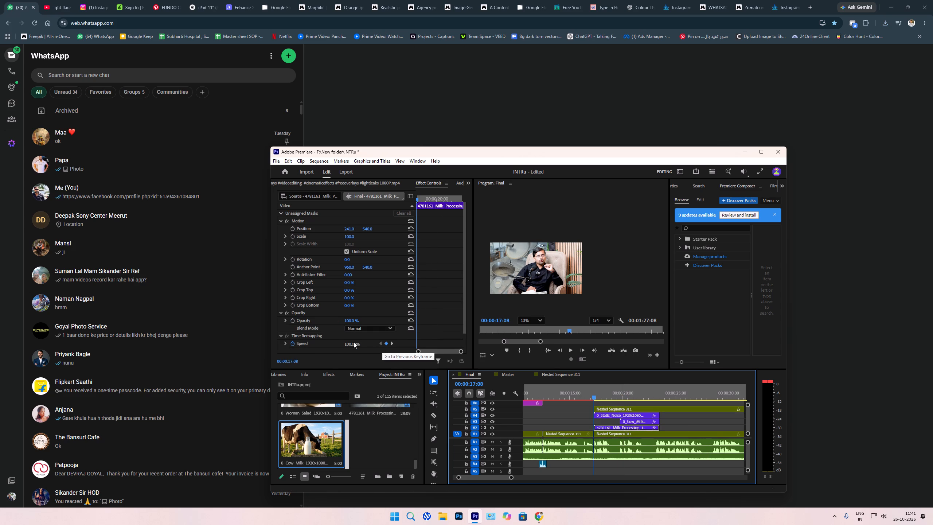
pyautogui.click(352, 301)
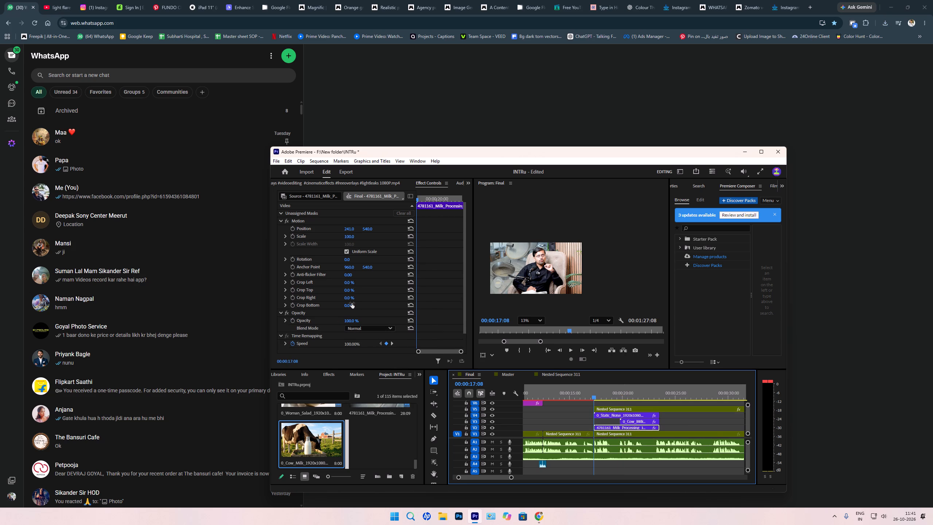
pyautogui.moveTo(351, 299); pyautogui.dragTo(356, 301)
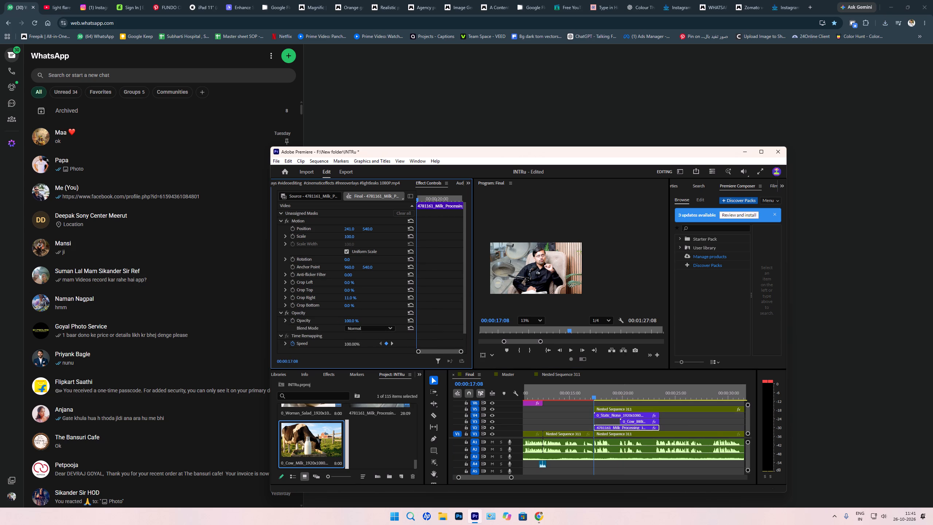
pyautogui.moveTo(356, 301); pyautogui.dragTo(356, 301)
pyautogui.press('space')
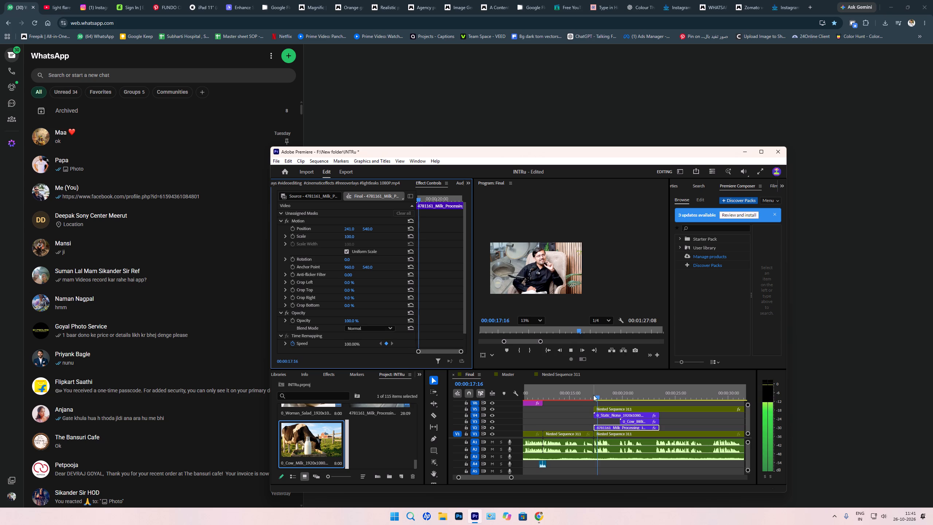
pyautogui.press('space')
pyautogui.press('Up')
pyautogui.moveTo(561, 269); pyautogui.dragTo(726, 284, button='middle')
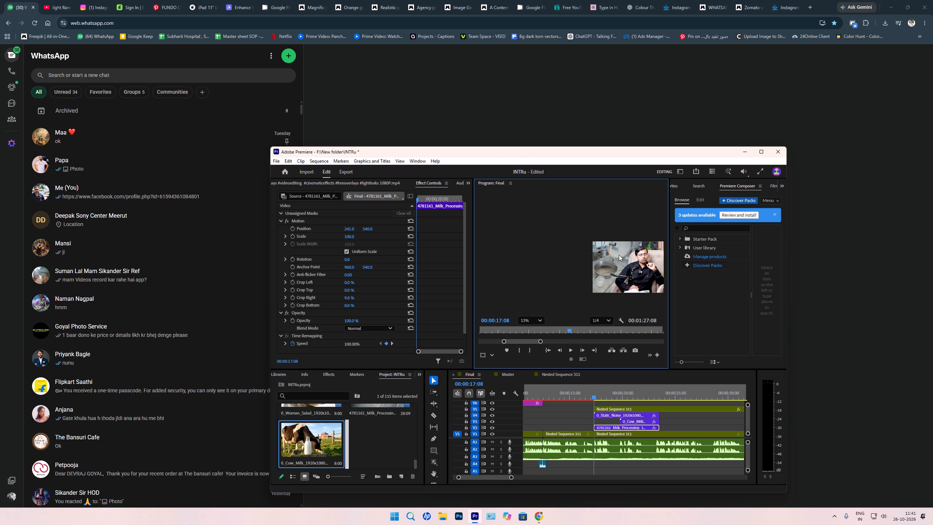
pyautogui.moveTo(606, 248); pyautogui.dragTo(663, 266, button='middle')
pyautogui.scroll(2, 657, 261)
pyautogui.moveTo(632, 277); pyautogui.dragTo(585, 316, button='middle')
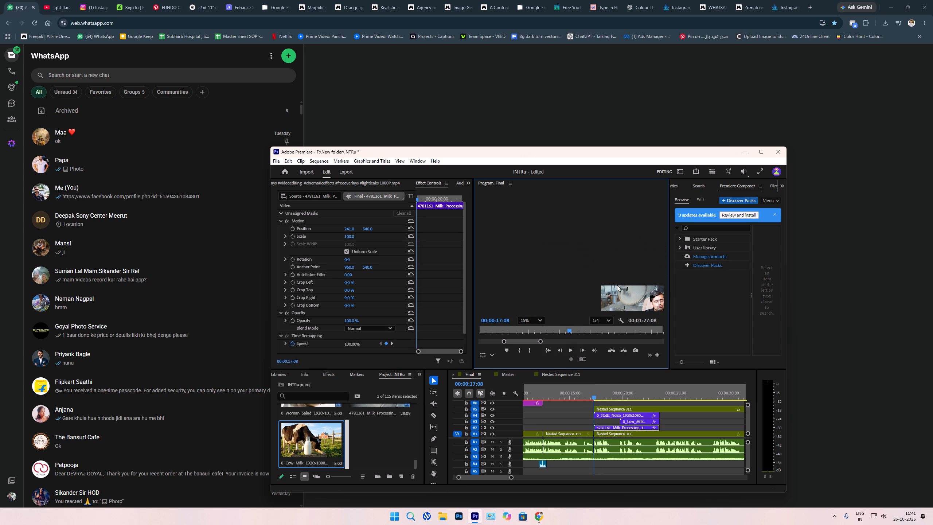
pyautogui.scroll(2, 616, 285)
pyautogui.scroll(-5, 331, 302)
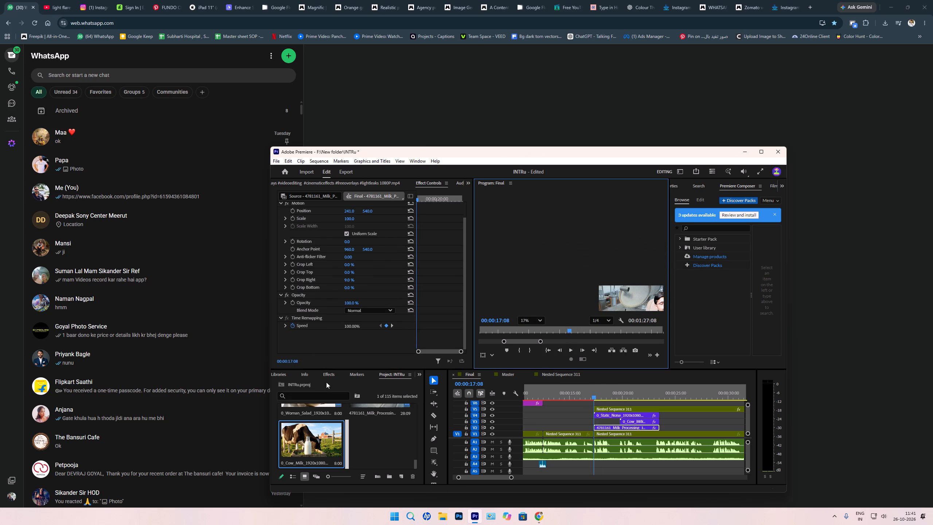
# Apply the Pull Motion video transition to the start of the 4781161_Milk_Processing clip on V2 and preview it.
pyautogui.click(327, 376)
pyautogui.click(277, 443)
pyautogui.scroll(-1, 293, 436)
pyautogui.scroll(1, 293, 436)
pyautogui.scroll(-6, 293, 436)
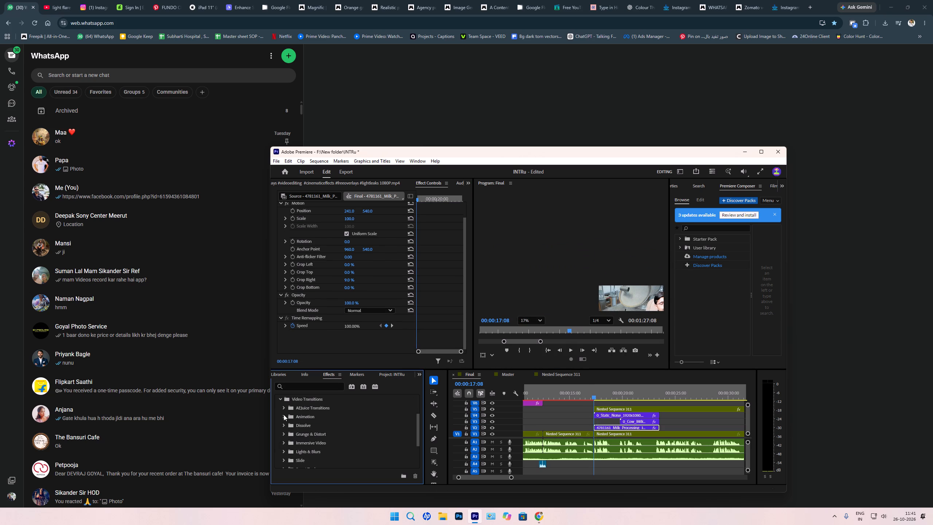
pyautogui.click(284, 417)
pyautogui.scroll(-5, 284, 417)
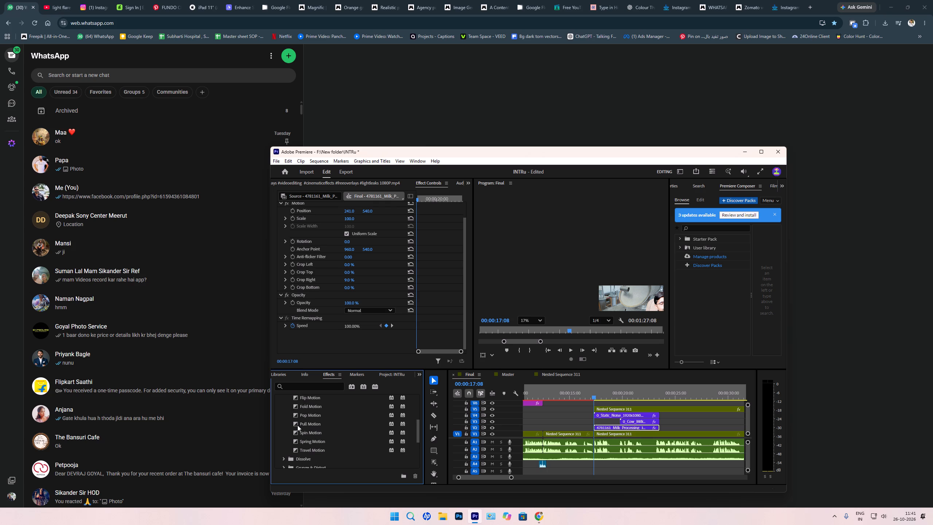
pyautogui.moveTo(297, 425); pyautogui.dragTo(597, 428)
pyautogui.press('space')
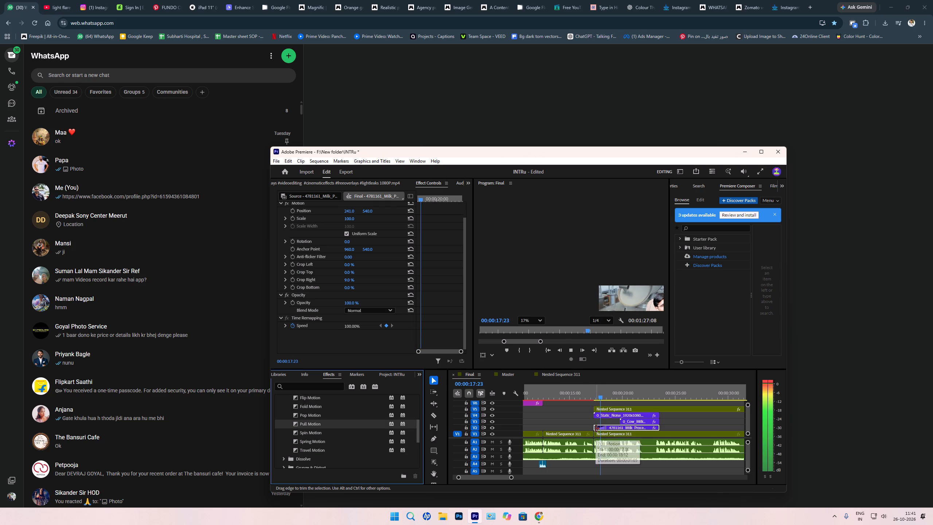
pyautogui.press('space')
# Apply the Motion Camera transition from Smart Tools to the start of the 4781161_Milk_Processing clip on V2.
pyautogui.scroll(-5, 306, 433)
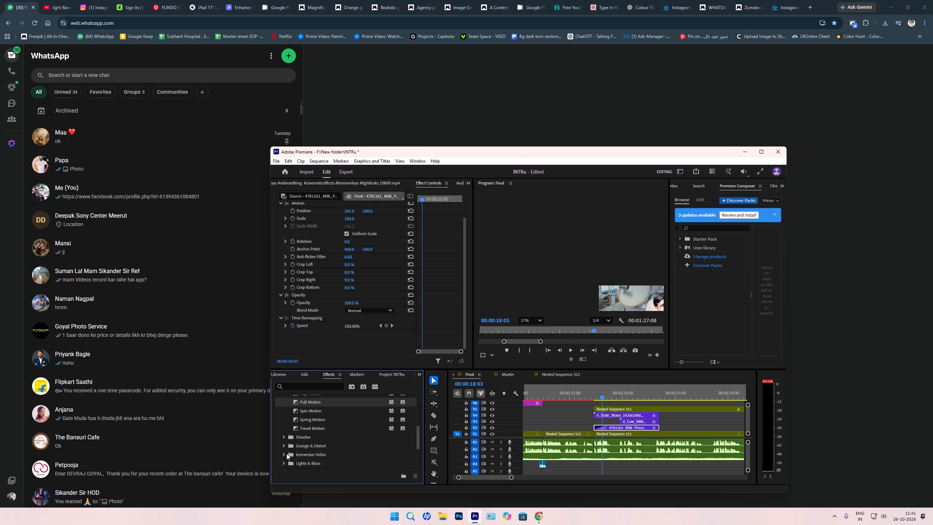
pyautogui.click(281, 461)
pyautogui.click(282, 464)
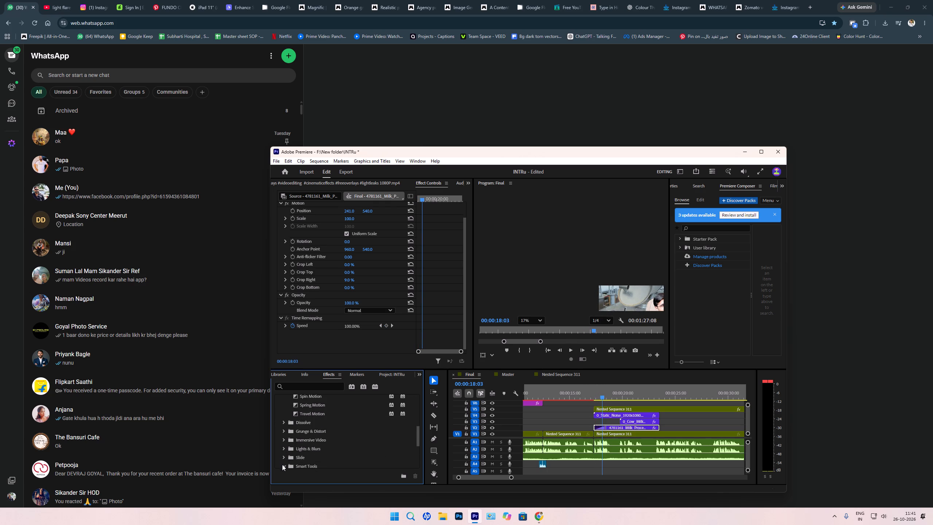
pyautogui.scroll(-5, 291, 448)
pyautogui.moveTo(309, 439); pyautogui.dragTo(600, 426)
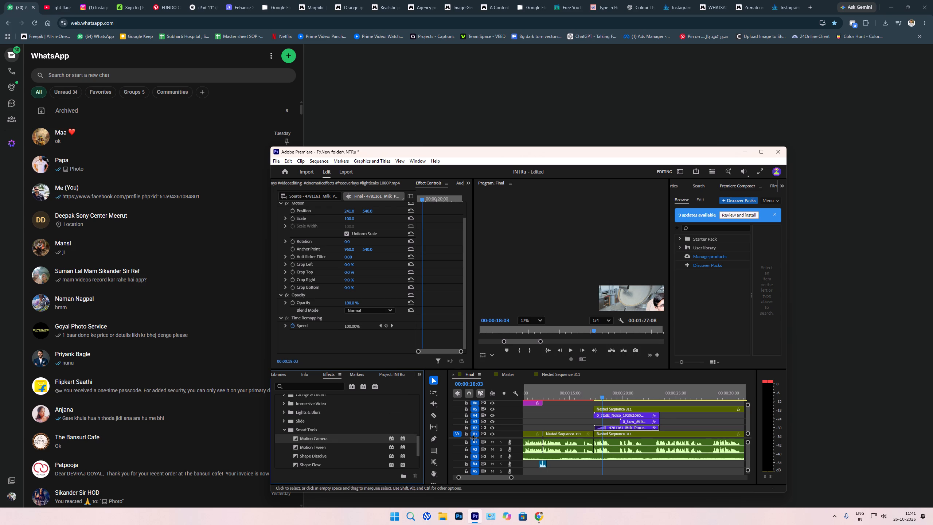
# Apply the Motion Camera transition to the start of the 0_Cow_Milk clip on V3 and play it back.
pyautogui.moveTo(321, 437); pyautogui.dragTo(621, 423)
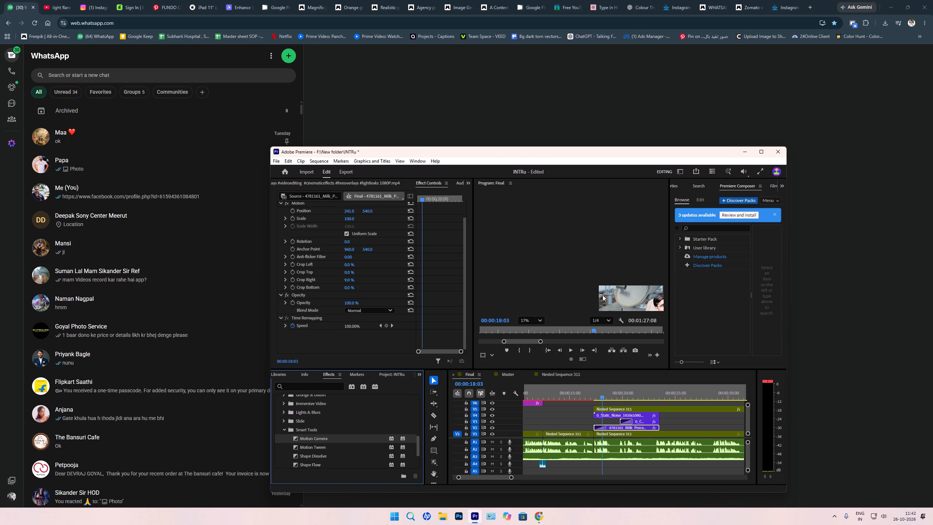
pyautogui.scroll(-2, 598, 289)
pyautogui.scroll(1, 598, 289)
pyautogui.scroll(-7, 597, 289)
pyautogui.press('space')
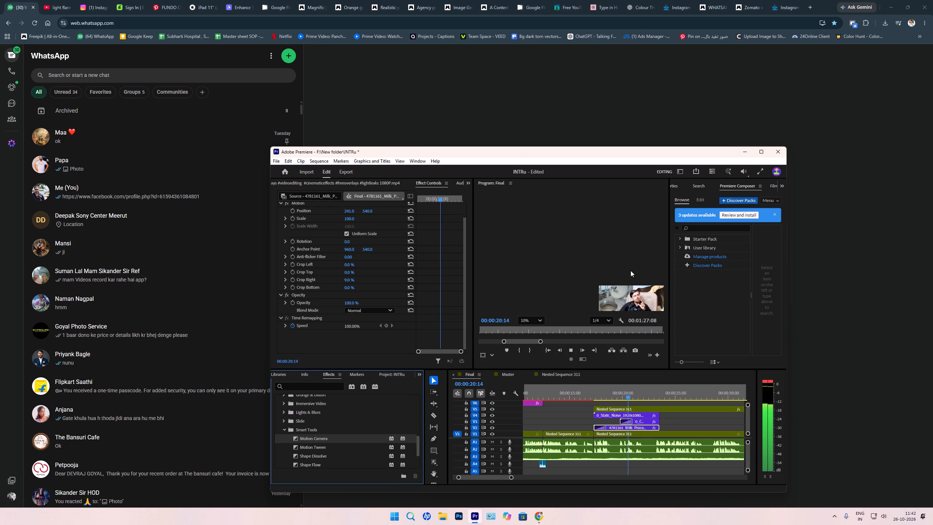
pyautogui.press('space')
pyautogui.moveTo(631, 271); pyautogui.dragTo(600, 306, button='middle')
pyautogui.scroll(-1, 600, 306)
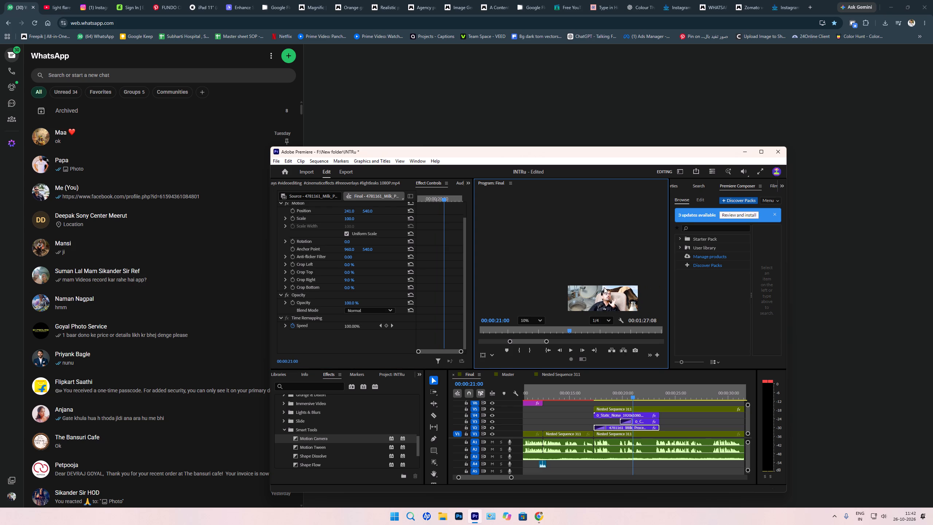
# Move the upper Nested Sequence 311 clip from V5 up to V10, keeping its timing, and save the project.
pyautogui.press('Up')
pyautogui.press('`')
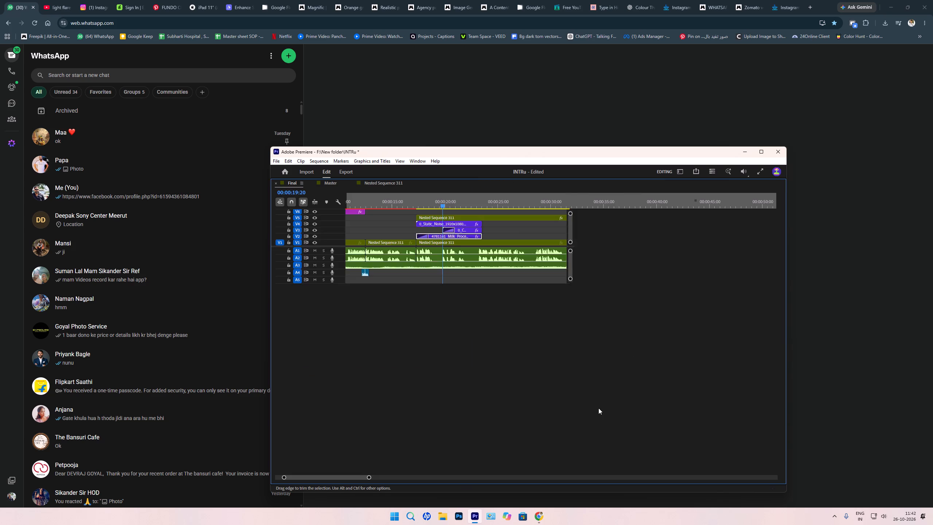
pyautogui.moveTo(454, 313); pyautogui.dragTo(454, 283)
pyautogui.hotkey('ctrl', 's')
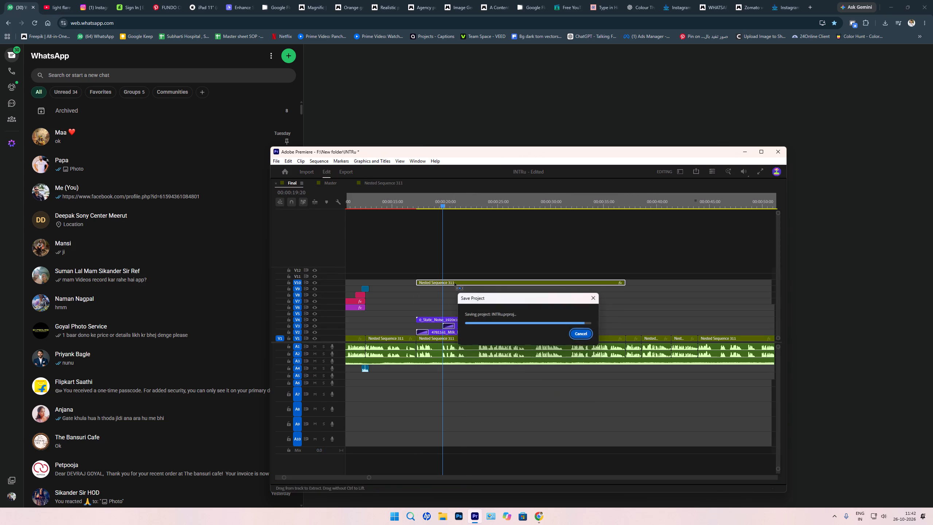
# Copy the Cinematic Blur Animation caption from V7 to V5 at the 0_Static_Noise clip's start and extend its end to 00:00:19:20.
pyautogui.scroll(9, 440, 304)
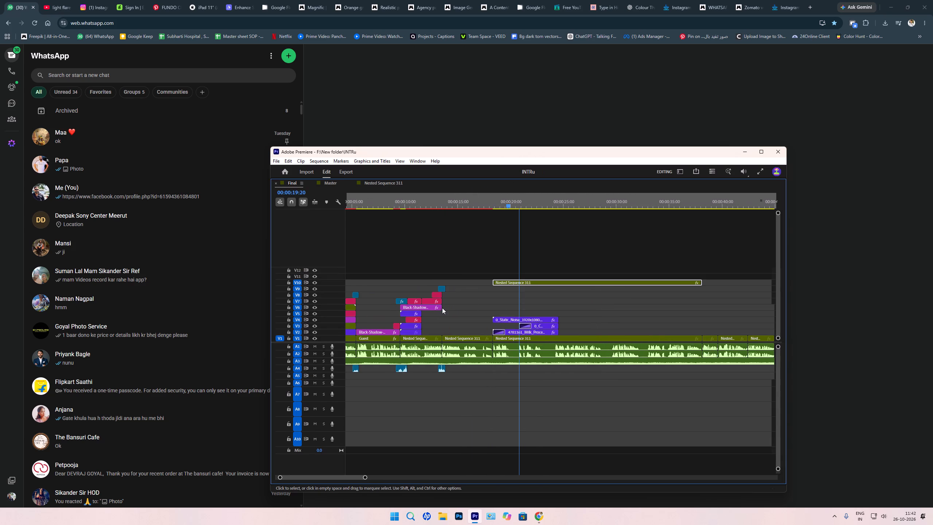
pyautogui.moveTo(453, 301); pyautogui.dragTo(519, 314)
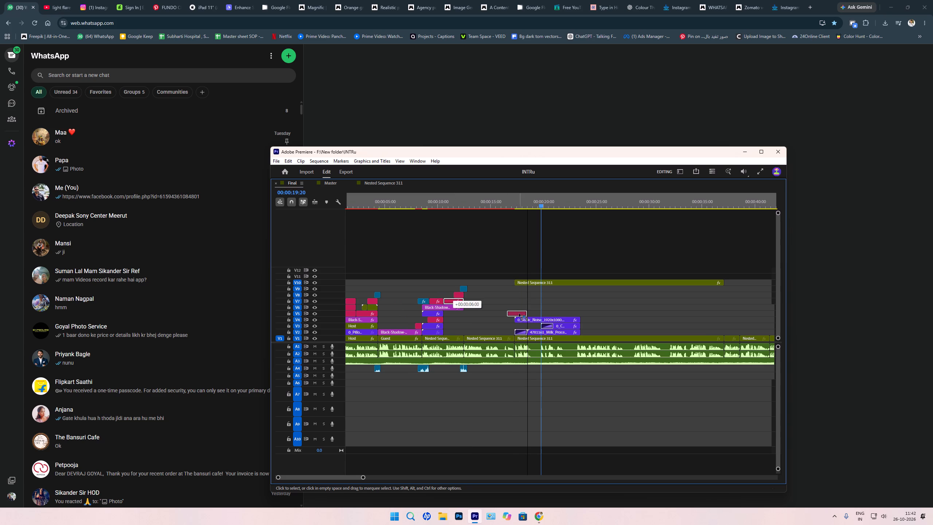
pyautogui.moveTo(519, 314); pyautogui.dragTo(523, 315)
pyautogui.moveTo(535, 312); pyautogui.dragTo(531, 313)
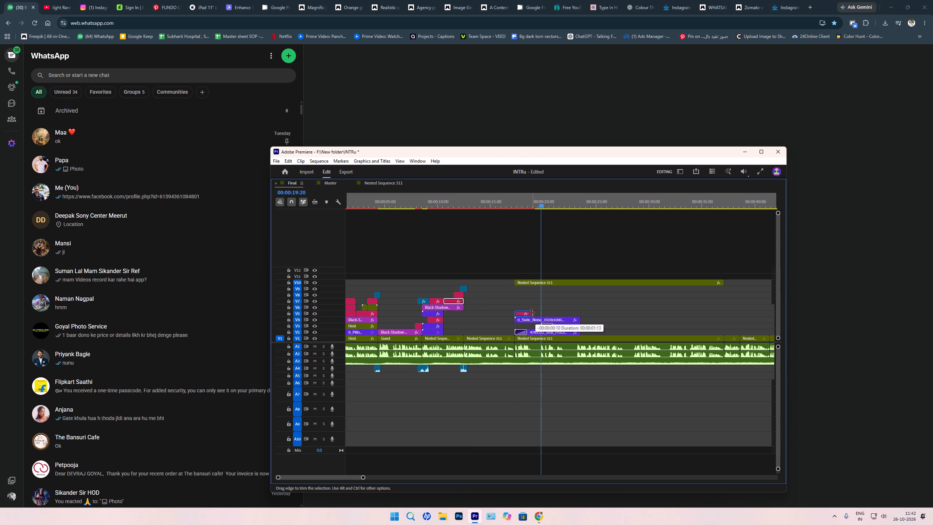
pyautogui.moveTo(531, 313); pyautogui.dragTo(542, 315)
pyautogui.click(536, 315)
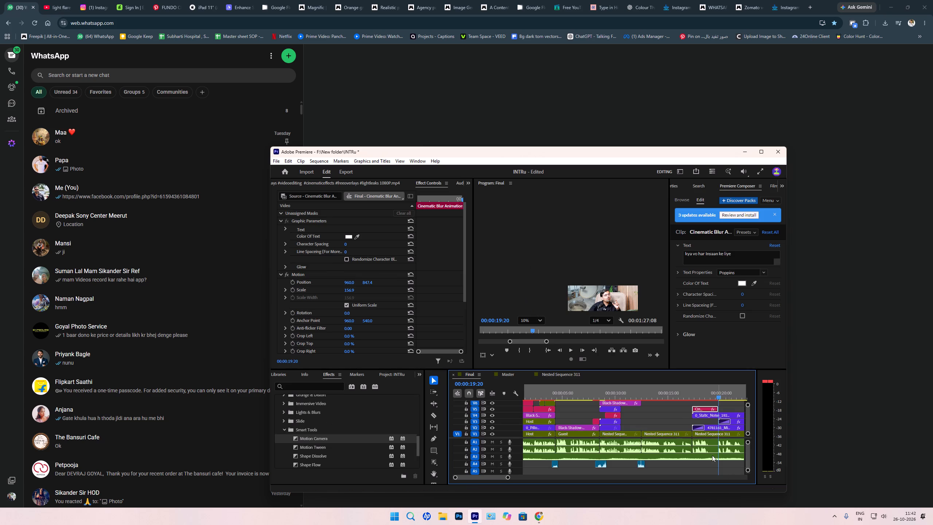
# Replace the copied caption's text with wording that starts "Industrial M".
pyautogui.scroll(1, 691, 440)
pyautogui.scroll(-5, 691, 440)
pyautogui.click(664, 394)
pyautogui.moveTo(735, 253); pyautogui.dragTo(565, 269)
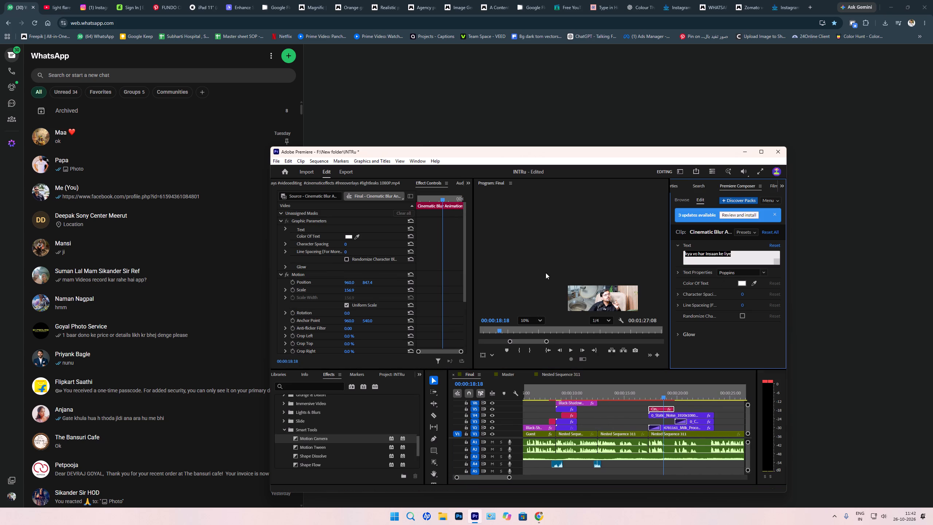
pyautogui.moveTo(604, 250); pyautogui.dragTo(572, 286, button='middle')
pyautogui.scroll(17, 566, 276)
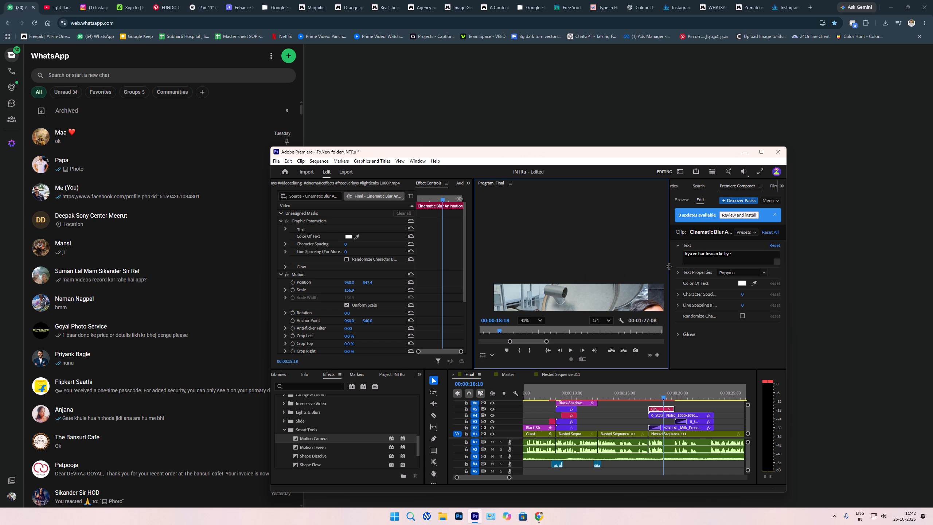
pyautogui.moveTo(746, 259); pyautogui.dragTo(645, 257)
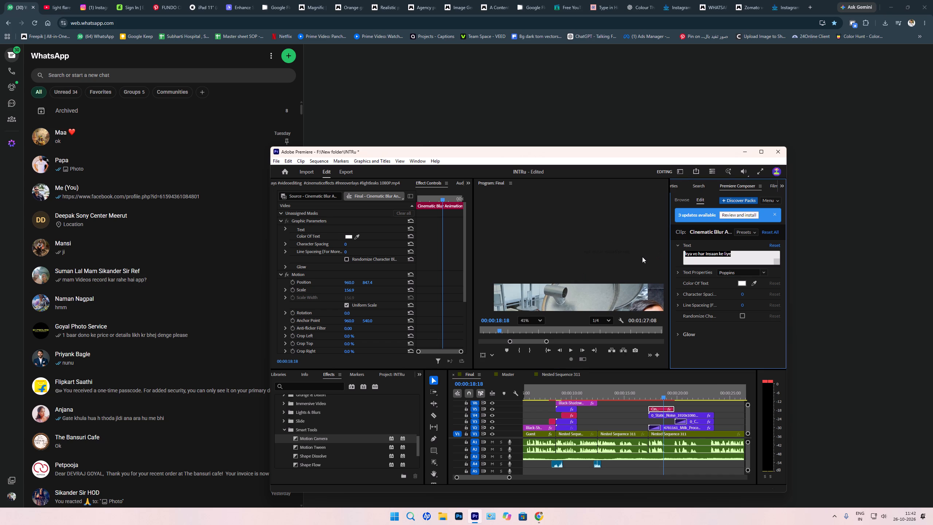
pyautogui.write('Ind')
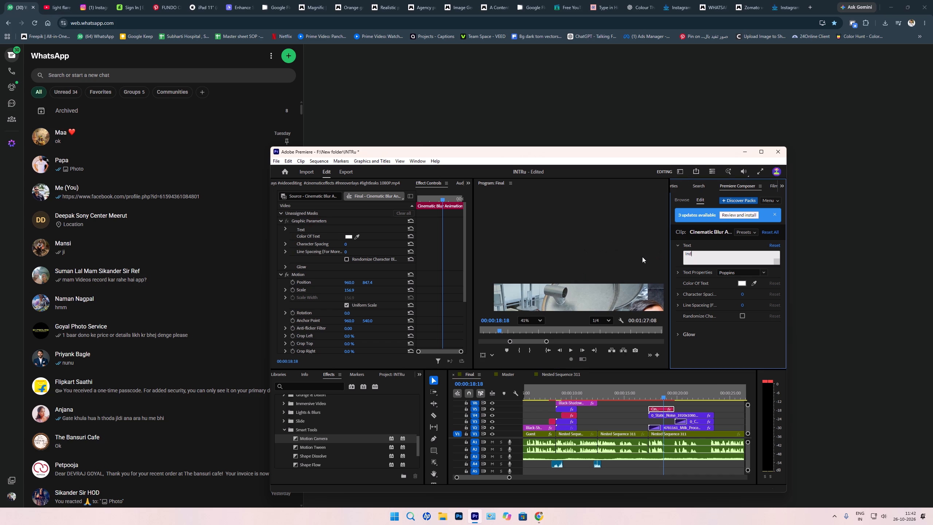
pyautogui.write('ustrial M')
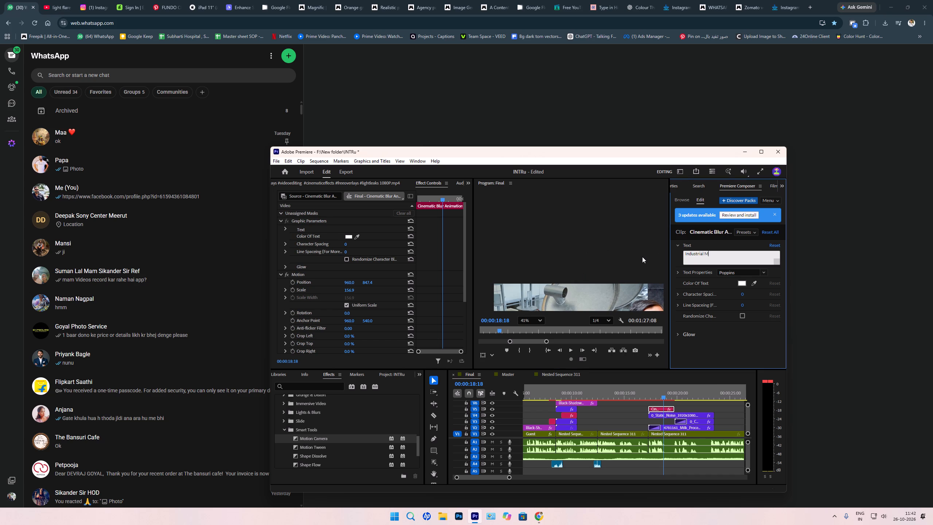
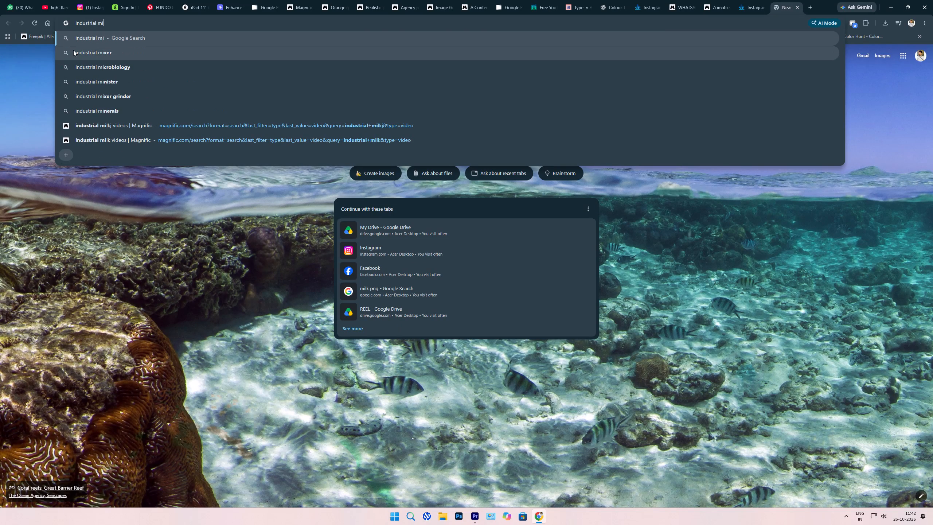
# Search Google for "industrial milk".
pyautogui.write('lk')
pyautogui.click(75, 66)
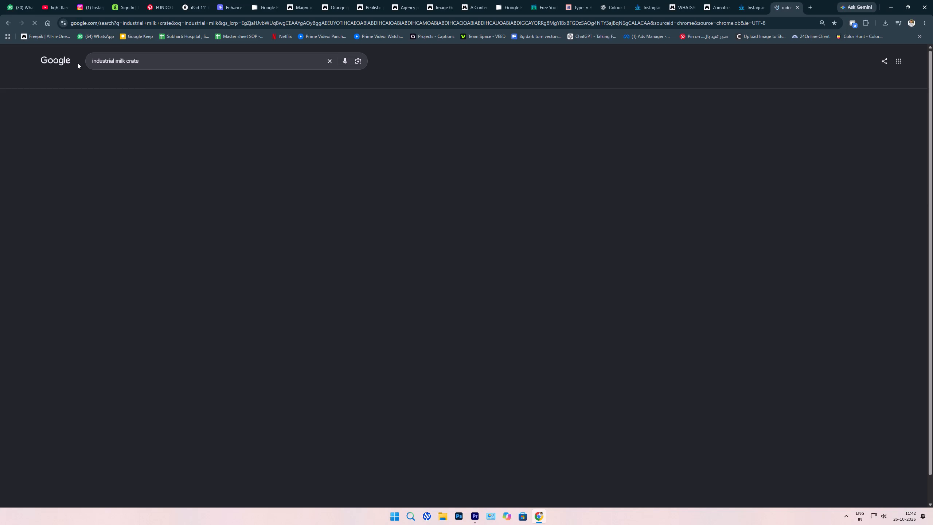
pyautogui.click(99, 62)
pyautogui.moveTo(99, 62); pyautogui.dragTo(107, 63)
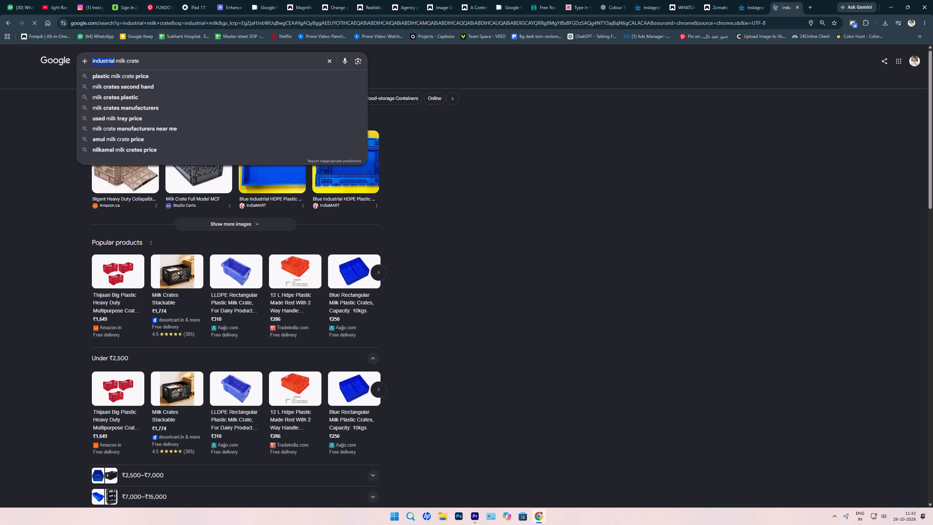
pyautogui.click(54, 75)
pyautogui.click(118, 82)
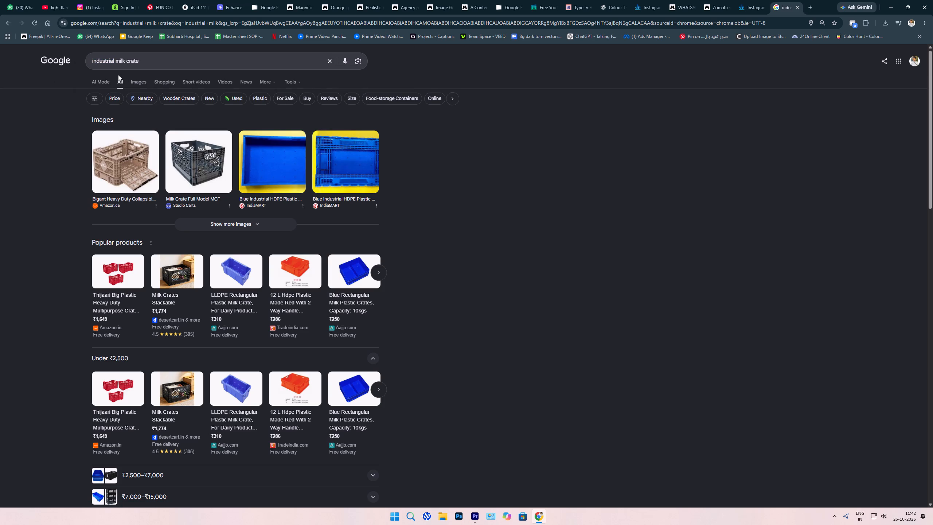
pyautogui.doubleClick(130, 66)
pyautogui.press('BackSpace')
pyautogui.press('Return')
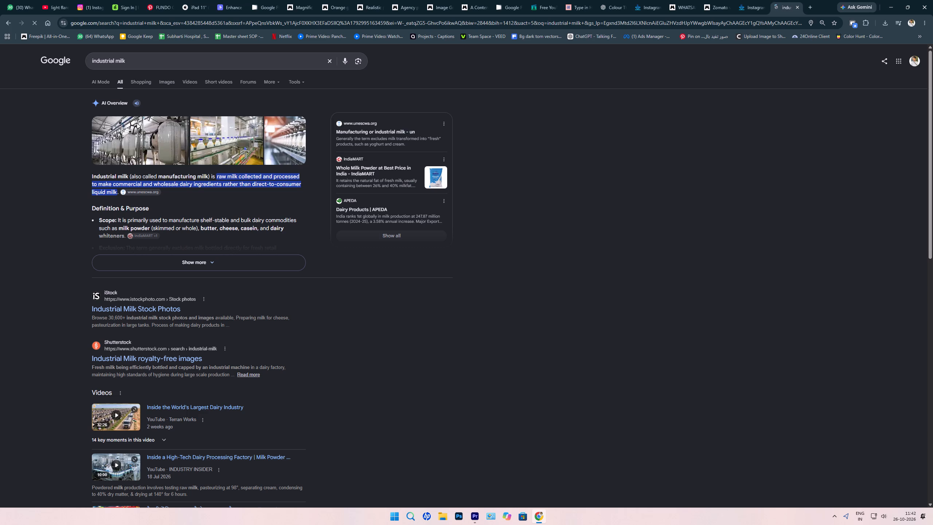
# Switch back to Premiere and move the Industrial Milk caption to the frame's upper left, at position about 495, 55.4.
pyautogui.hotkey('alt', 'Tab')
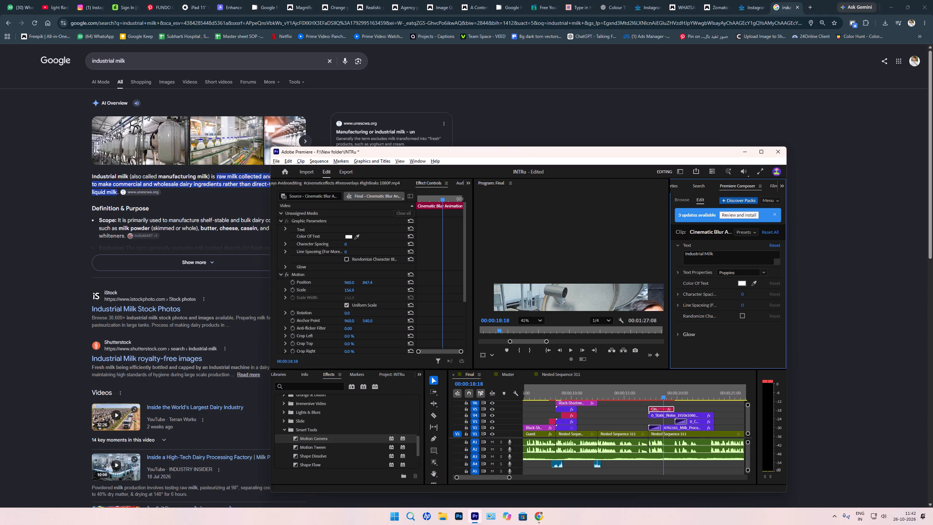
pyautogui.press('Up')
pyautogui.moveTo(547, 295); pyautogui.dragTo(552, 290, button='middle')
pyautogui.scroll(-9, 553, 294)
pyautogui.scroll(1, 555, 302)
pyautogui.scroll(-3, 555, 302)
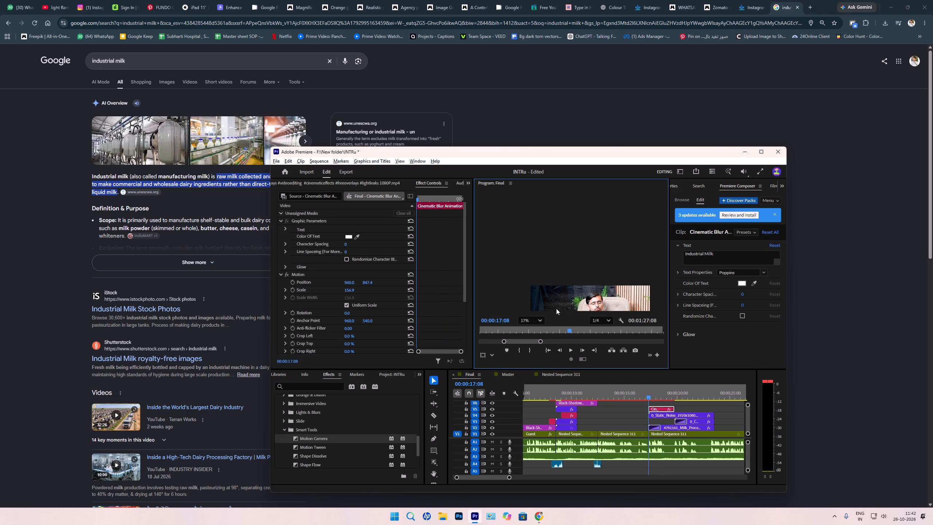
pyautogui.scroll(-5, 556, 308)
pyautogui.scroll(-9, 525, 304)
pyautogui.press('space')
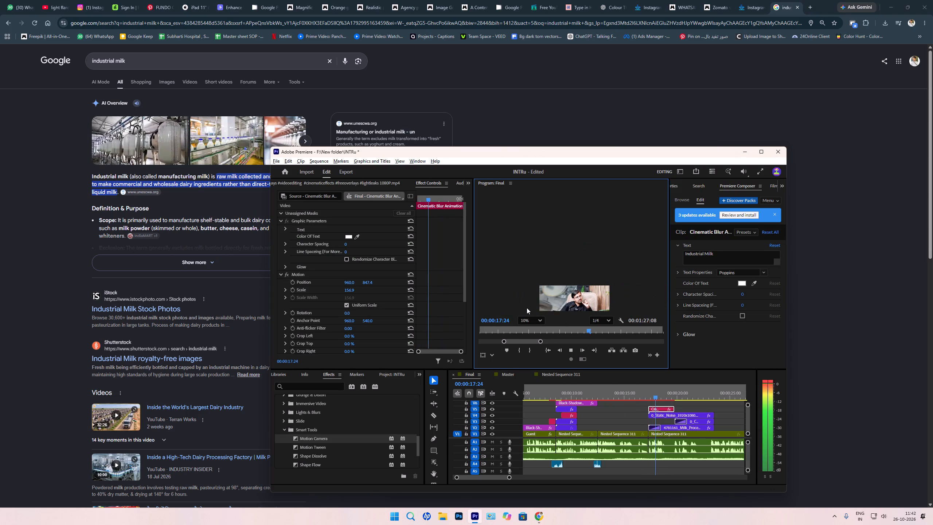
pyautogui.press('space')
pyautogui.moveTo(537, 277); pyautogui.dragTo(535, 245, button='middle')
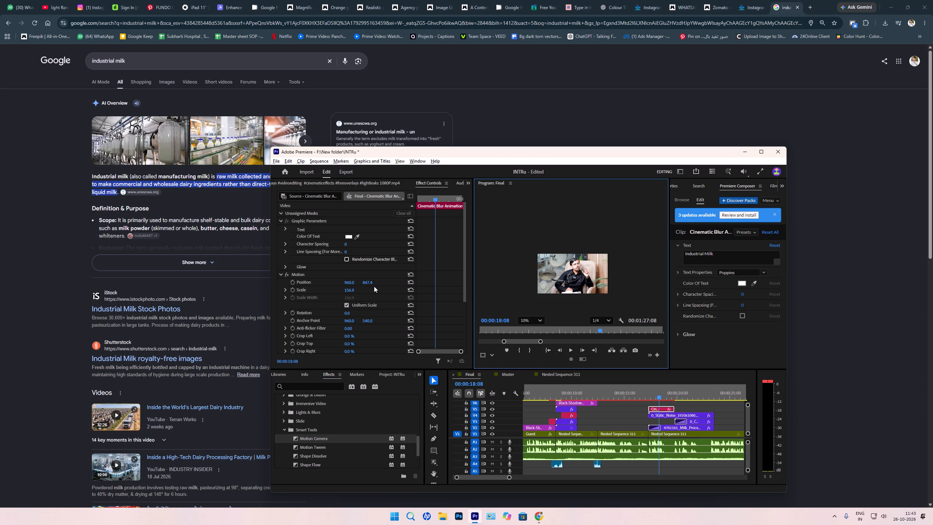
pyautogui.moveTo(372, 284); pyautogui.dragTo(80, 272)
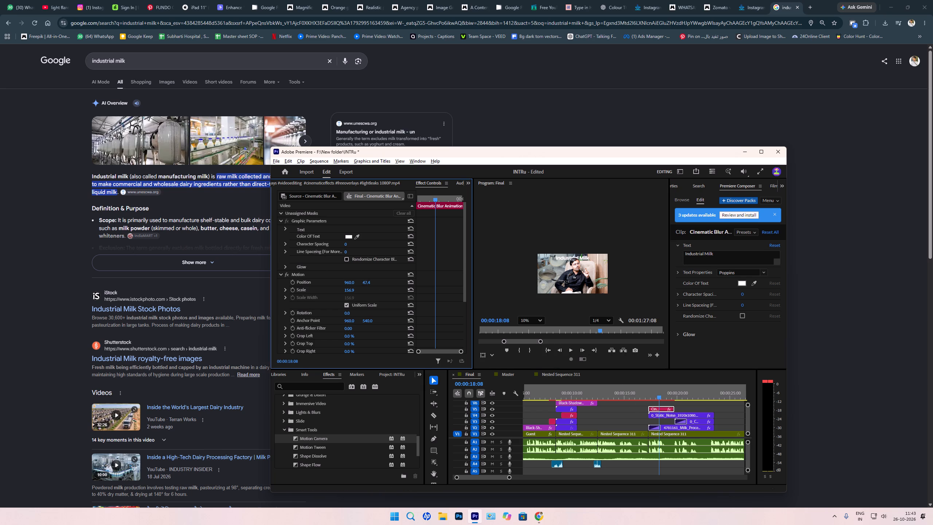
pyautogui.moveTo(80, 272); pyautogui.dragTo(85, 273)
pyautogui.moveTo(349, 285); pyautogui.dragTo(262, 287)
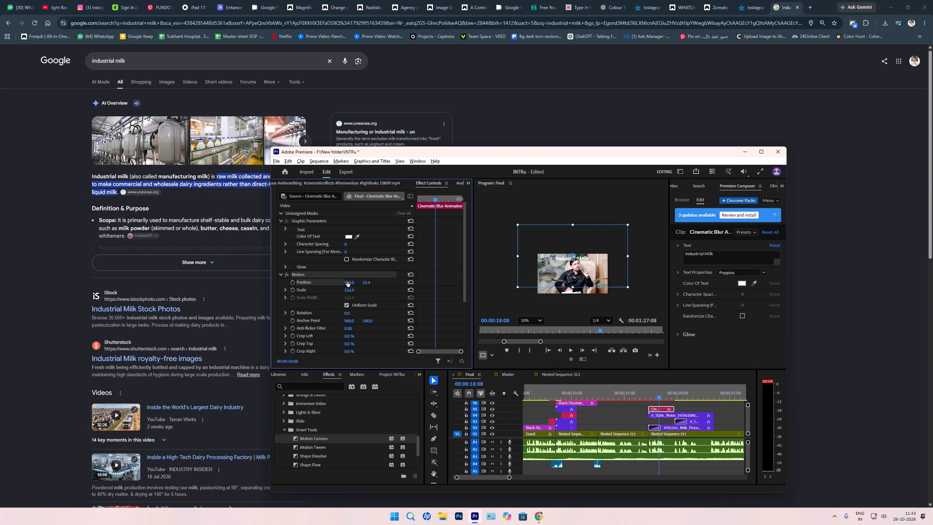
pyautogui.moveTo(351, 280); pyautogui.dragTo(193, 280)
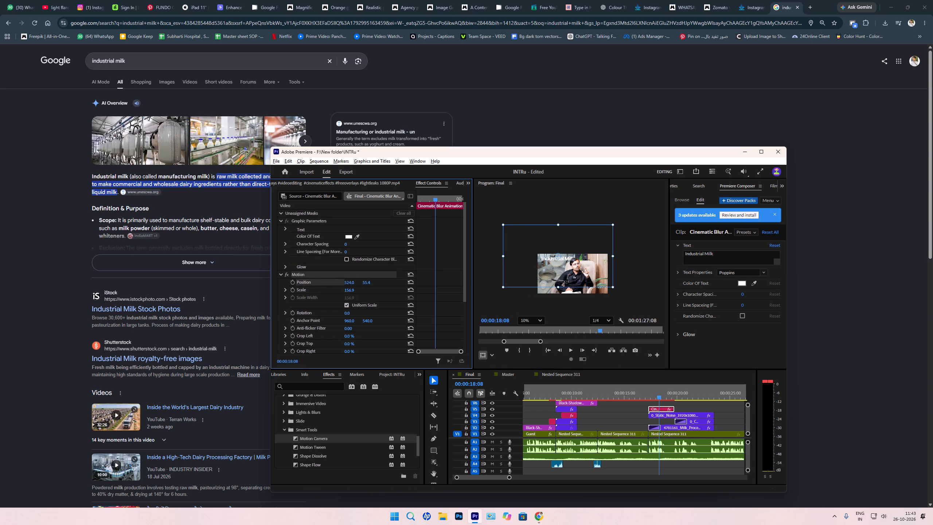
pyautogui.moveTo(193, 280); pyautogui.dragTo(182, 281)
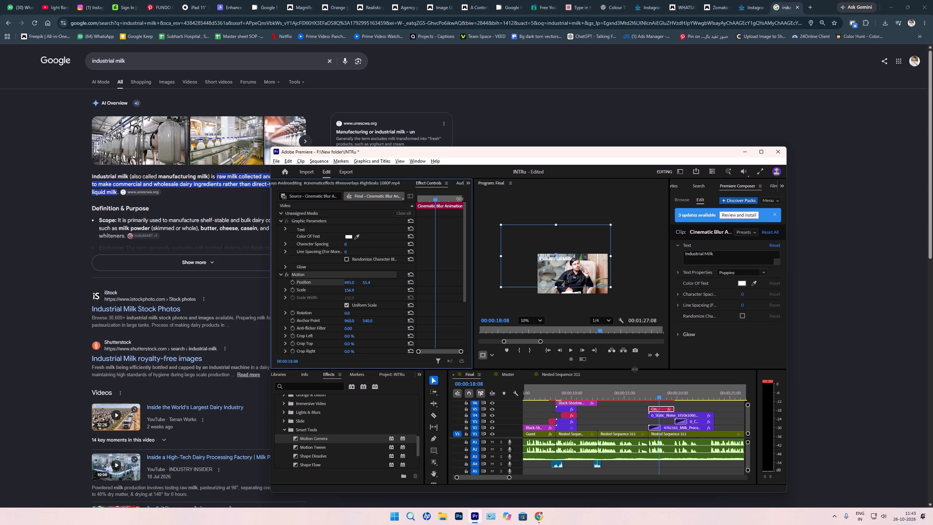
# Break the caption text so Milk sits on a second line, and tighten its line spacing to about -243.
pyautogui.click(704, 257)
pyautogui.press('Return')
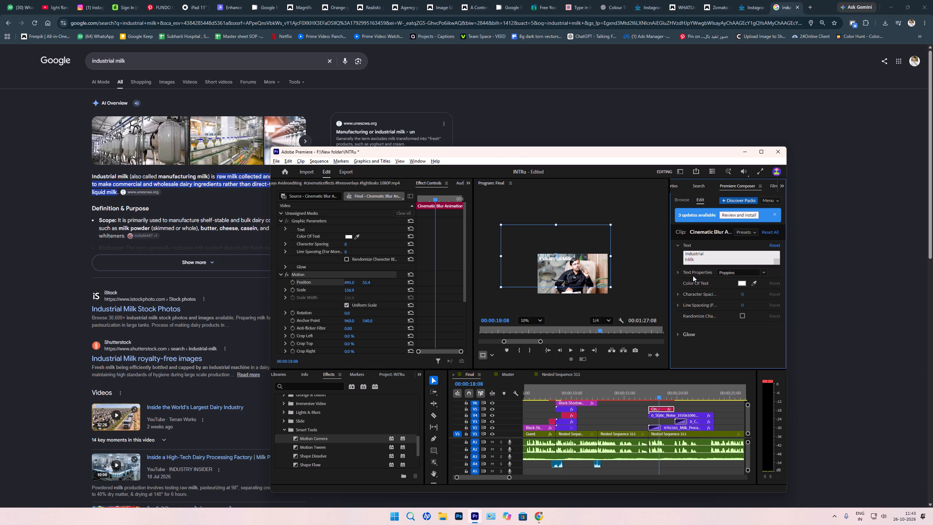
pyautogui.click(757, 334)
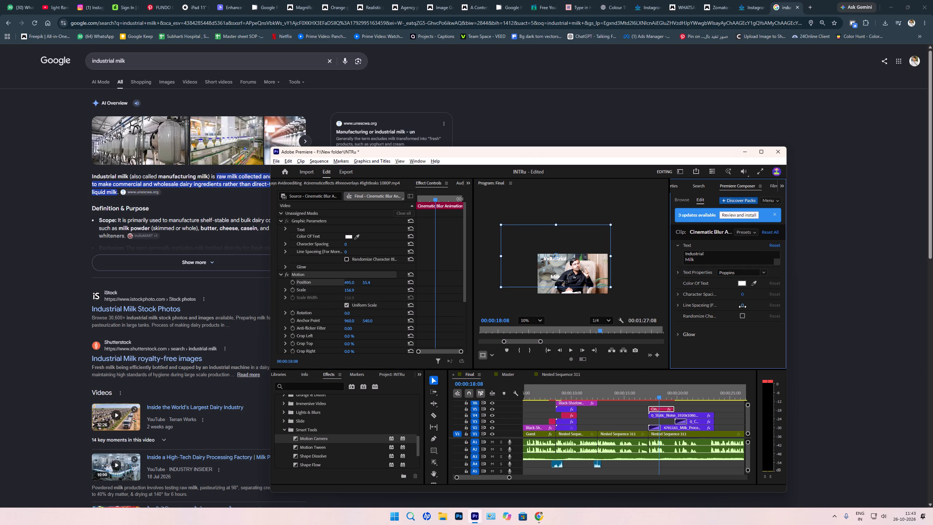
pyautogui.moveTo(742, 307); pyautogui.dragTo(638, 301)
pyautogui.moveTo(638, 301); pyautogui.dragTo(648, 302)
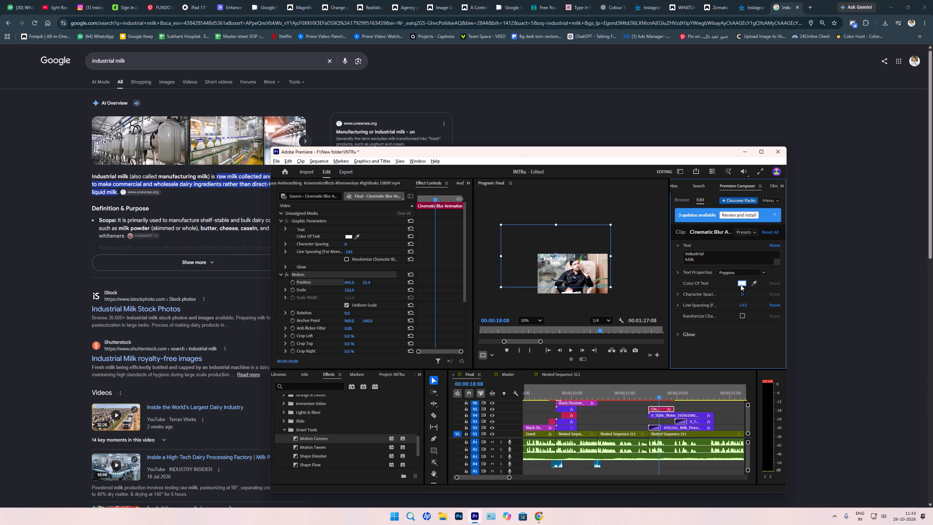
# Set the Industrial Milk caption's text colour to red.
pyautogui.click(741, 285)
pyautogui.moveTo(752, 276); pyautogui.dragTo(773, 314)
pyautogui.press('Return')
# Move the Industrial Milk caption down and further left, to position 422, 224.4.
pyautogui.moveTo(367, 282); pyautogui.dragTo(396, 289)
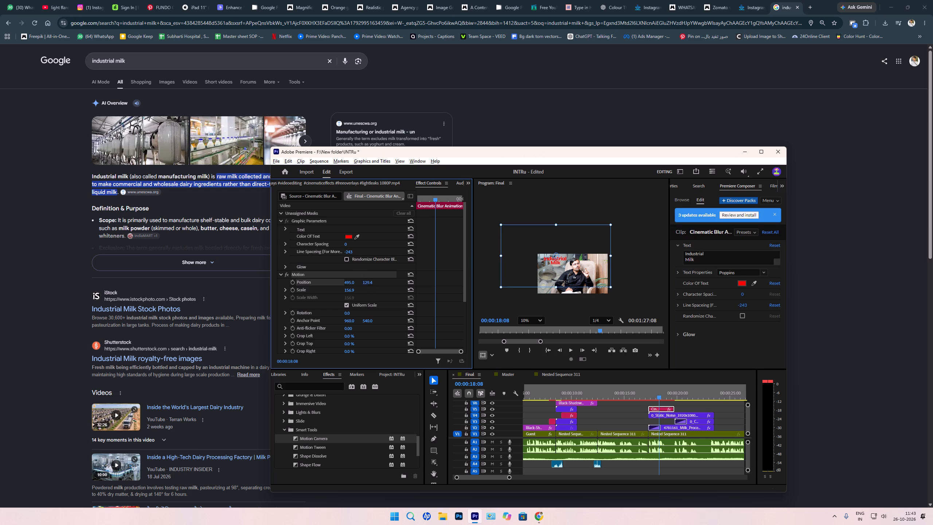
pyautogui.moveTo(396, 289); pyautogui.dragTo(430, 290)
pyautogui.moveTo(352, 283); pyautogui.dragTo(325, 283)
# Set the Industrial Milk caption's text colour to bright yellow and play the section back.
pyautogui.click(742, 281)
pyautogui.moveTo(780, 247); pyautogui.dragTo(777, 233)
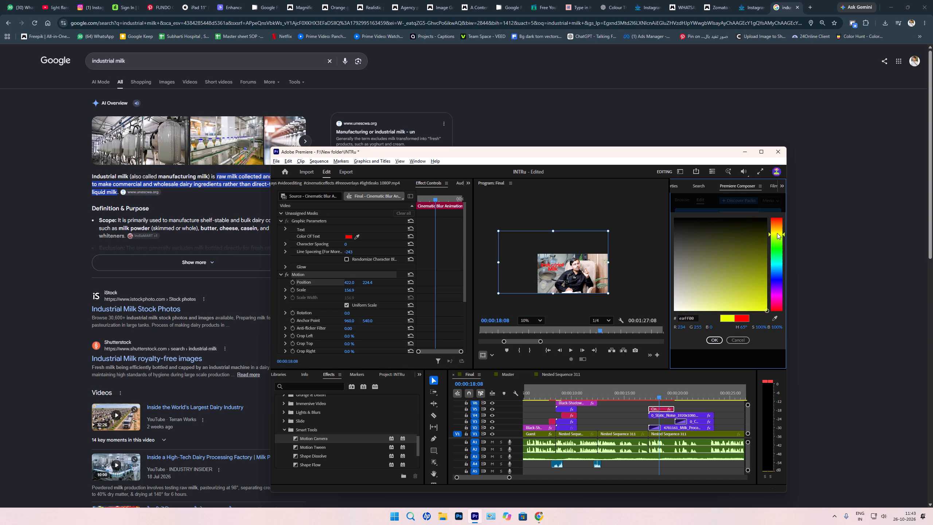
pyautogui.moveTo(777, 233); pyautogui.dragTo(777, 233)
pyautogui.moveTo(709, 269); pyautogui.dragTo(786, 344)
pyautogui.press('Return')
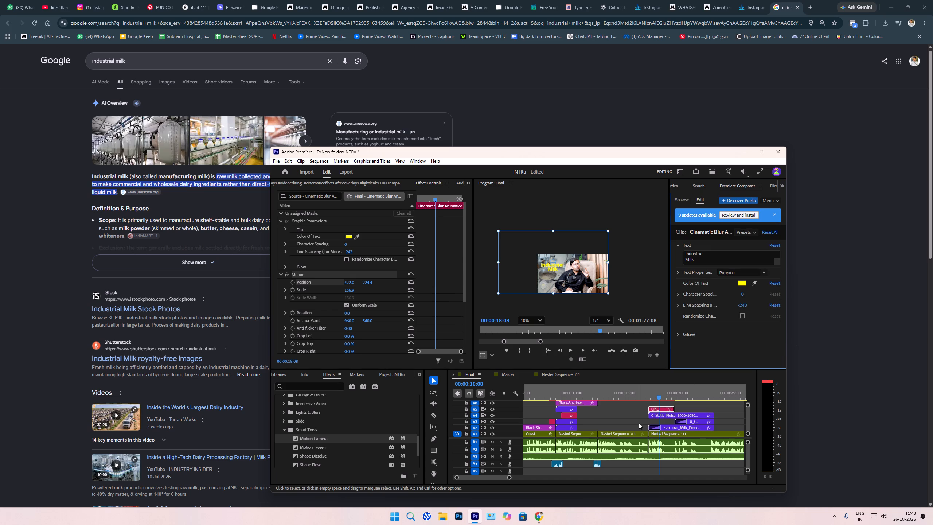
pyautogui.click(639, 423)
pyautogui.press('Up')
pyautogui.press('space')
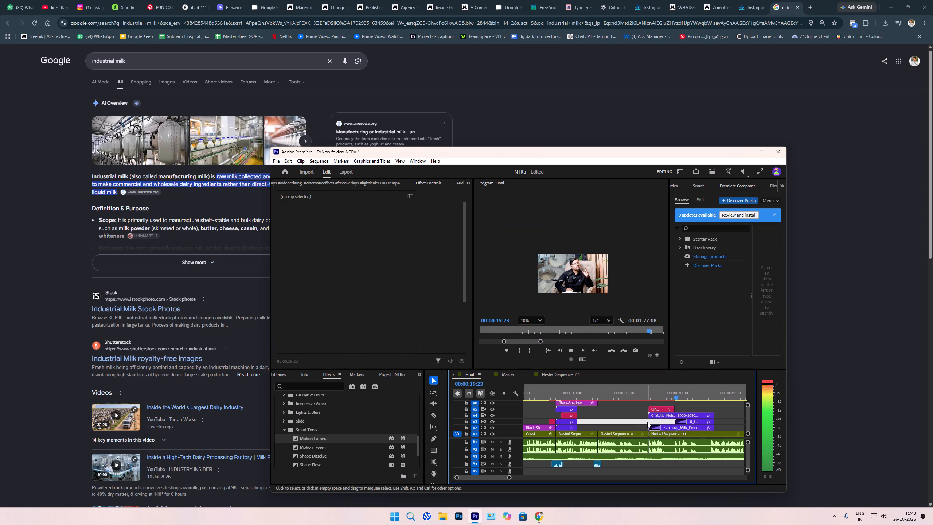
pyautogui.press('space')
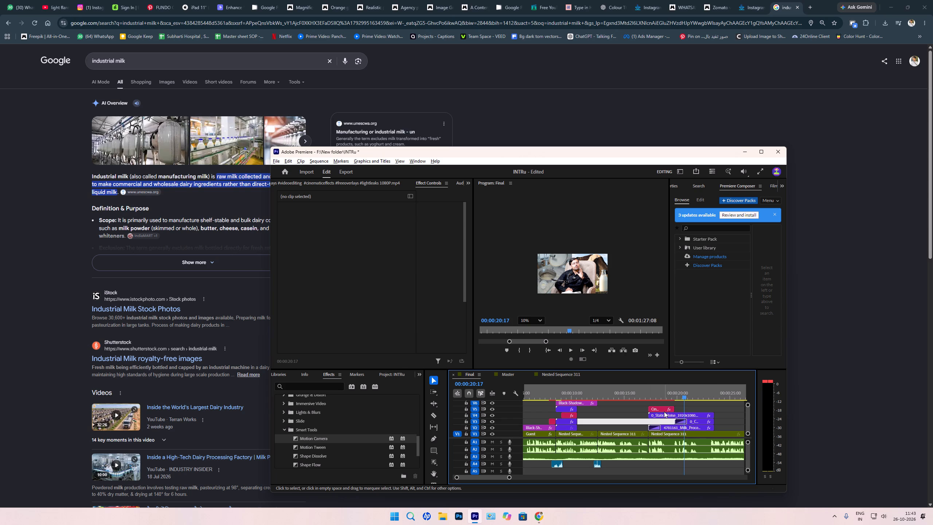
# Extend the Industrial Milk caption's end on V5 to the end of the B-roll clips beneath it.
pyautogui.click(663, 412)
pyautogui.moveTo(676, 410); pyautogui.dragTo(709, 416)
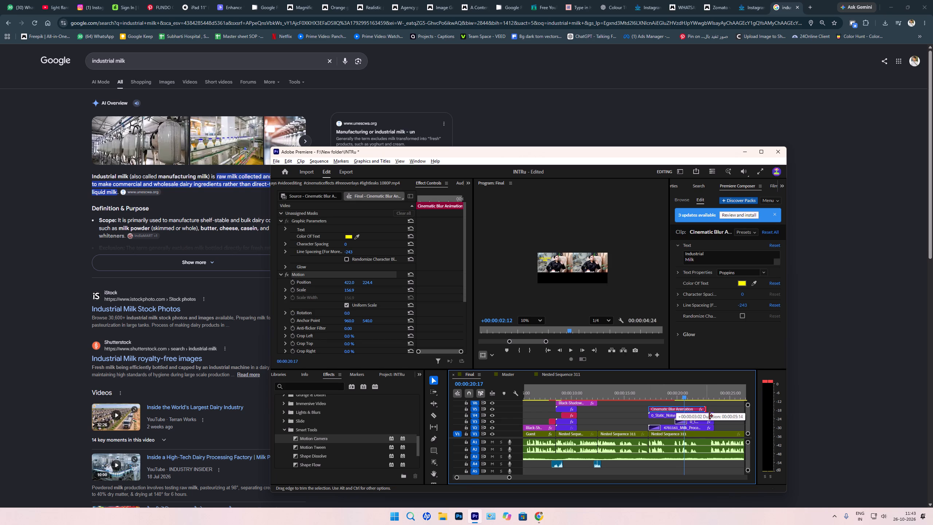
pyautogui.moveTo(709, 416); pyautogui.dragTo(714, 418)
# Duplicate the Industrial Milk caption onto V6 and trim the copy's start to the 0_Cow_Milk clip's start on V3.
pyautogui.keyDown('alt'); pyautogui.moveTo(681, 408); pyautogui.dragTo(681, 405); pyautogui.keyUp('alt')
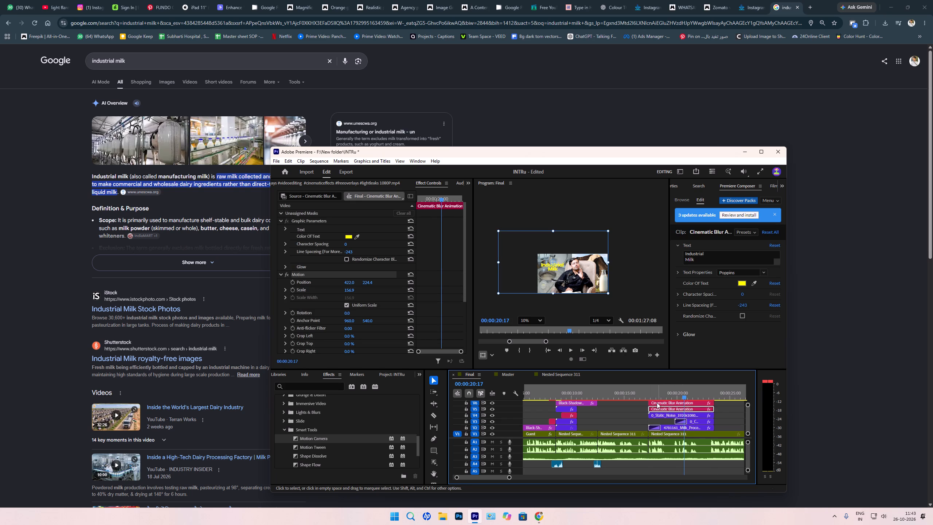
pyautogui.moveTo(654, 402); pyautogui.dragTo(678, 406)
# Replace the word Industrial with "Actual" in the V6 caption copy, keeping Milk on the second line.
pyautogui.click(688, 405)
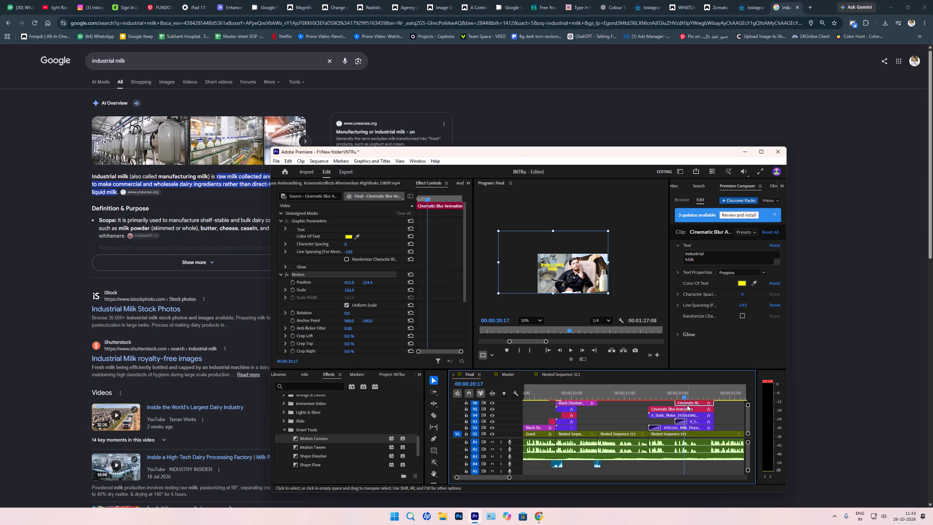
pyautogui.moveTo(730, 258); pyautogui.dragTo(726, 258)
pyautogui.doubleClick(707, 255)
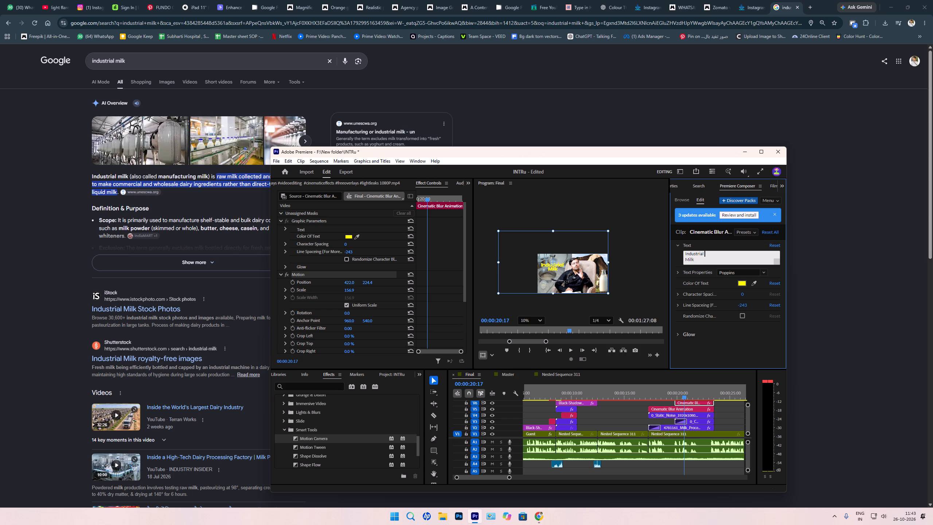
pyautogui.moveTo(713, 253); pyautogui.dragTo(628, 241)
pyautogui.moveTo(628, 241); pyautogui.dragTo(618, 238)
pyautogui.doubleClick(698, 255)
pyautogui.write('Actual')
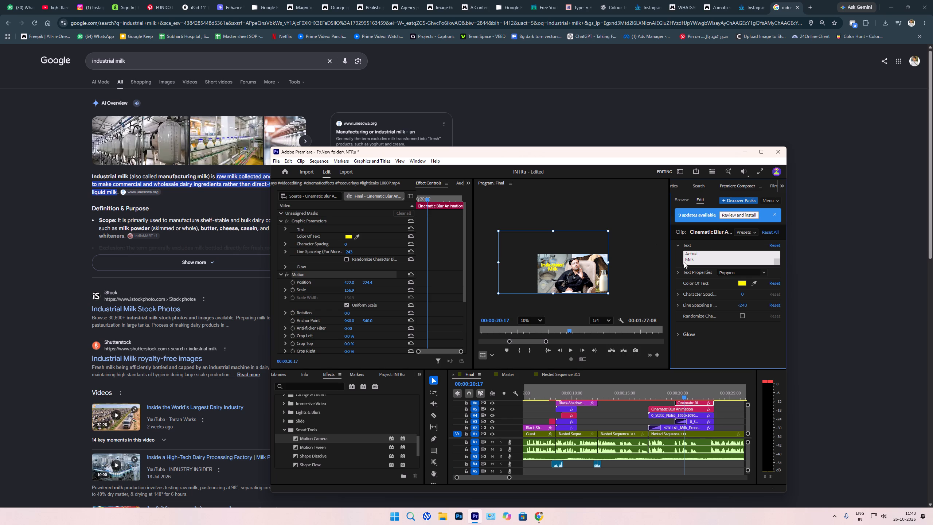
pyautogui.click(708, 348)
# Move the Actual Milk caption to the frame's upper right, at position 1697, 42.4.
pyautogui.click(694, 394)
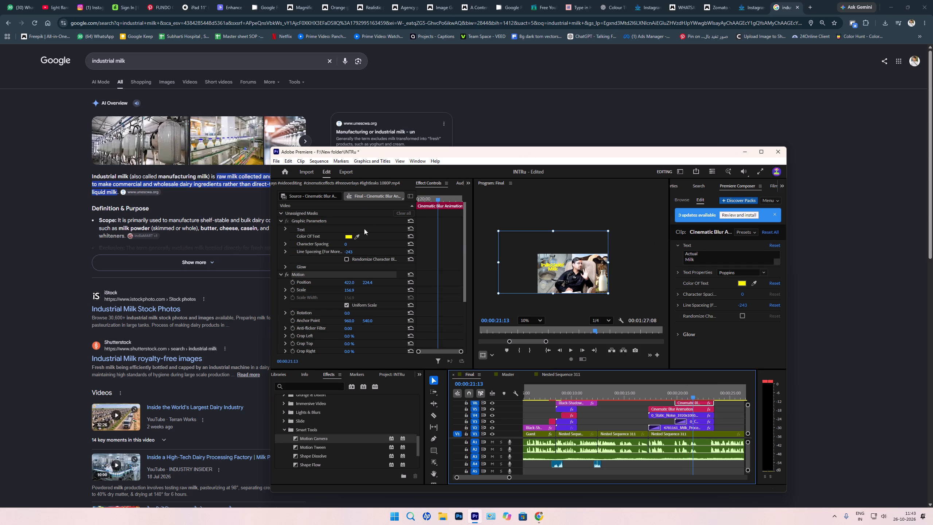
pyautogui.moveTo(349, 280); pyautogui.dragTo(812, 238)
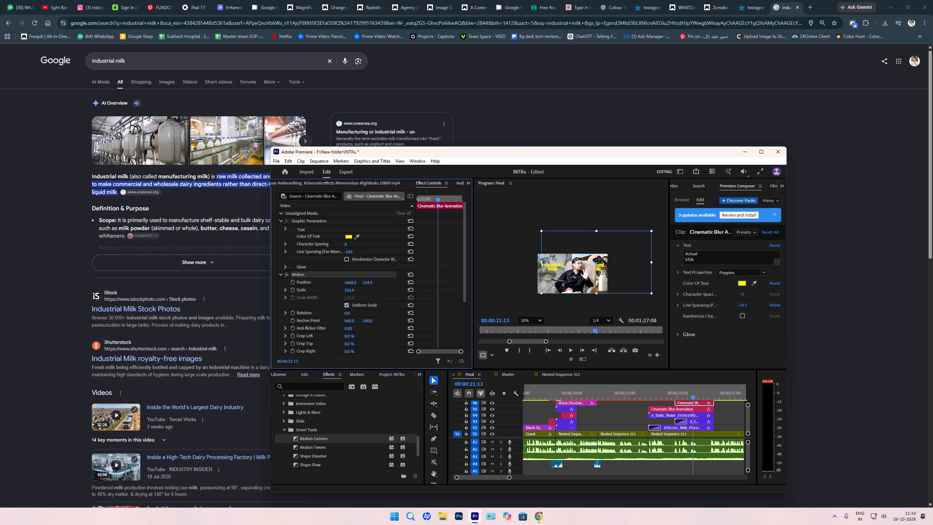
pyautogui.moveTo(812, 238); pyautogui.dragTo(816, 237)
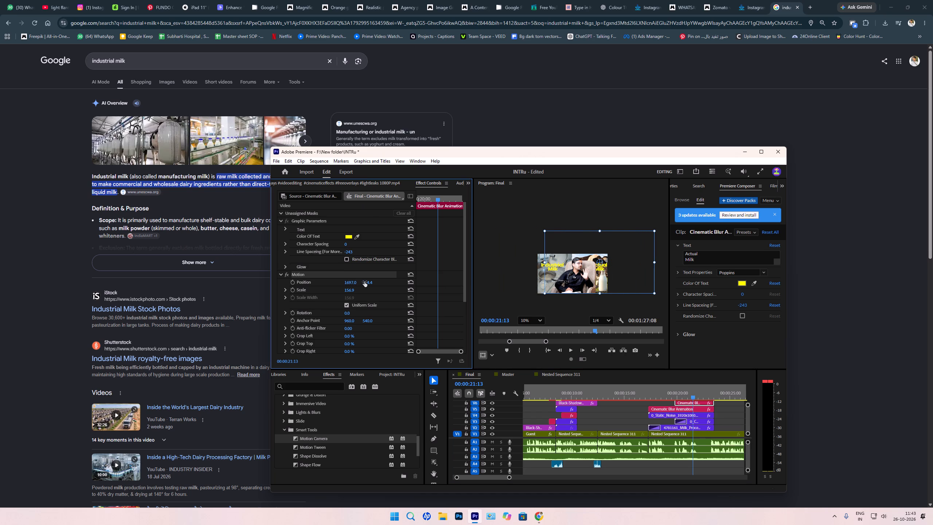
pyautogui.moveTo(365, 283); pyautogui.dragTo(277, 296)
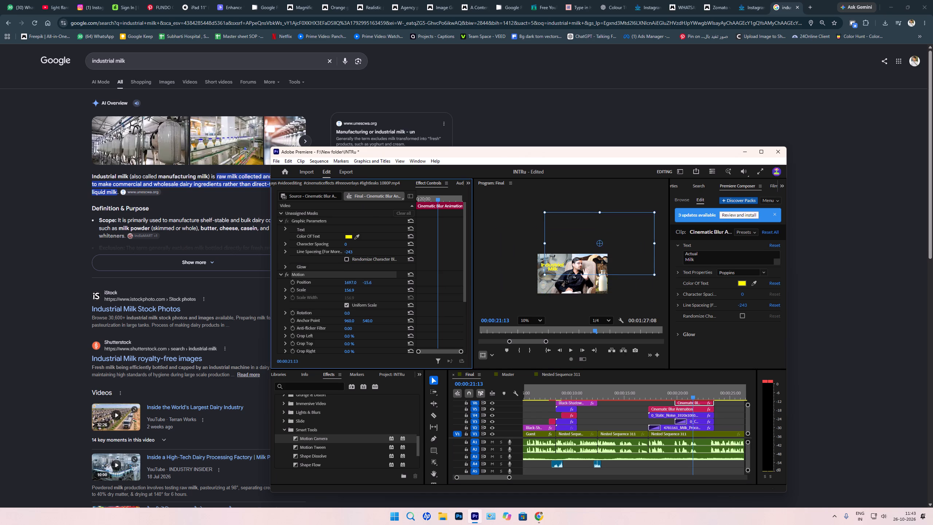
pyautogui.moveTo(277, 296); pyautogui.dragTo(296, 291)
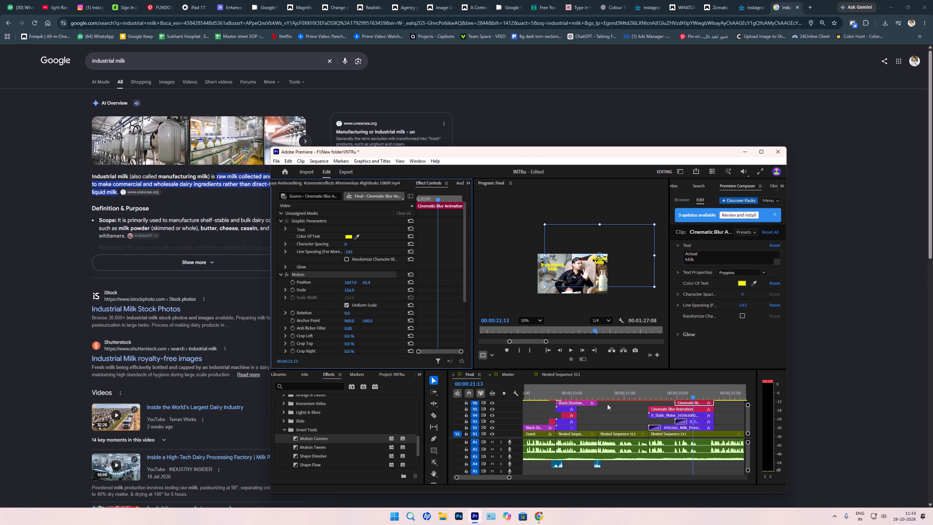
# Set the Actual Milk caption's text colour to white.
pyautogui.click(746, 285)
pyautogui.moveTo(746, 285); pyautogui.dragTo(522, 400)
pyautogui.press('Return')
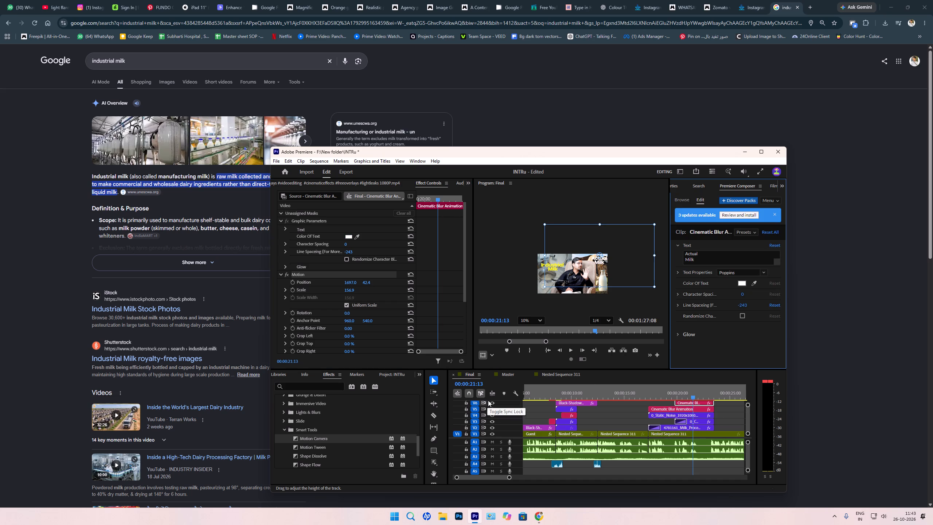
# Play back the milk captions section and set the V4 static noise clip's blend mode to Overlay, trying Difference first.
pyautogui.press('Up')
pyautogui.press('Up')
pyautogui.press('space')
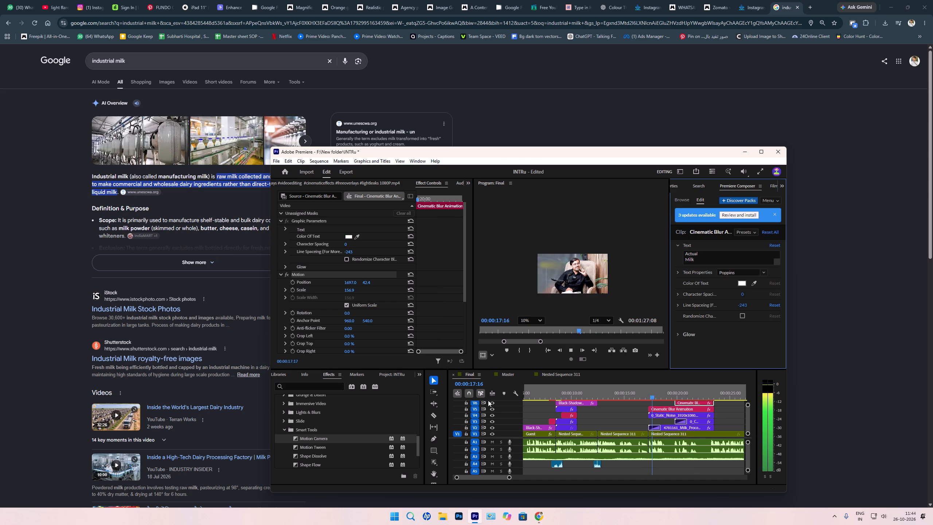
pyautogui.click(674, 412)
pyautogui.press('space')
pyautogui.press('space')
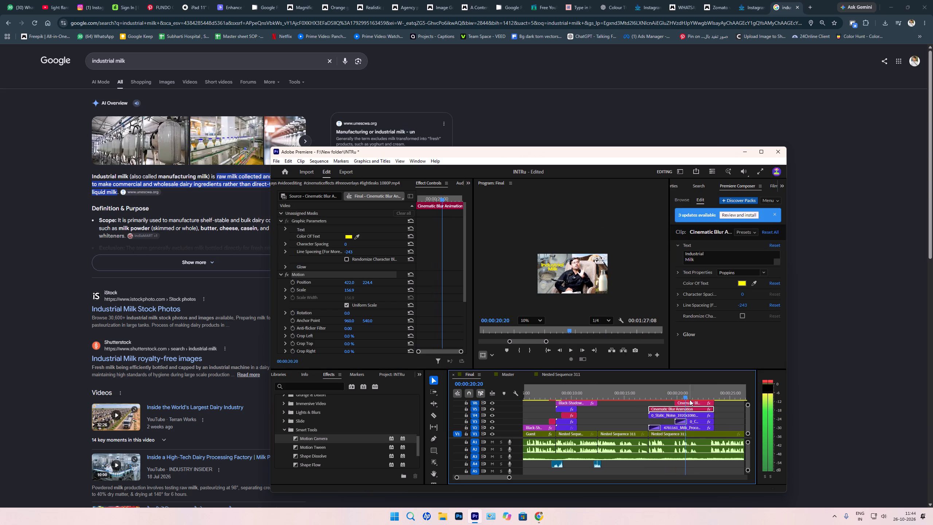
pyautogui.click(691, 413)
pyautogui.scroll(-5, 323, 306)
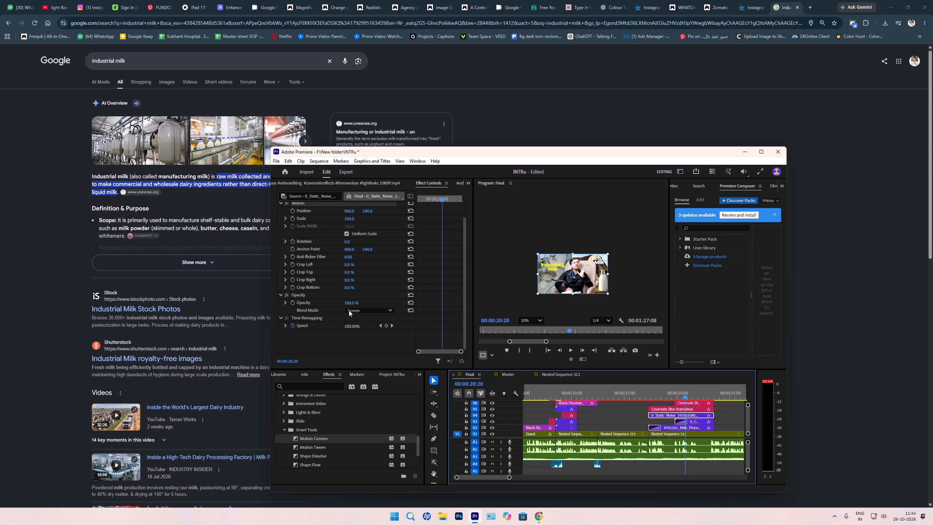
pyautogui.click(355, 310)
pyautogui.click(356, 233)
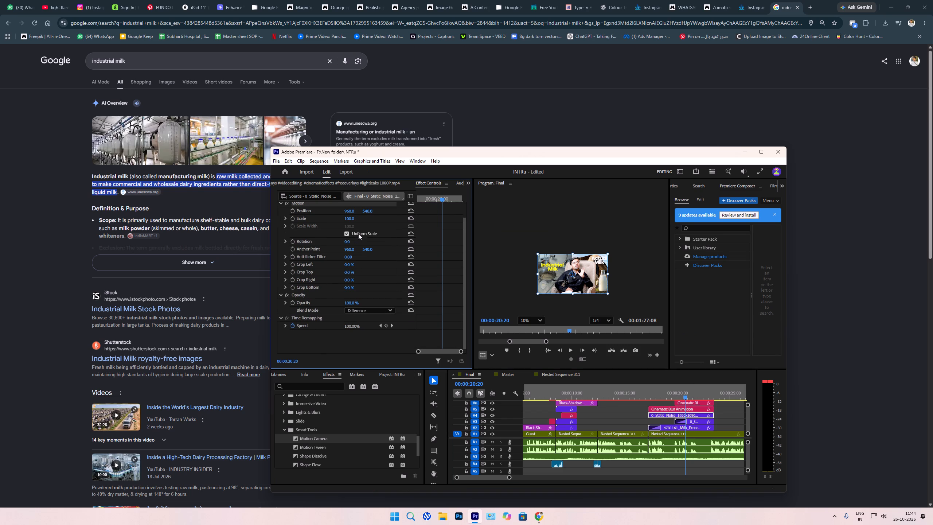
pyautogui.click(356, 314)
pyautogui.click(356, 311)
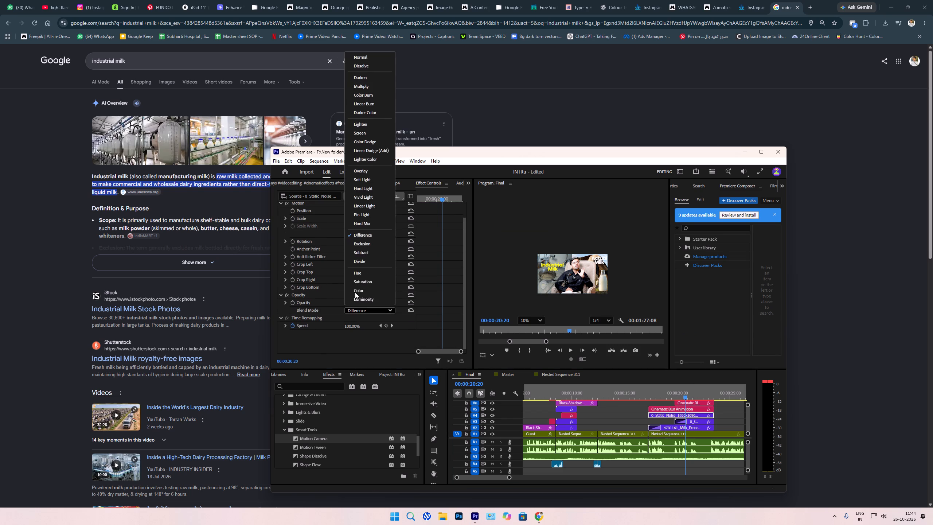
pyautogui.click(361, 175)
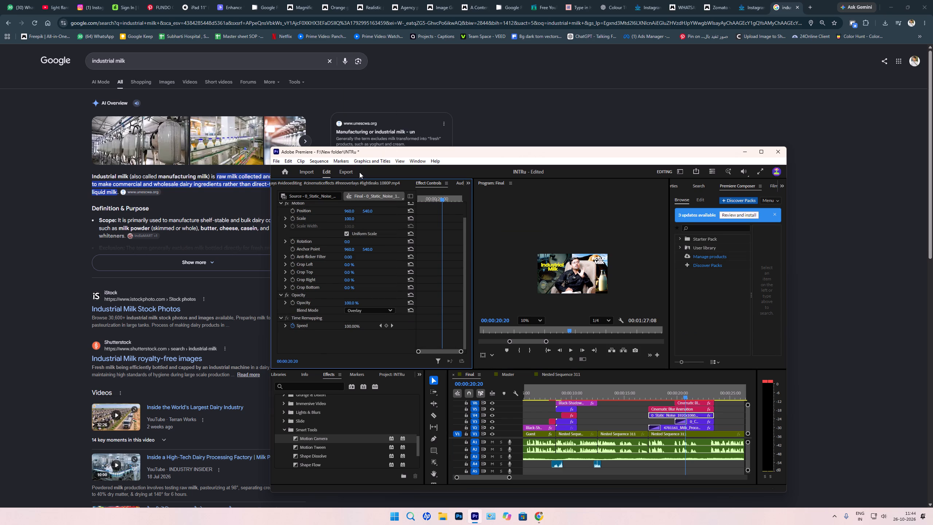
# Review the Overlay blend in playback and split all the milk section's video and audio clips at 00:00:21:22.
pyautogui.press('Up')
pyautogui.press('Up')
pyautogui.press('space')
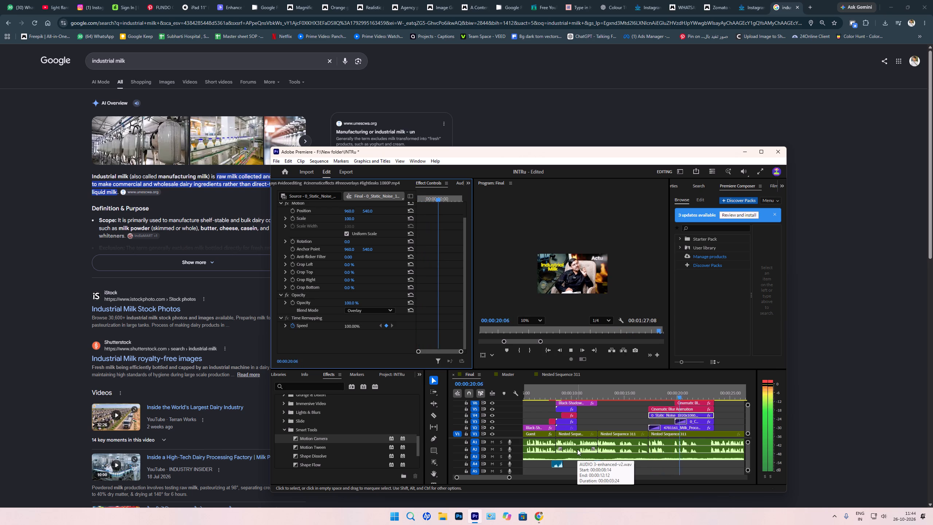
pyautogui.press('space')
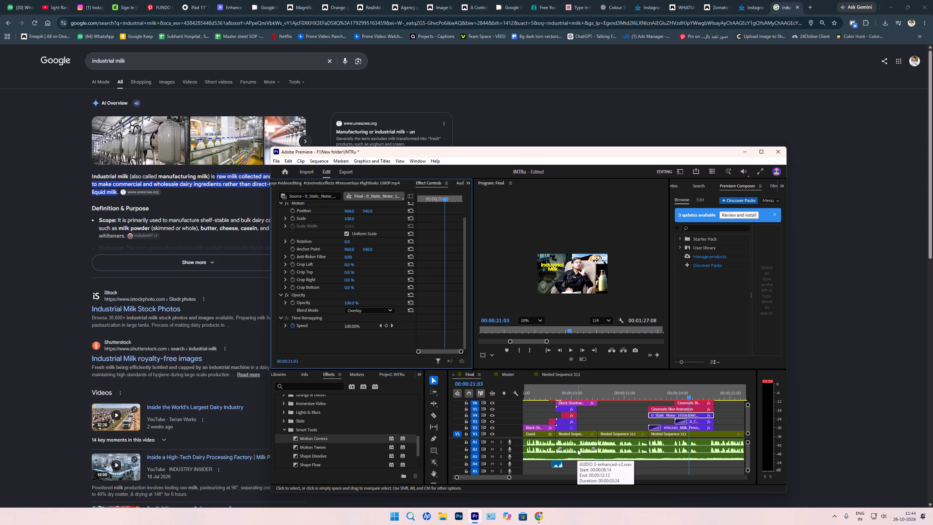
pyautogui.press('space')
pyautogui.press('space')
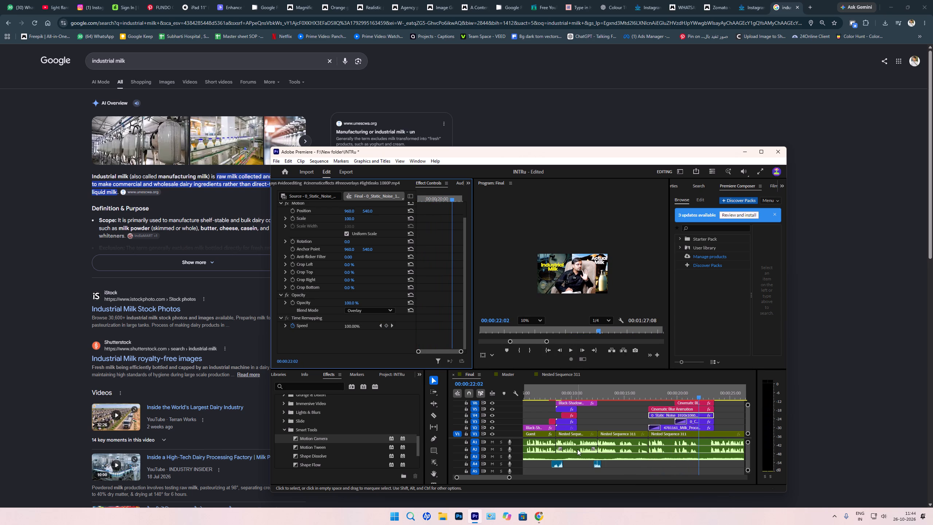
pyautogui.scroll(-6, 677, 436)
pyautogui.press('`')
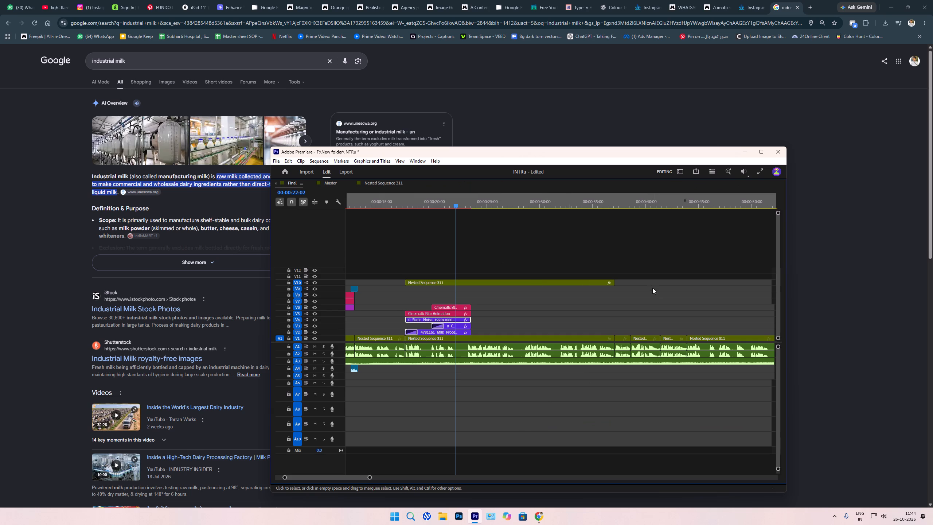
pyautogui.write('==')
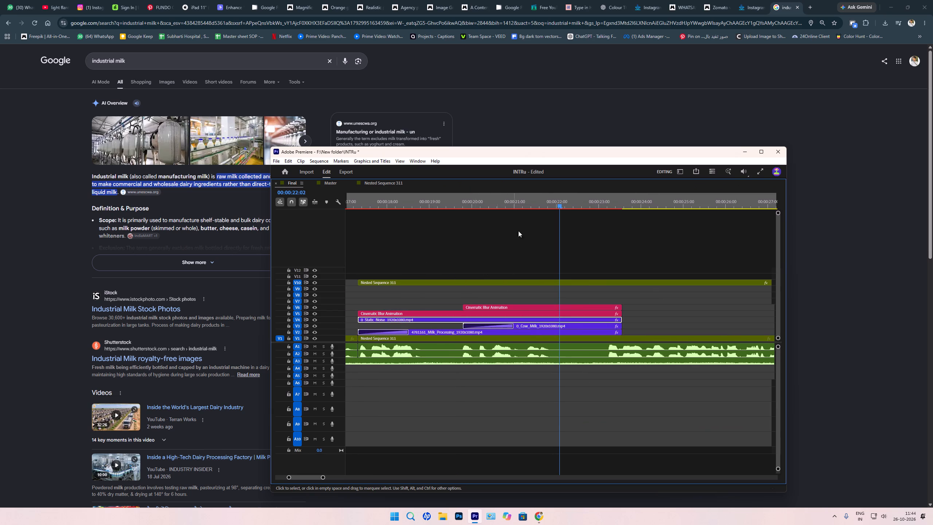
pyautogui.moveTo(562, 194); pyautogui.dragTo(551, 197)
pyautogui.moveTo(500, 231); pyautogui.dragTo(516, 369)
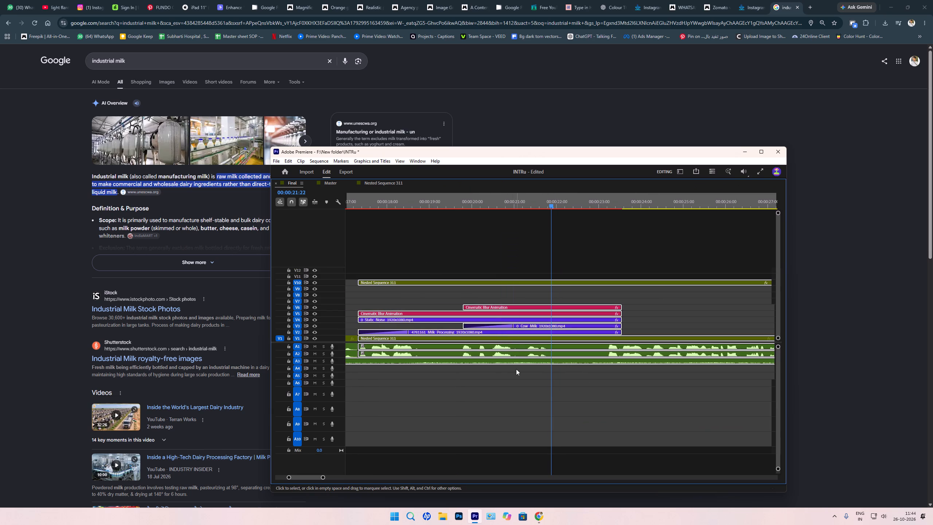
pyautogui.hotkey('ctrl', 'k')
# Ripple-trim the pause following the 00:00:21:22 cut across all tracks, up to just before the speech resumes.
pyautogui.press('space')
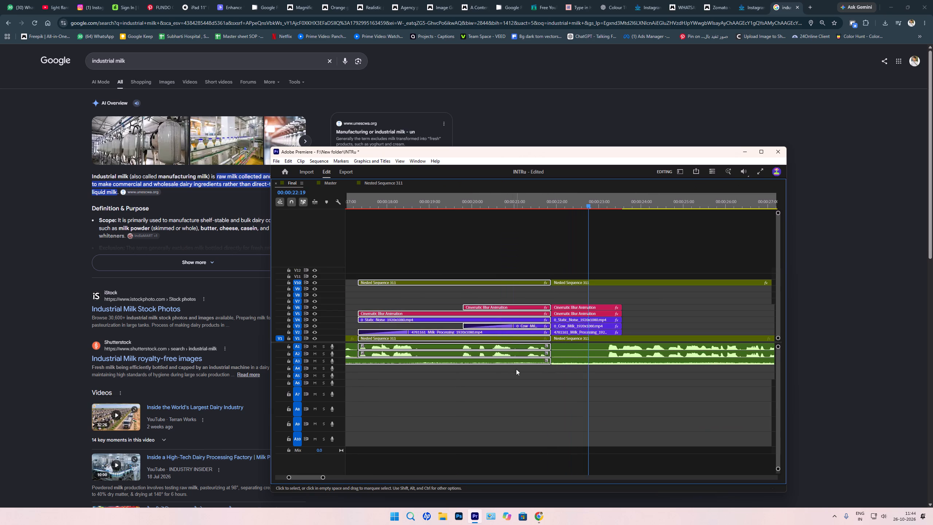
pyautogui.press('space')
pyautogui.press('Right')
pyautogui.press('Right')
pyautogui.press('Right')
pyautogui.press('q')
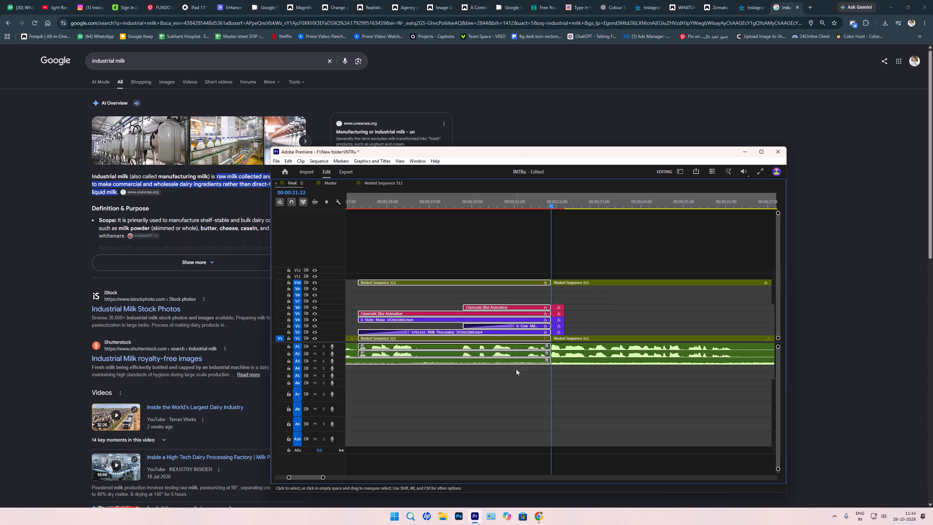
pyautogui.moveTo(576, 296); pyautogui.dragTo(560, 330)
pyautogui.press('Delete')
pyautogui.write('`')
pyautogui.press('space')
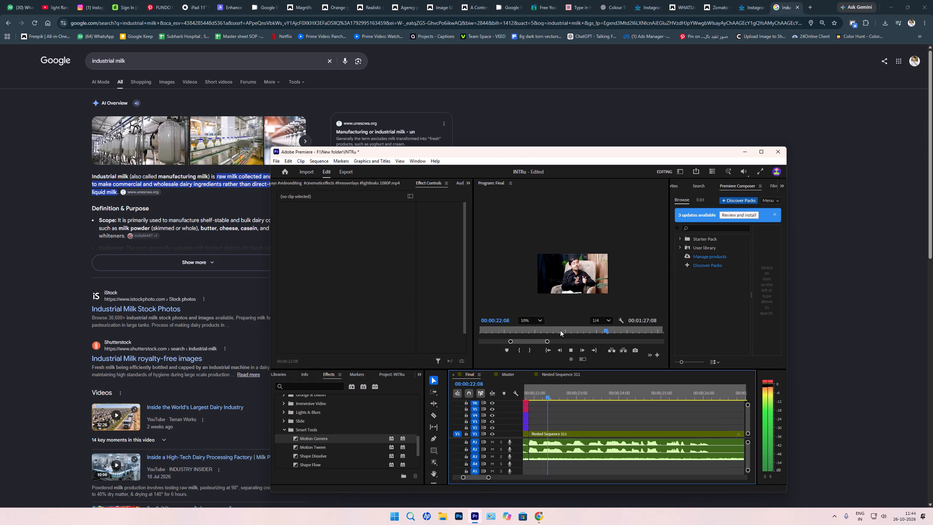
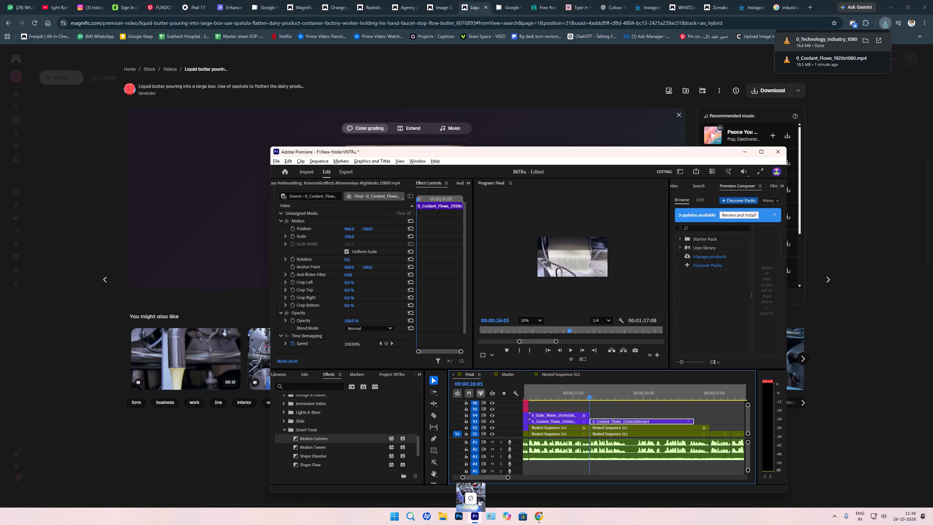
pyautogui.moveTo(478, 501); pyautogui.dragTo(634, 422)
pyautogui.press('space')
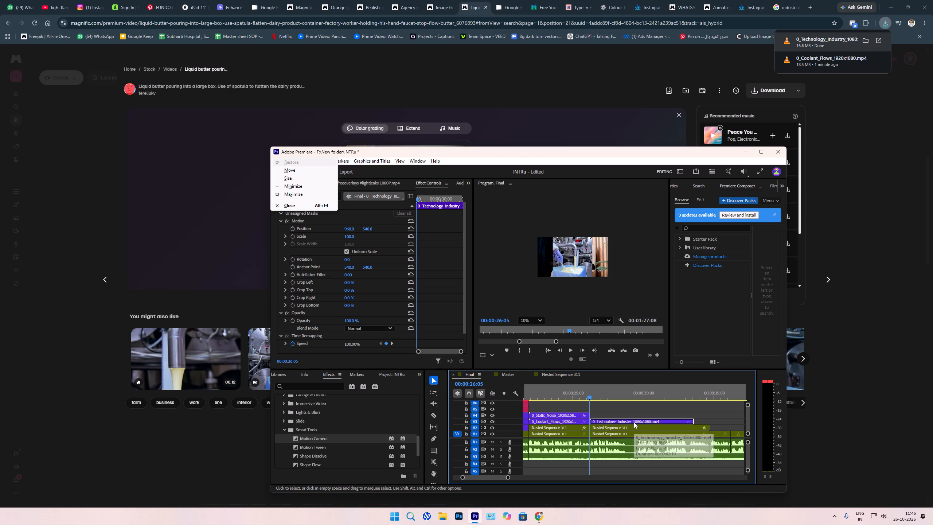
# Scale the Technology_Industry clip to fill the frame, set its vertical position to 436, and play it.
pyautogui.click(598, 396)
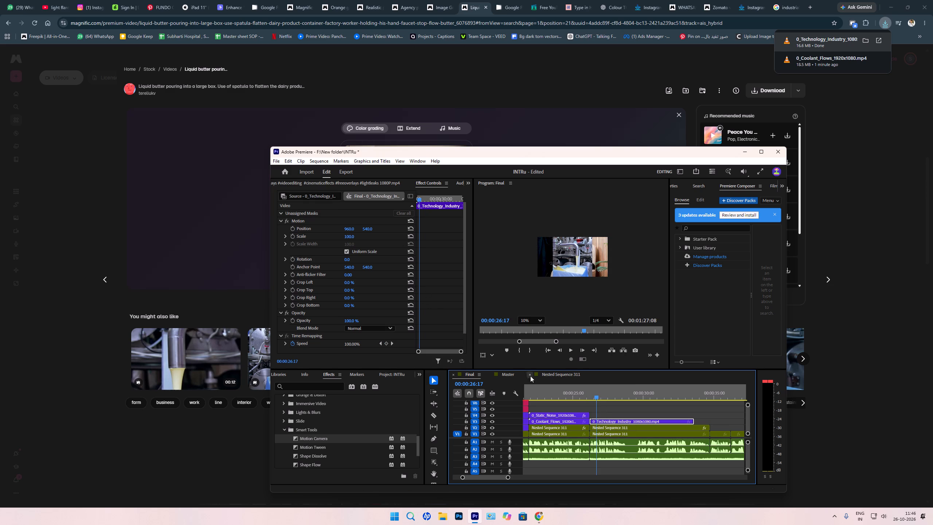
pyautogui.rightClick(603, 420)
pyautogui.click(626, 349)
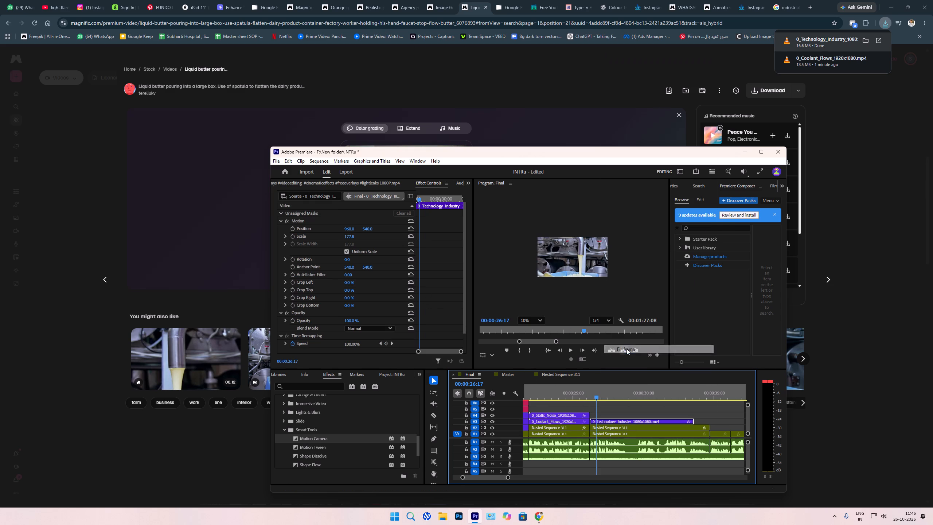
pyautogui.press('Up')
pyautogui.press('space')
pyautogui.press('space')
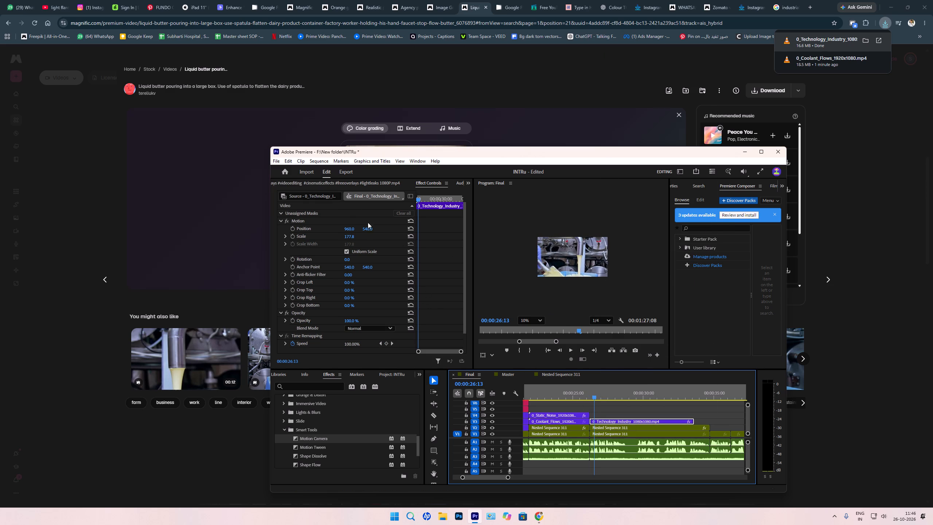
pyautogui.moveTo(369, 227); pyautogui.dragTo(332, 233)
pyautogui.press('space')
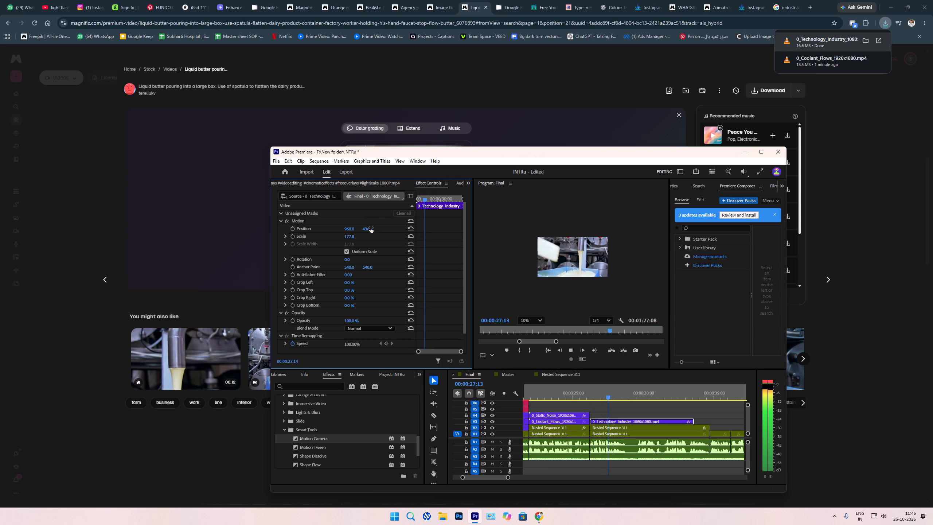
pyautogui.press('space')
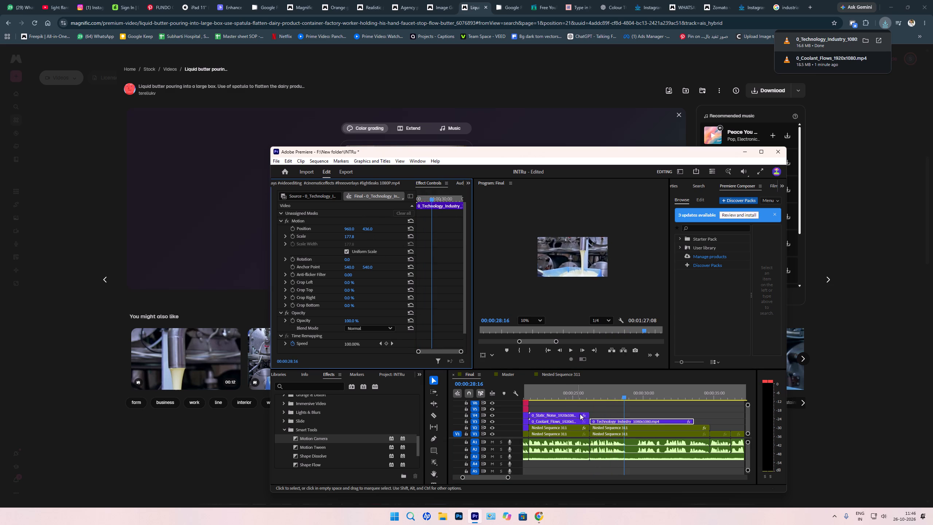
# Extend the Static_Noise overlay on V4 to 00:00:28:17, where the speech pauses.
pyautogui.moveTo(588, 413); pyautogui.dragTo(625, 417)
pyautogui.scroll(-4, 625, 413)
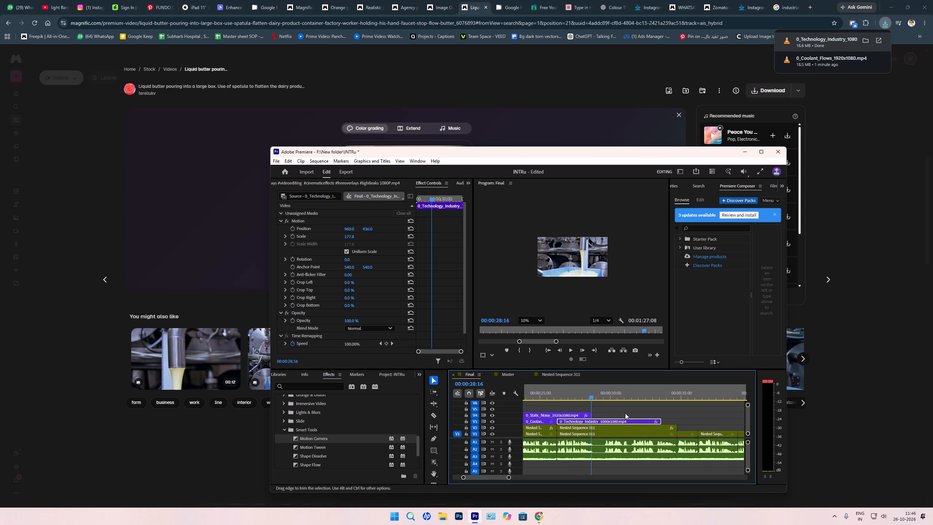
pyautogui.write('==')
pyautogui.press('space')
pyautogui.press('space')
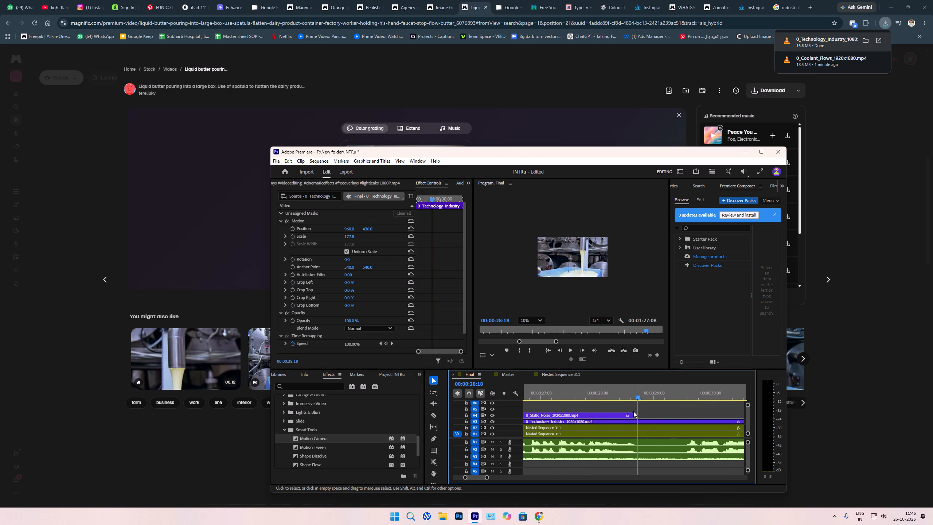
pyautogui.moveTo(632, 415); pyautogui.dragTo(636, 415)
pyautogui.press('Left')
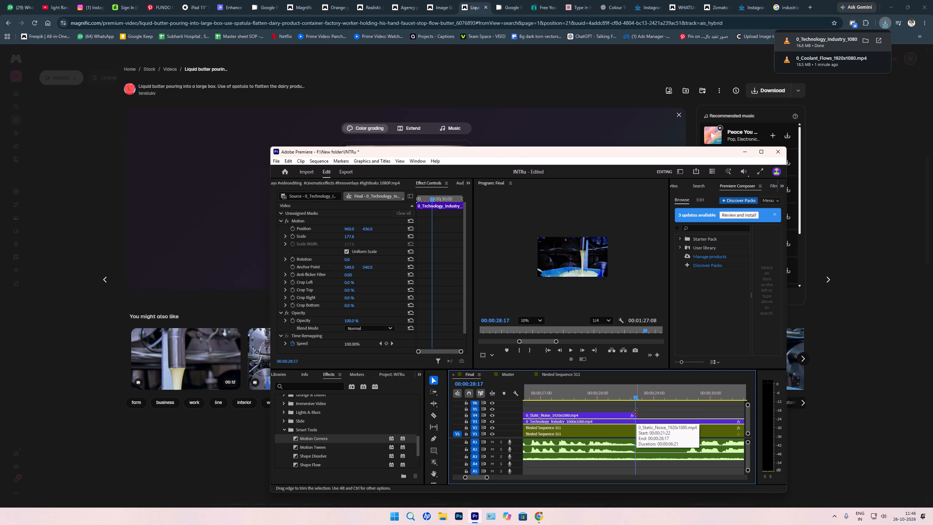
pyautogui.click(640, 413)
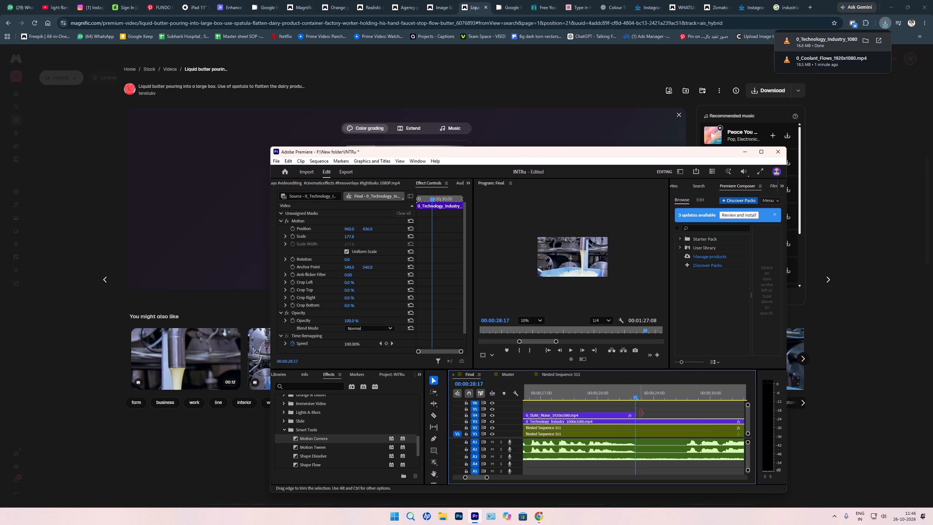
# Split the clips across the tracks at 00:00:28:17 and play on to 00:00:29:14, just before the speech resumes.
pyautogui.moveTo(641, 411); pyautogui.dragTo(653, 468)
pyautogui.hotkey('ctrl', 'k')
pyautogui.press('space')
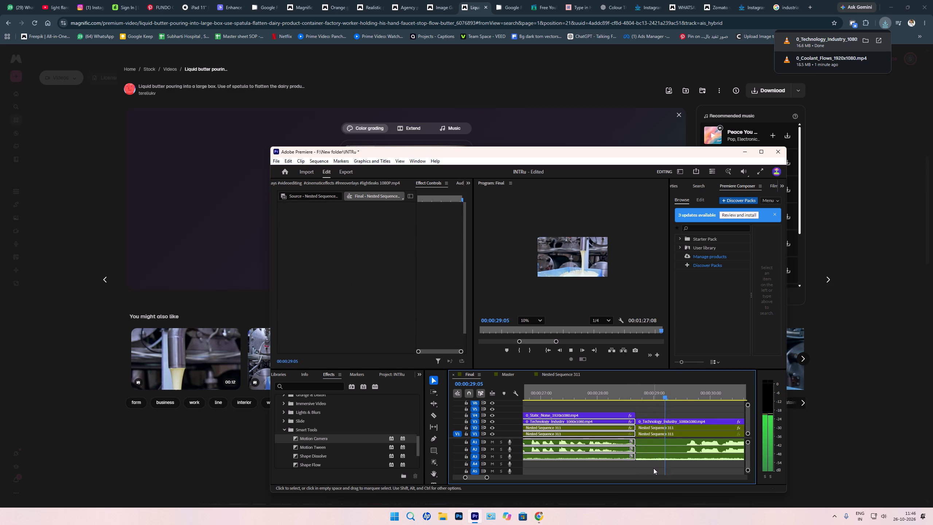
pyautogui.press('space')
pyautogui.press('Right')
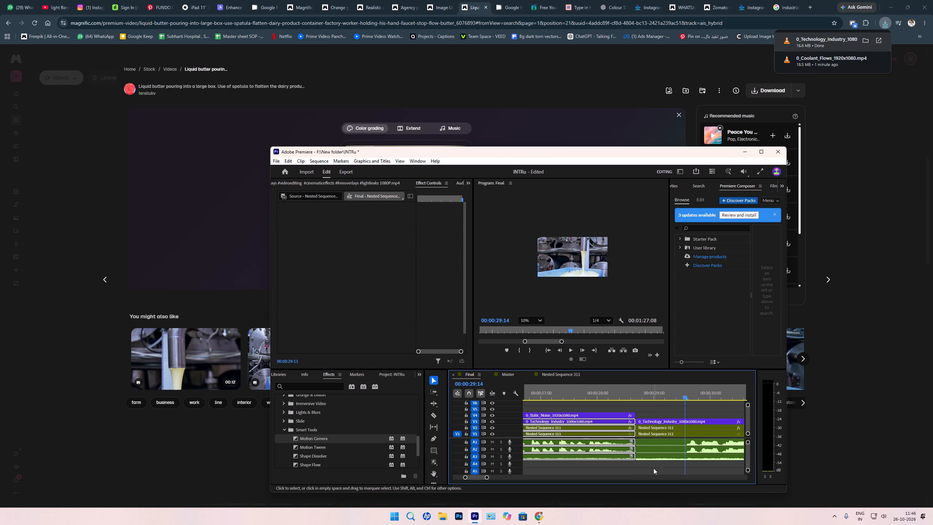
# Delete the split pieces of background audio on A3 and extend the remaining clip to cover their span.
pyautogui.write('----')
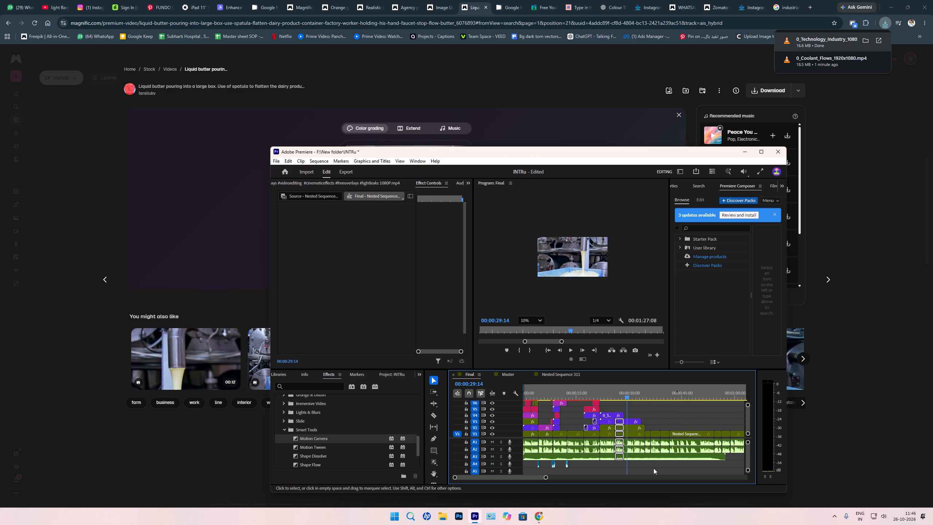
pyautogui.moveTo(692, 464); pyautogui.dragTo(621, 458)
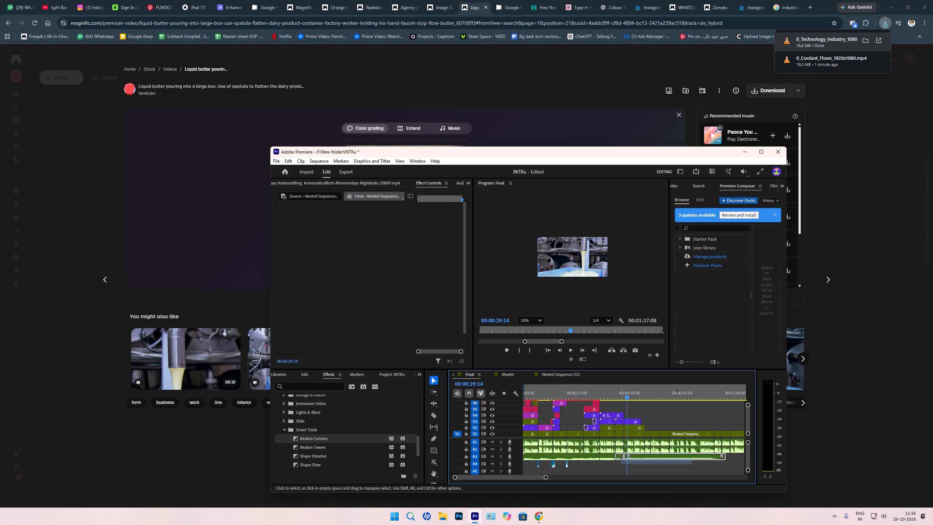
pyautogui.moveTo(621, 458); pyautogui.dragTo(610, 456)
pyautogui.press('Delete')
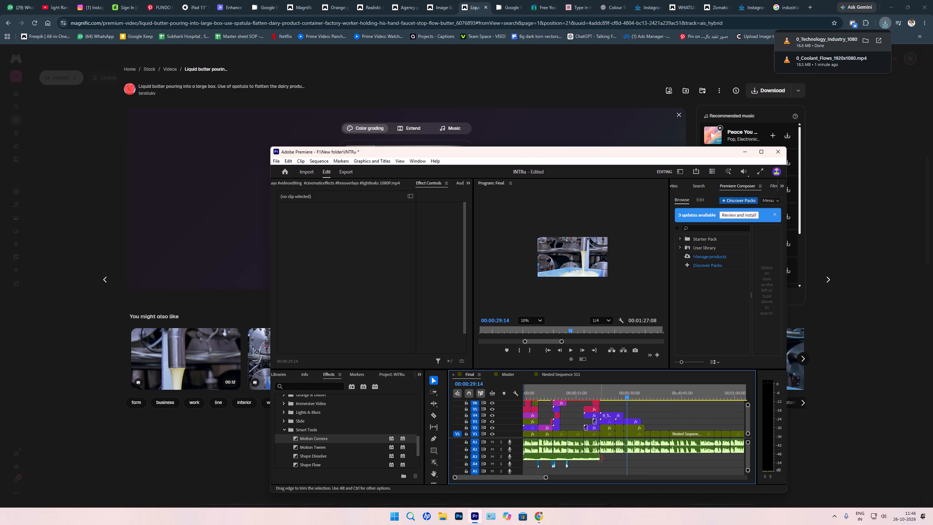
pyautogui.moveTo(600, 458); pyautogui.dragTo(734, 460)
# Cut the V1 to V3 and speech clips at 00:00:29:14, ripple-delete the pause before it, and play the result.
pyautogui.write('===')
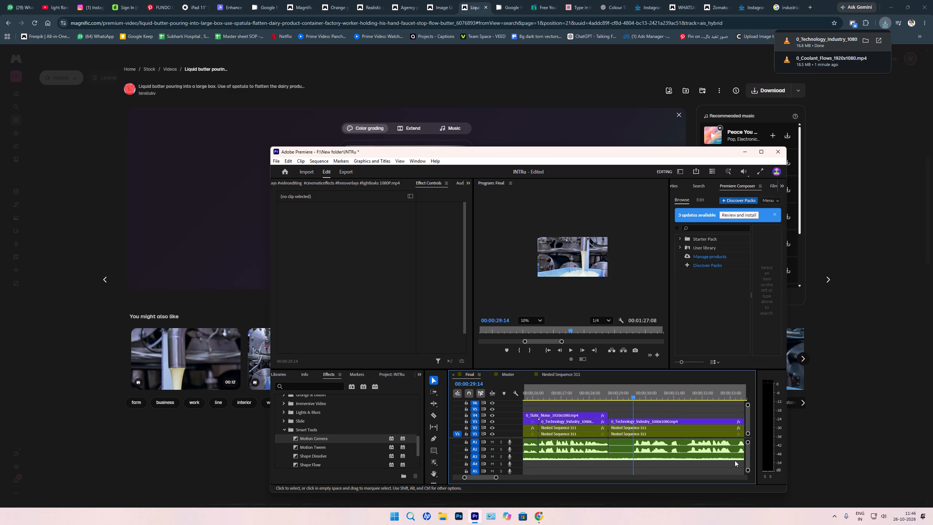
pyautogui.moveTo(622, 407); pyautogui.dragTo(624, 448)
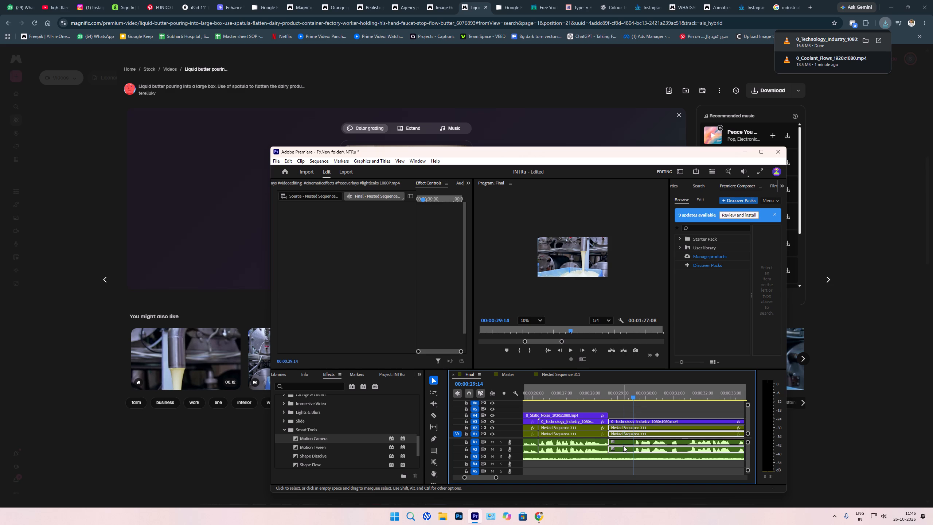
pyautogui.hotkey('ctrl', 'k')
pyautogui.hotkey('shift', 'Delete')
pyautogui.press('space')
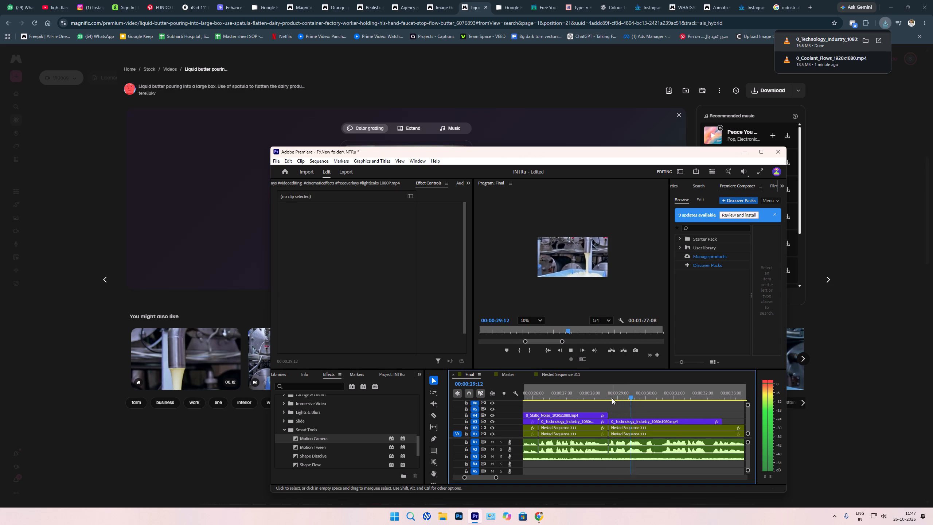
pyautogui.moveTo(661, 387); pyautogui.dragTo(662, 390)
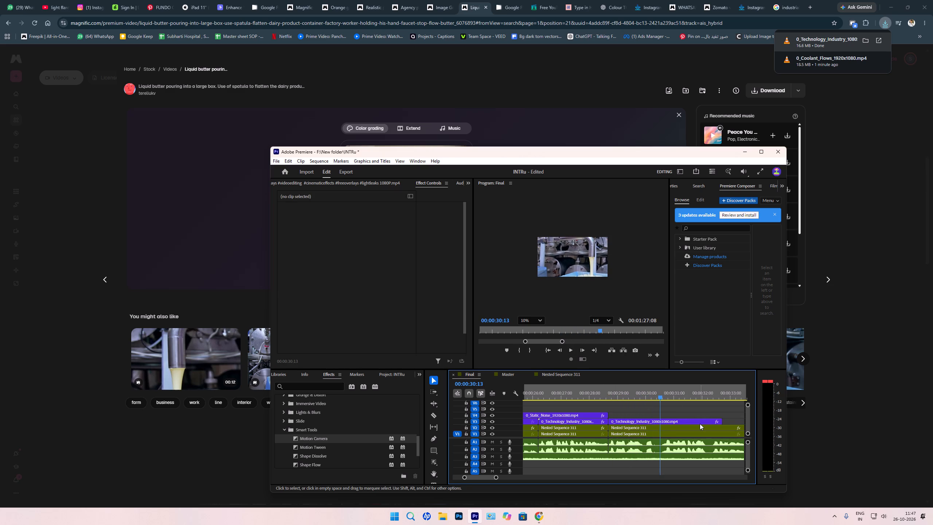
# Delete the leftover B-roll and nested clip on V3 and V2 after 00:00:28:17 and play across the cut.
pyautogui.moveTo(675, 410); pyautogui.dragTo(679, 434)
pyautogui.moveTo(671, 415); pyautogui.dragTo(681, 428)
pyautogui.press('Delete')
pyautogui.press('Up')
pyautogui.press('space')
pyautogui.press('Up')
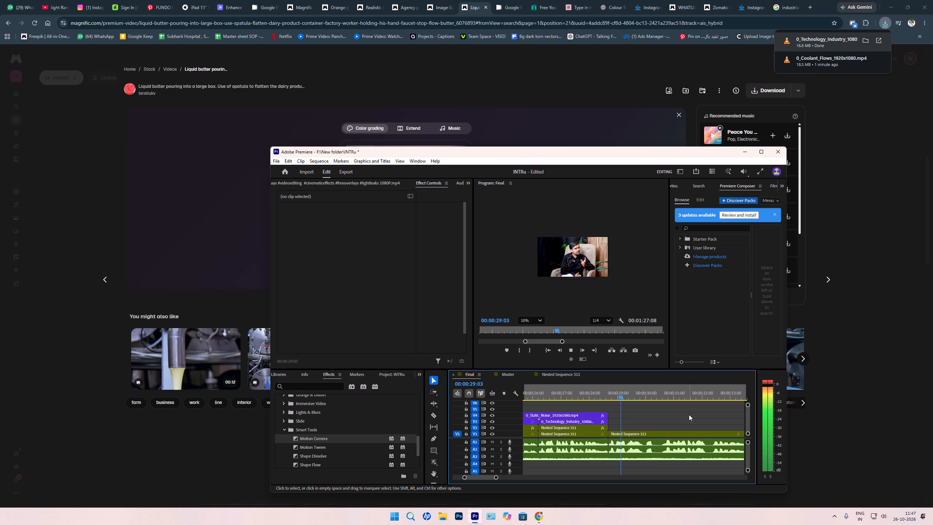
# Add the Zoom Out transition with sound from Premiere Composer's Starter Pack over the 00:00:28:17 cut.
pyautogui.scroll(5, 672, 435)
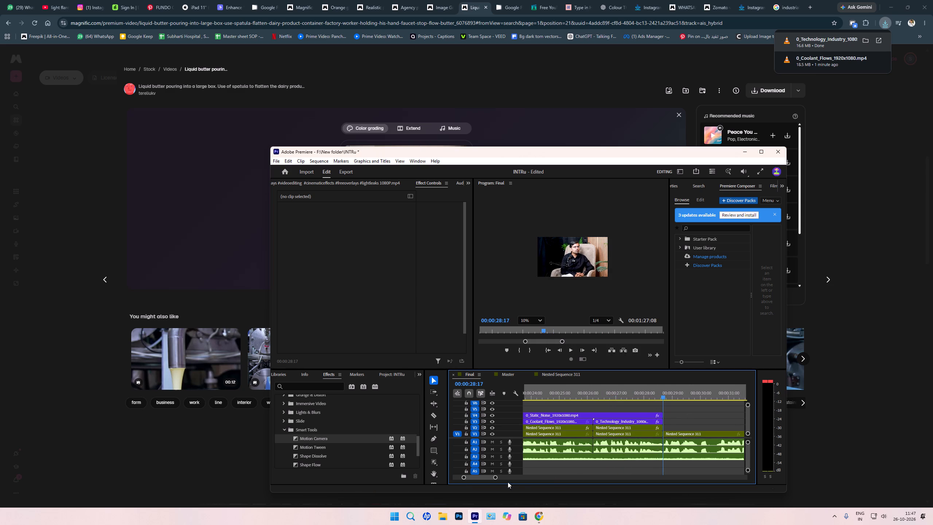
pyautogui.moveTo(497, 478); pyautogui.dragTo(512, 477)
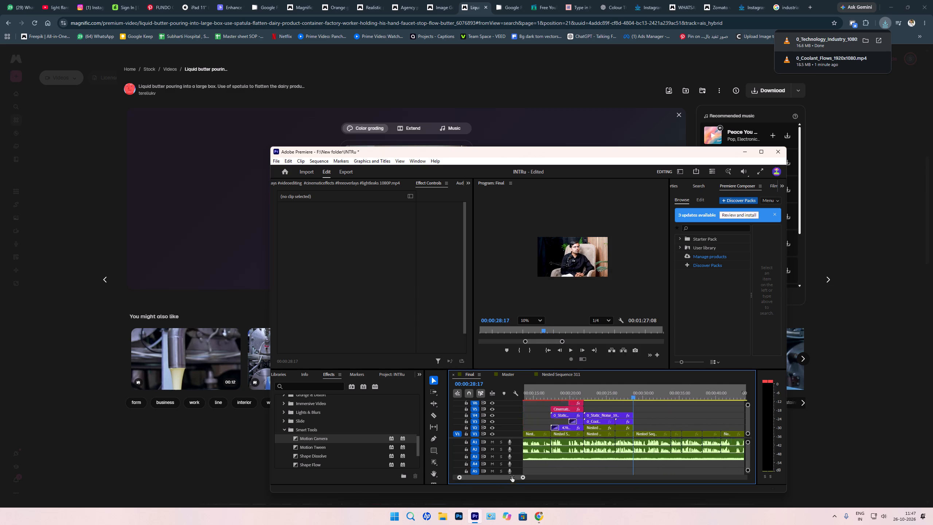
pyautogui.moveTo(512, 477); pyautogui.dragTo(508, 476)
pyautogui.click(680, 238)
pyautogui.click(683, 264)
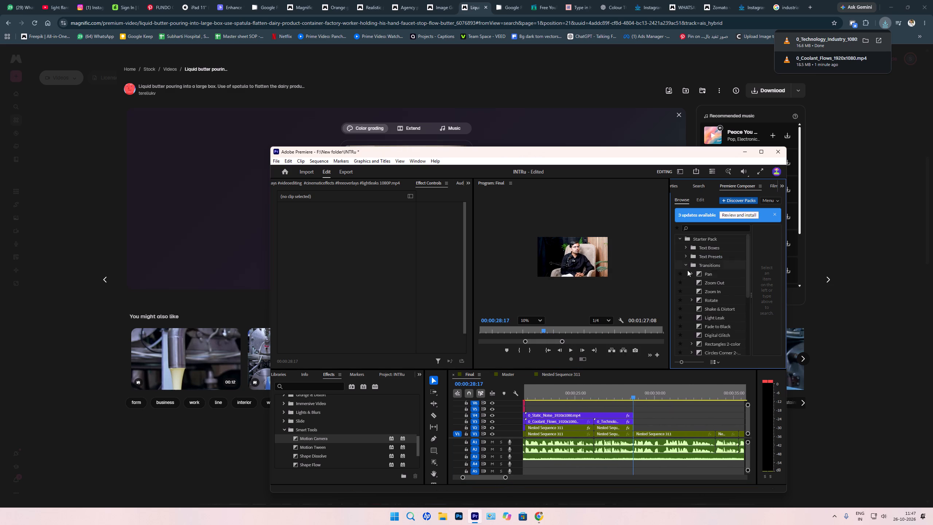
pyautogui.scroll(-3, 688, 272)
pyautogui.scroll(2, 702, 269)
pyautogui.moveTo(713, 281); pyautogui.dragTo(641, 407)
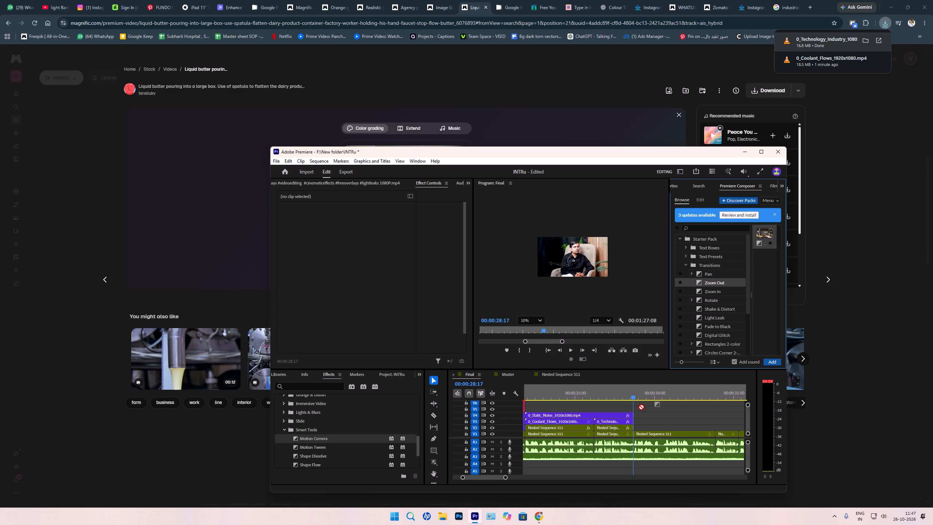
pyautogui.moveTo(641, 407); pyautogui.dragTo(638, 412)
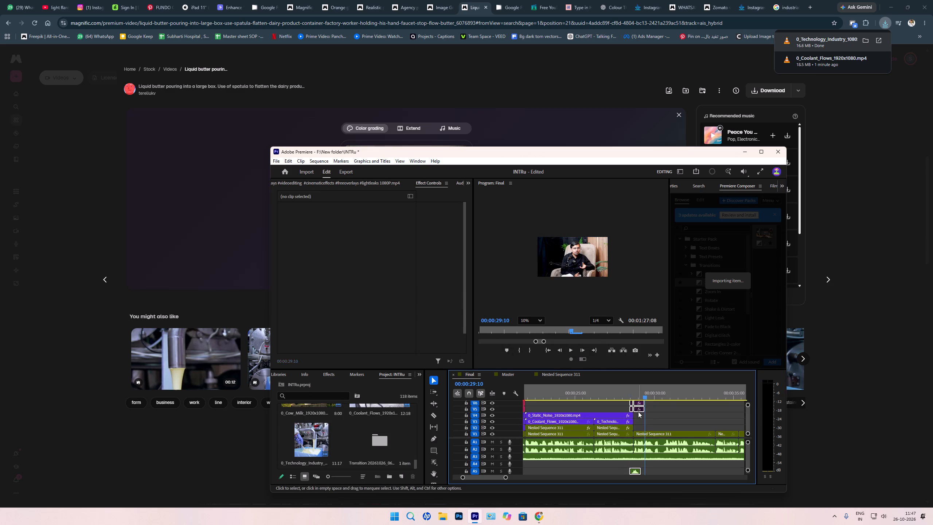
# Move the Zoom Out transition's sound clip to A4 and play through the transition.
pyautogui.moveTo(636, 469); pyautogui.dragTo(635, 466)
pyautogui.press('Up')
pyautogui.press('space')
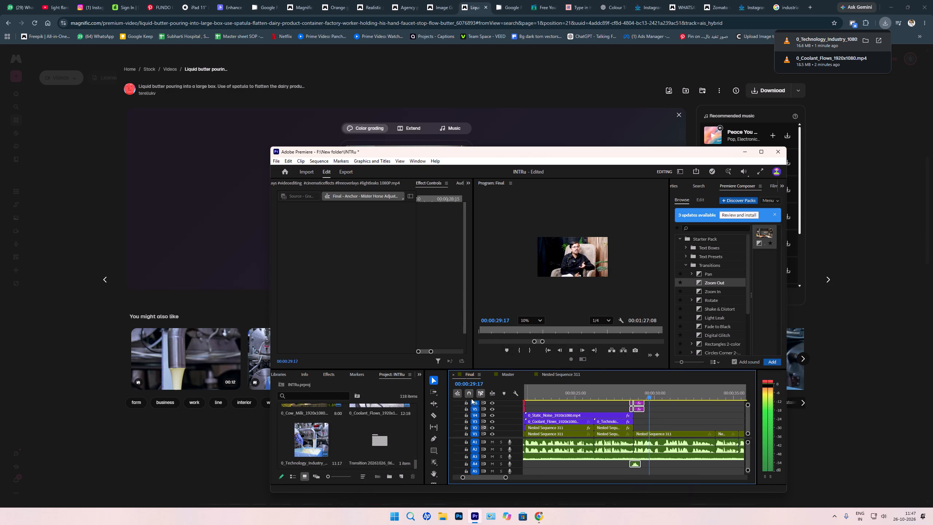
pyautogui.moveTo(555, 285); pyautogui.dragTo(548, 295, button='middle')
pyautogui.moveTo(505, 478); pyautogui.dragTo(511, 479)
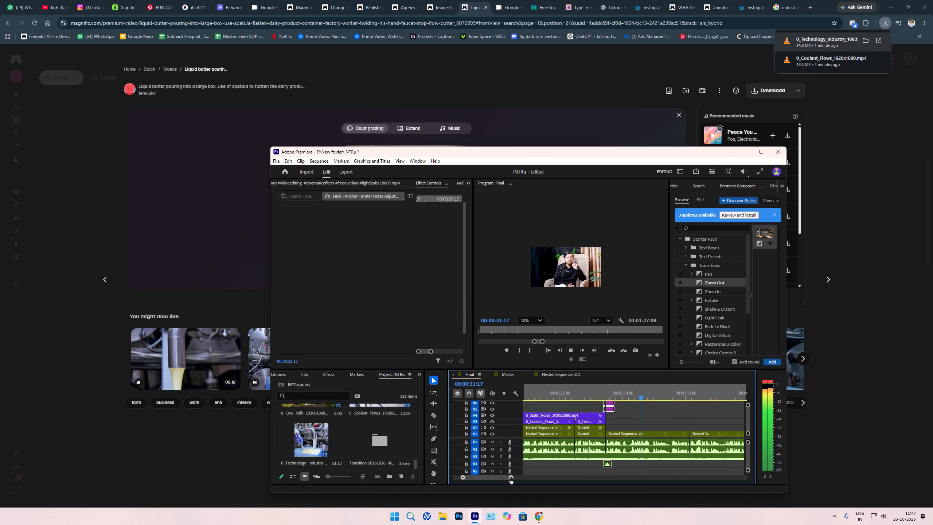
# Play the speech onward from 00:00:31:17 and park the playhead on the cut at 00:00:33:21.
pyautogui.moveTo(511, 479); pyautogui.dragTo(490, 476)
pyautogui.scroll(-6, 609, 444)
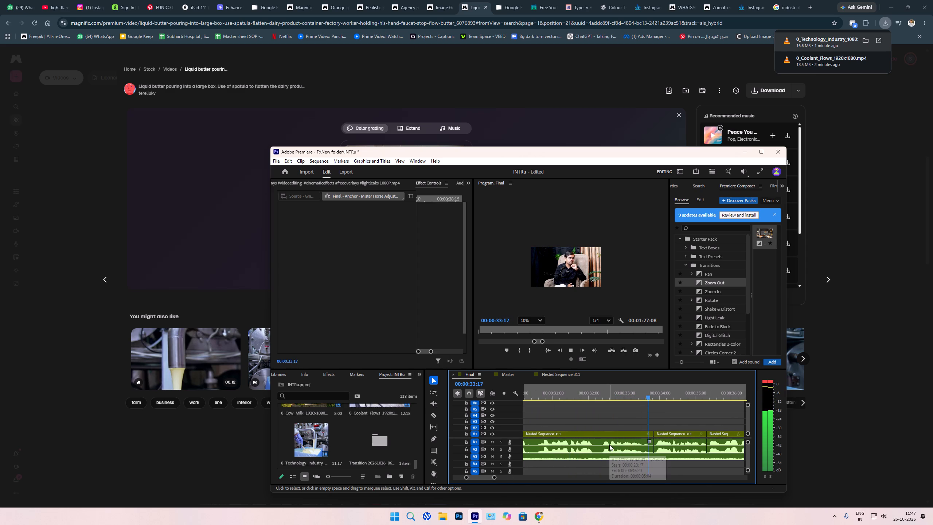
pyautogui.press('space')
pyautogui.press('space')
pyautogui.press('space')
pyautogui.press('Up')
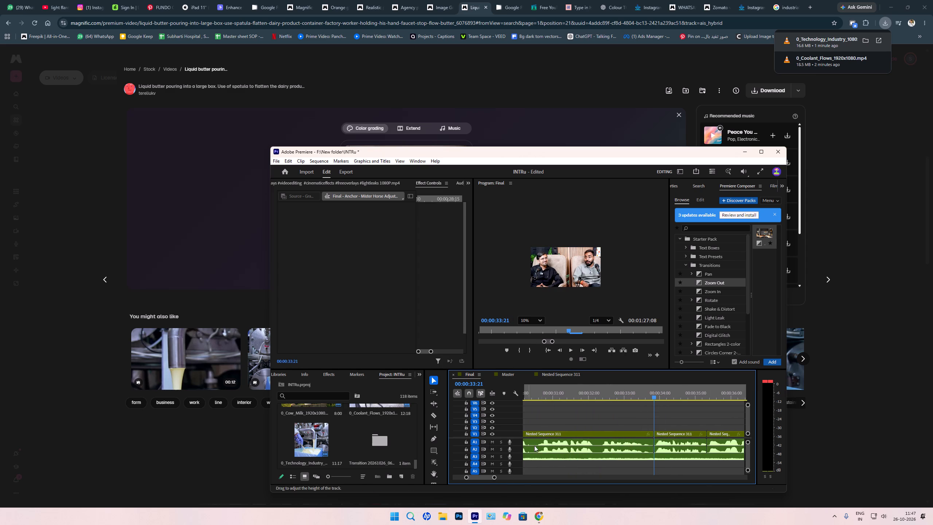
# Match-frame the Cinematic Light Leak overlay used near 00:00:04:11 to load its source footage in the Source monitor.
pyautogui.moveTo(466, 478); pyautogui.dragTo(402, 477)
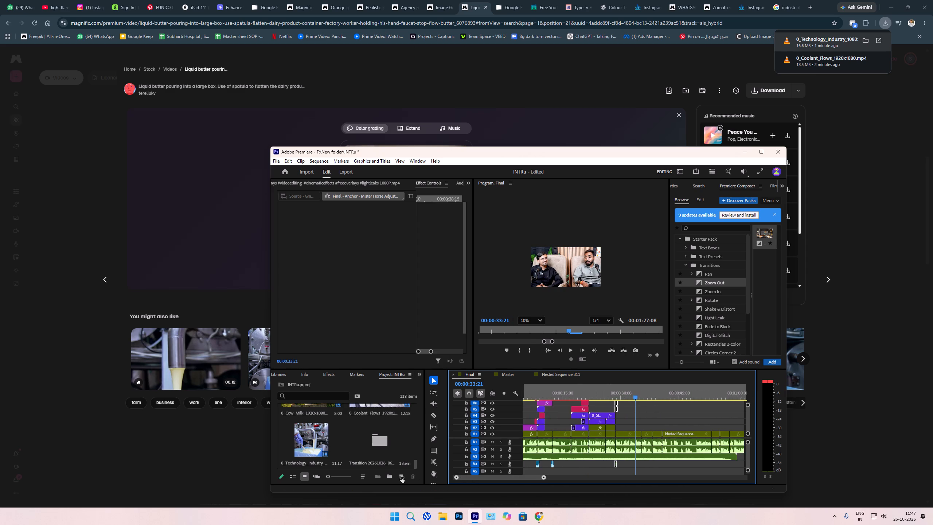
pyautogui.moveTo(402, 477); pyautogui.dragTo(418, 478)
pyautogui.scroll(6, 672, 420)
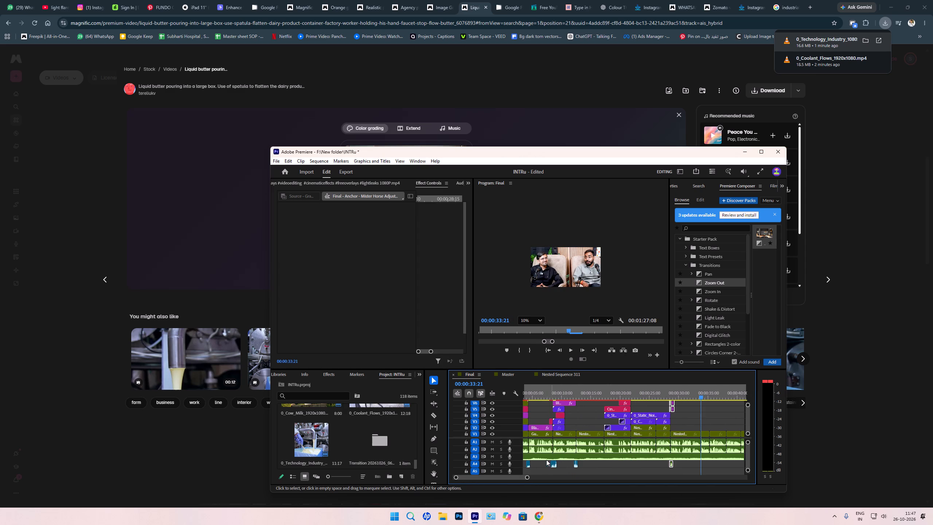
pyautogui.click(529, 466)
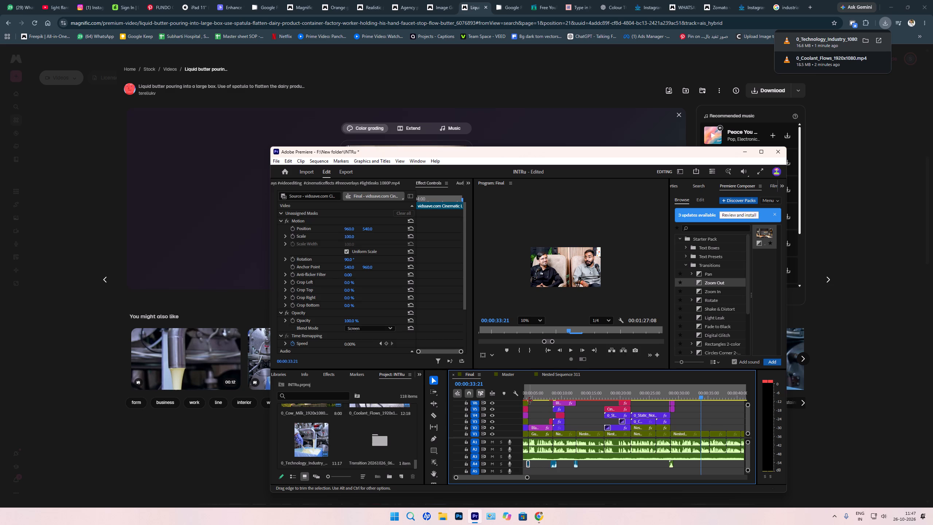
pyautogui.click(529, 401)
pyautogui.moveTo(532, 392); pyautogui.dragTo(541, 397)
pyautogui.click(543, 398)
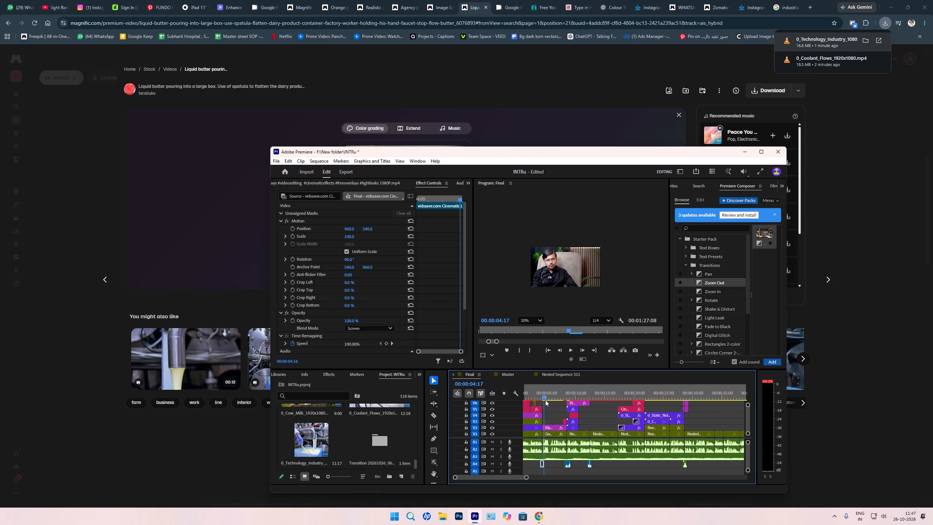
pyautogui.press('f')
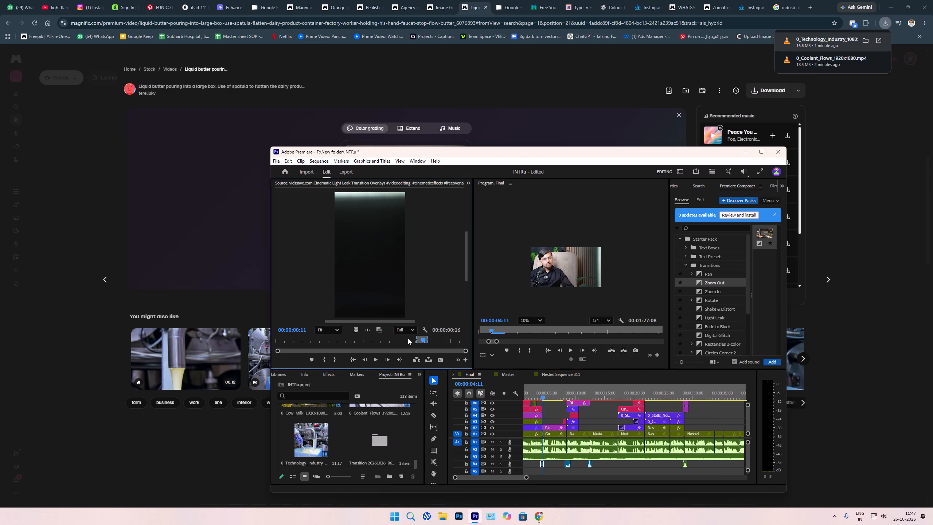
# Mark a 00:00:01:05 light leak section from about 00:00:09:14 in the source and place it on V4 at 00:00:31:17.
pyautogui.moveTo(405, 339); pyautogui.dragTo(355, 344)
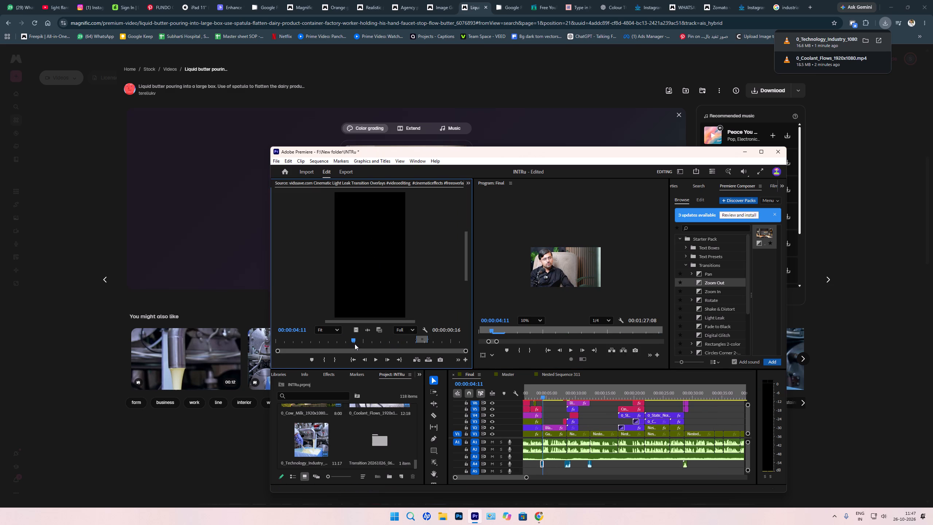
pyautogui.moveTo(355, 344); pyautogui.dragTo(377, 354)
pyautogui.write('i')
pyautogui.press('space')
pyautogui.press('space')
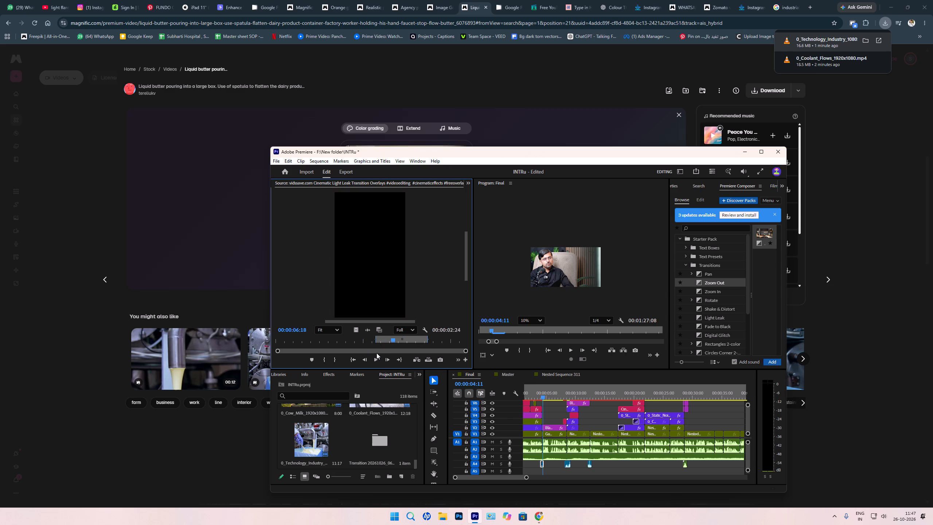
pyautogui.moveTo(402, 339); pyautogui.dragTo(440, 342)
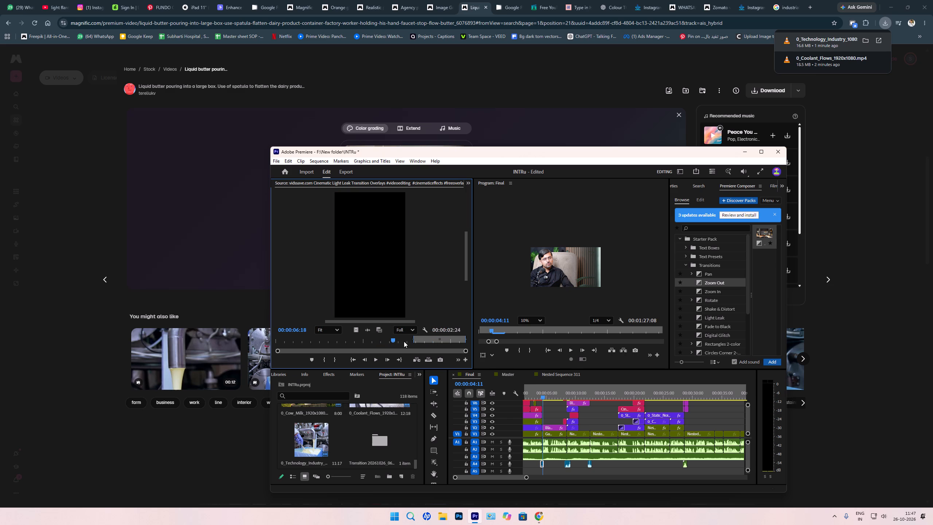
pyautogui.moveTo(398, 341); pyautogui.dragTo(444, 353)
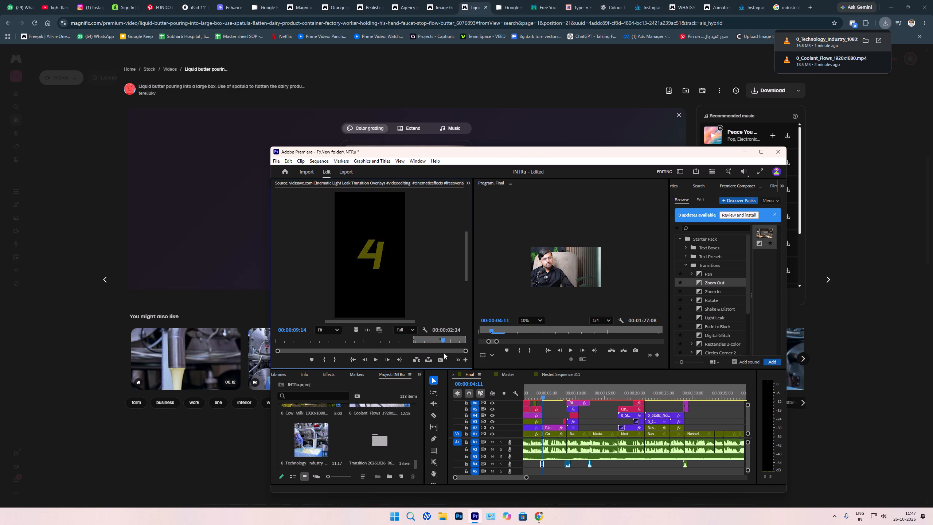
pyautogui.moveTo(444, 353); pyautogui.dragTo(446, 355)
pyautogui.write('i')
pyautogui.press('space')
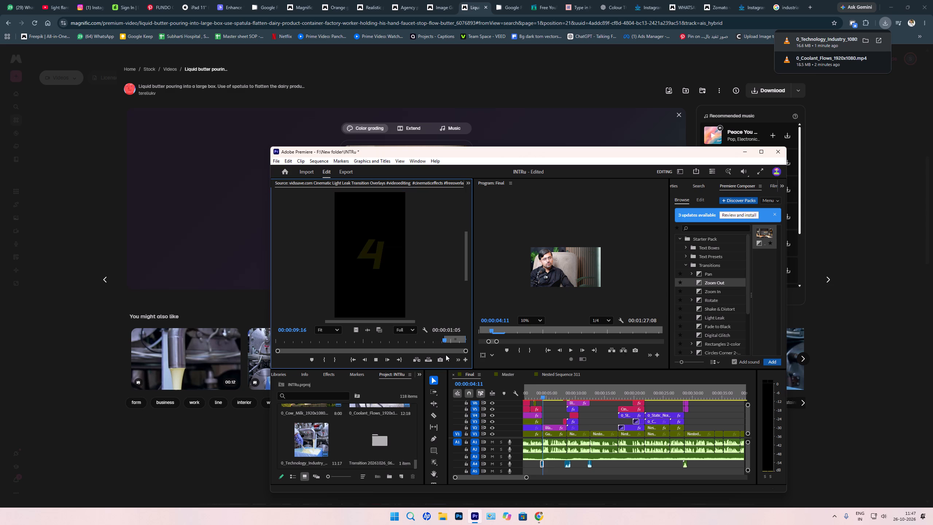
pyautogui.press('space')
pyautogui.moveTo(378, 280); pyautogui.dragTo(460, 323)
pyautogui.moveTo(460, 323); pyautogui.dragTo(702, 417)
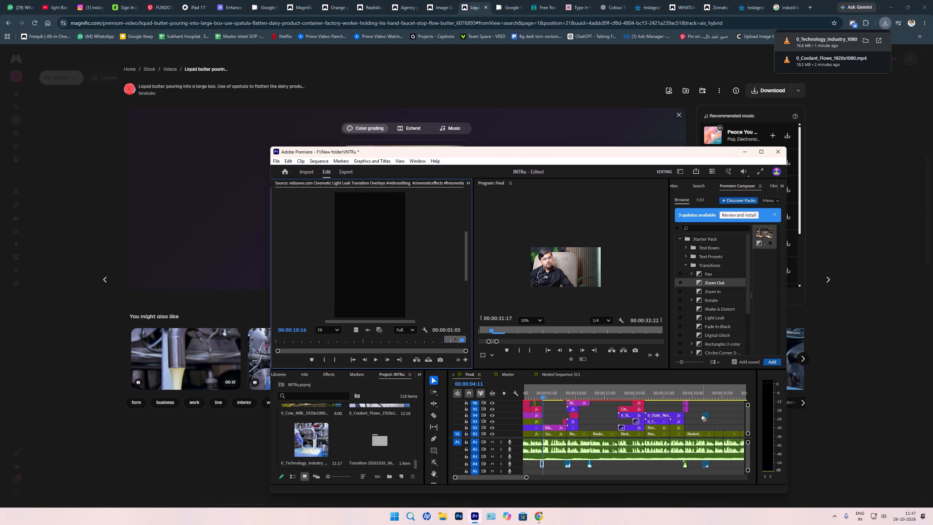
# Move the new light leak clip down to V2, trim its start, and center it over the 00:00:33:21 cut.
pyautogui.press('`')
pyautogui.write('===')
pyautogui.scroll(-5, 599, 300)
pyautogui.press('Down')
pyautogui.scroll(-5, 598, 300)
pyautogui.press('Down')
pyautogui.scroll(1, 599, 300)
pyautogui.scroll(-20, 600, 300)
pyautogui.scroll(-4, 600, 300)
pyautogui.scroll(1, 598, 299)
pyautogui.scroll(-9, 598, 299)
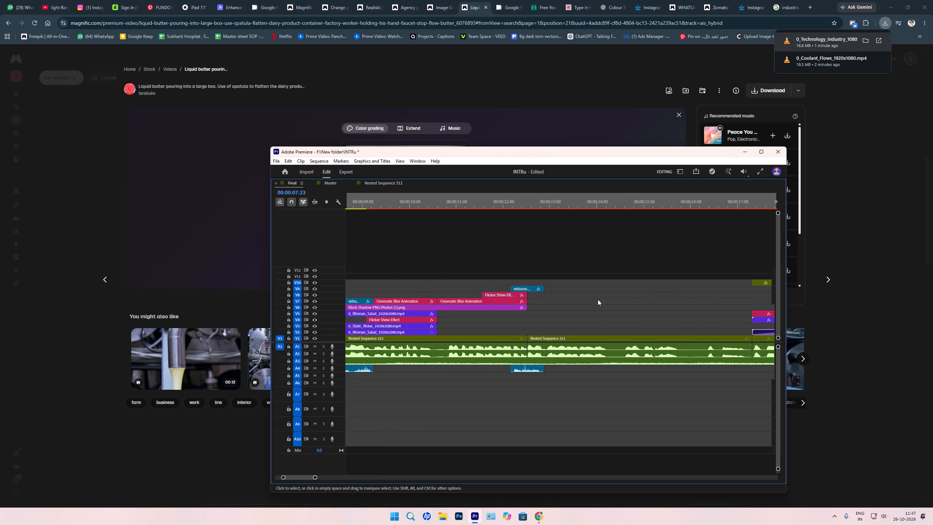
pyautogui.scroll(-12, 598, 299)
pyautogui.scroll(1, 597, 300)
pyautogui.scroll(-20, 597, 300)
pyautogui.scroll(-13, 597, 300)
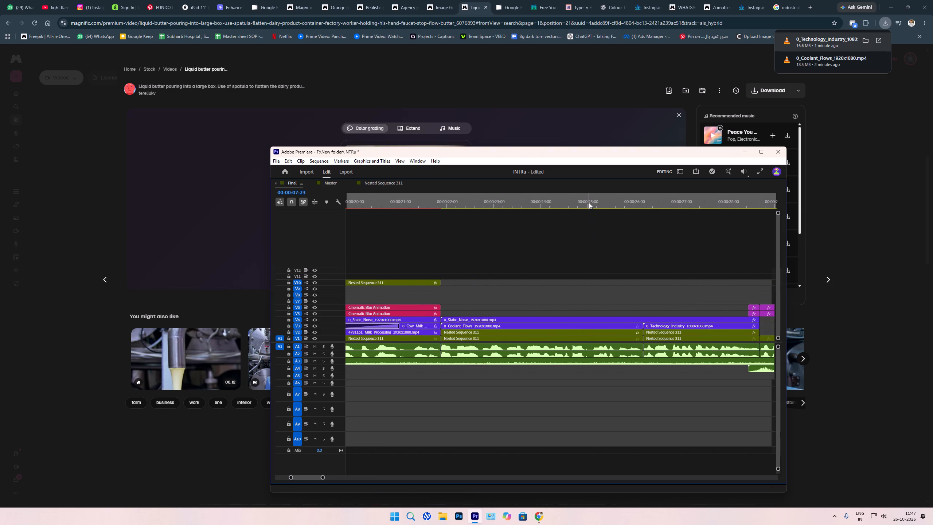
pyautogui.moveTo(589, 203); pyautogui.dragTo(417, 350)
pyautogui.scroll(12, 452, 388)
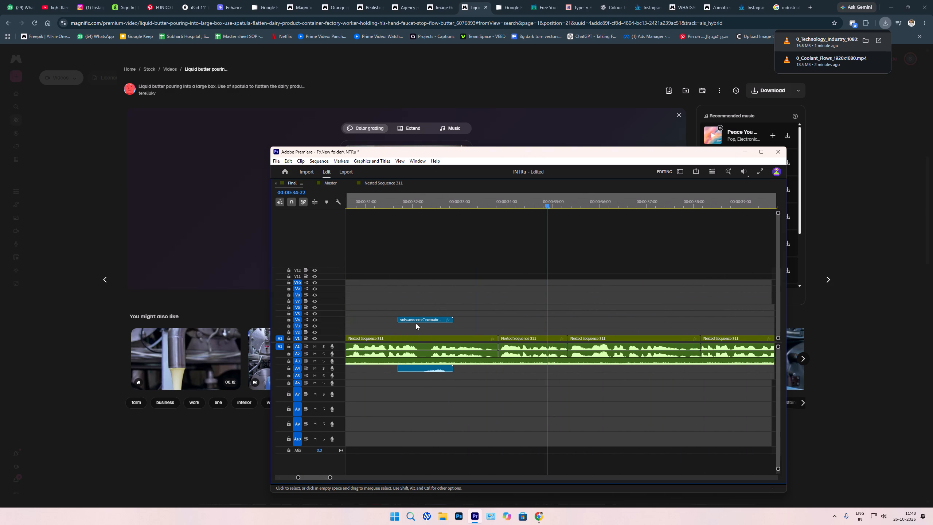
pyautogui.moveTo(422, 319); pyautogui.dragTo(490, 334)
pyautogui.moveTo(464, 332); pyautogui.dragTo(483, 337)
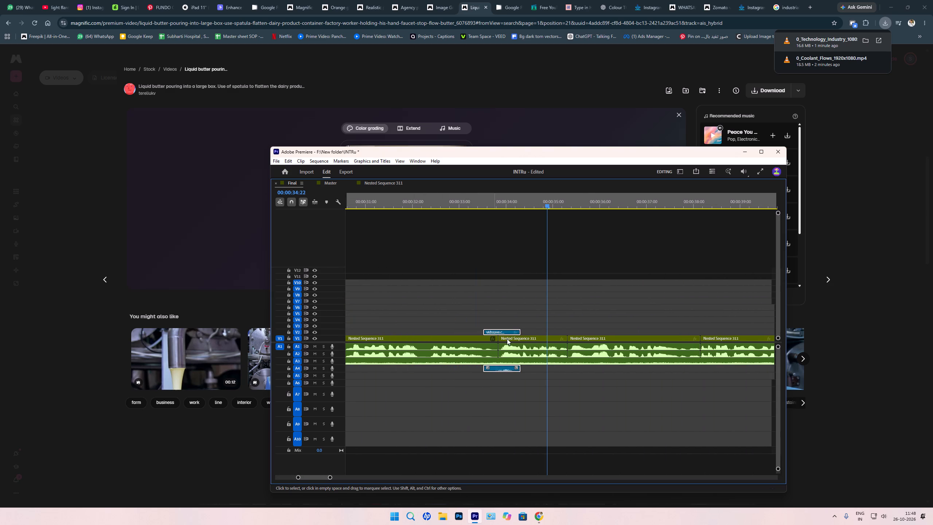
pyautogui.moveTo(508, 331); pyautogui.dragTo(505, 331)
pyautogui.press('Up')
pyautogui.press('Up')
pyautogui.press('`')
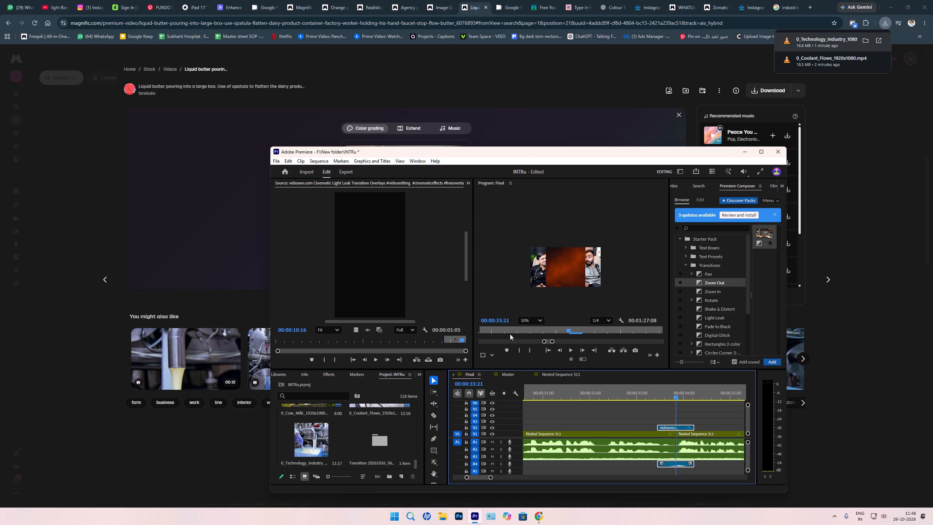
# Rotate the V2 light leak 90°, set its blend mode to Screen, and play across the cut.
pyautogui.click(468, 183)
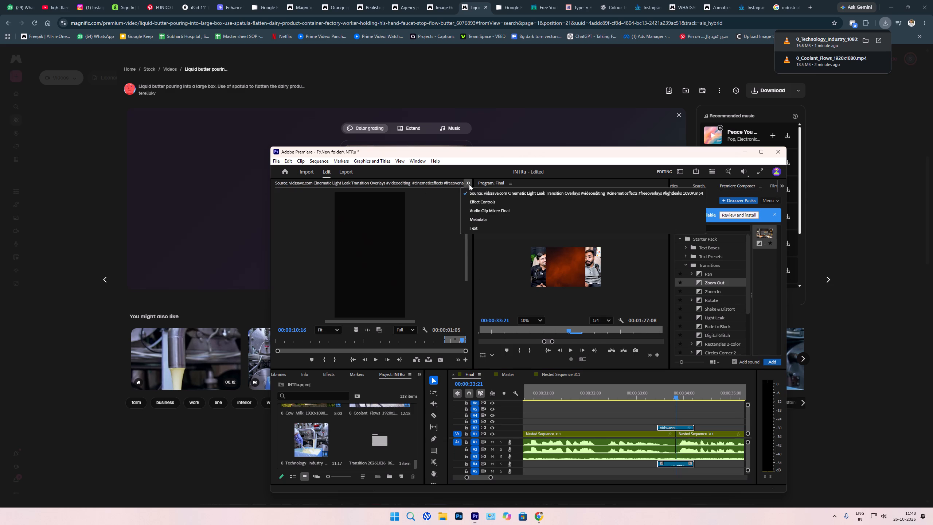
pyautogui.click(476, 200)
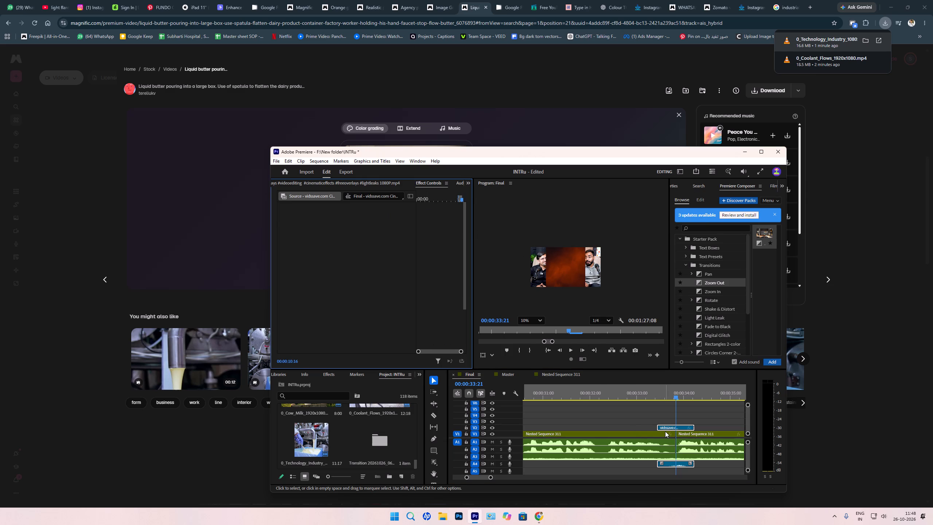
pyautogui.click(665, 429)
pyautogui.click(352, 262)
pyautogui.click(348, 260)
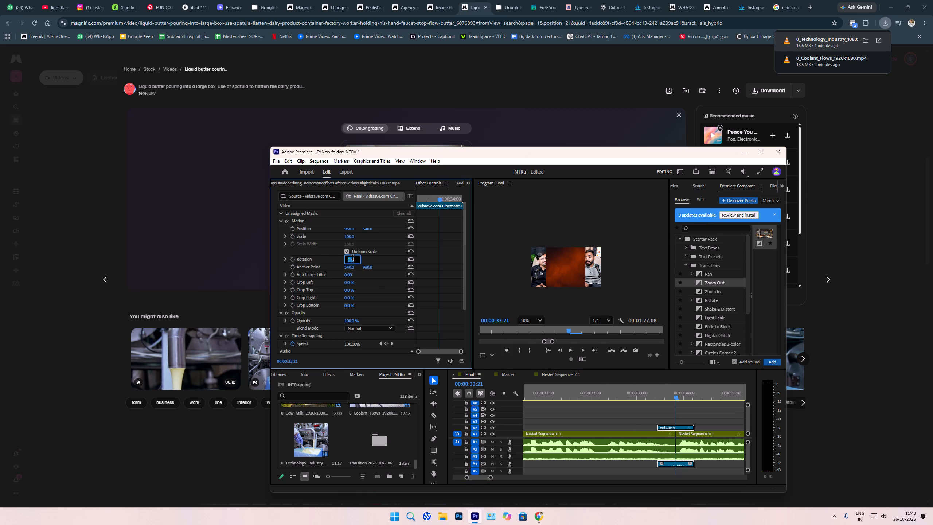
pyautogui.write('90')
pyautogui.press('Return')
pyautogui.click(359, 328)
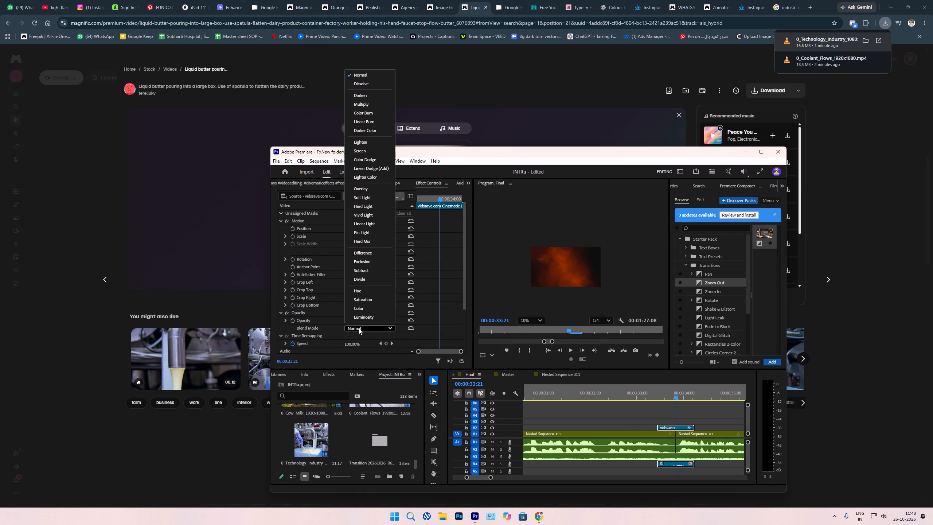
pyautogui.click(353, 151)
pyautogui.press('Up')
pyautogui.press('space')
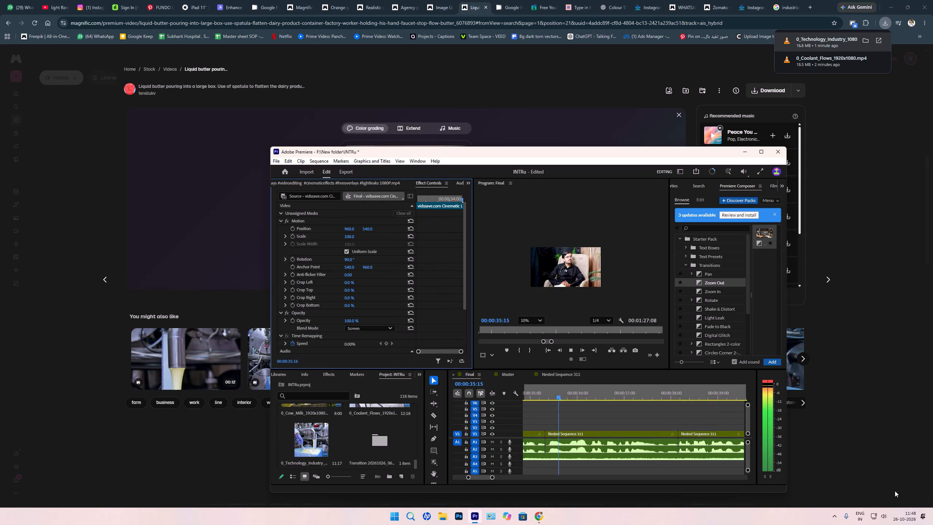
# In Nested Sequence 311, switch the multicam clip at 00:12:44:12 from Master to the Host angle, and play the change in Final.
pyautogui.press('Up')
pyautogui.press('-')
pyautogui.press('Up')
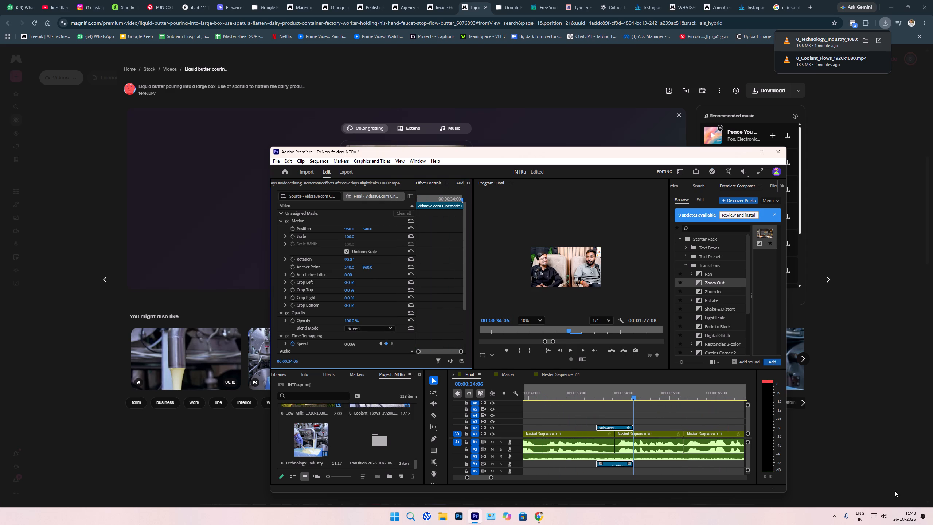
pyautogui.press('Up')
pyautogui.click(649, 433)
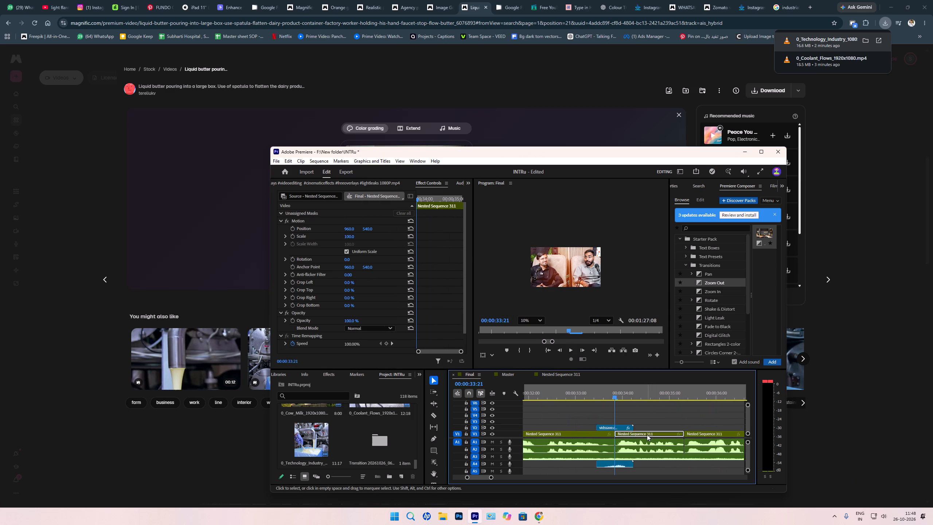
pyautogui.click(565, 376)
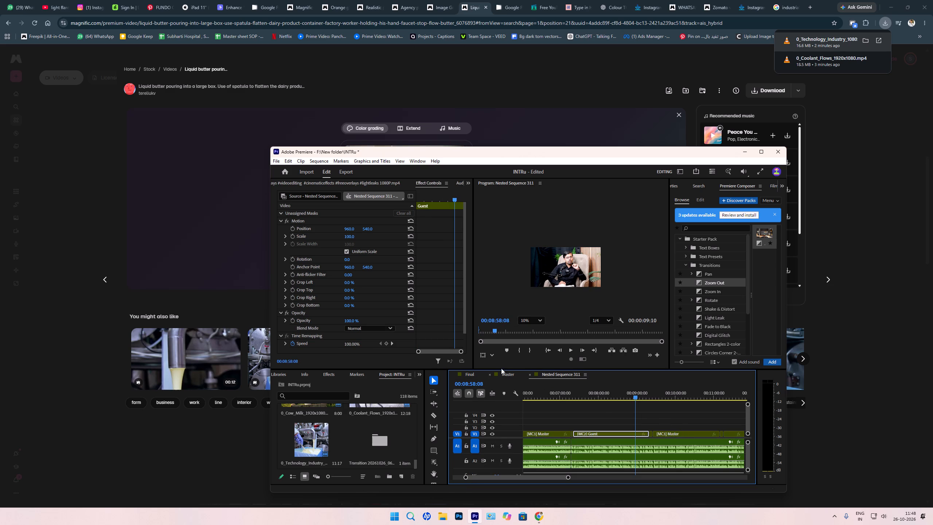
pyautogui.click(506, 380)
pyautogui.click(506, 376)
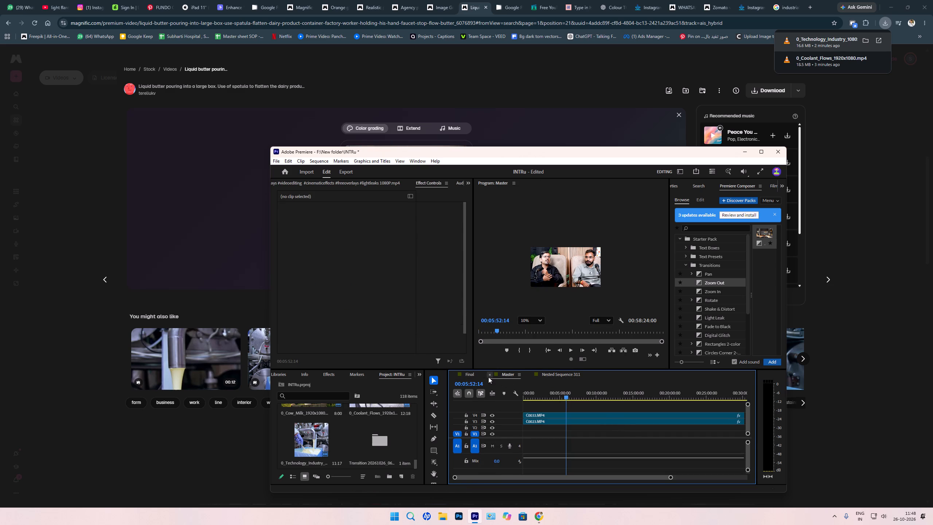
pyautogui.click(488, 377)
pyautogui.click(475, 375)
pyautogui.doubleClick(659, 433)
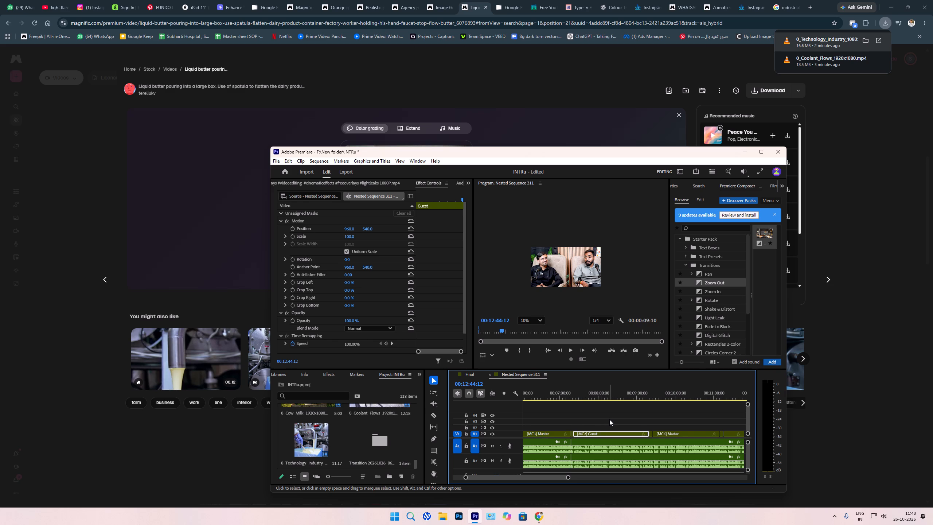
pyautogui.scroll(-10, 610, 419)
pyautogui.click(663, 433)
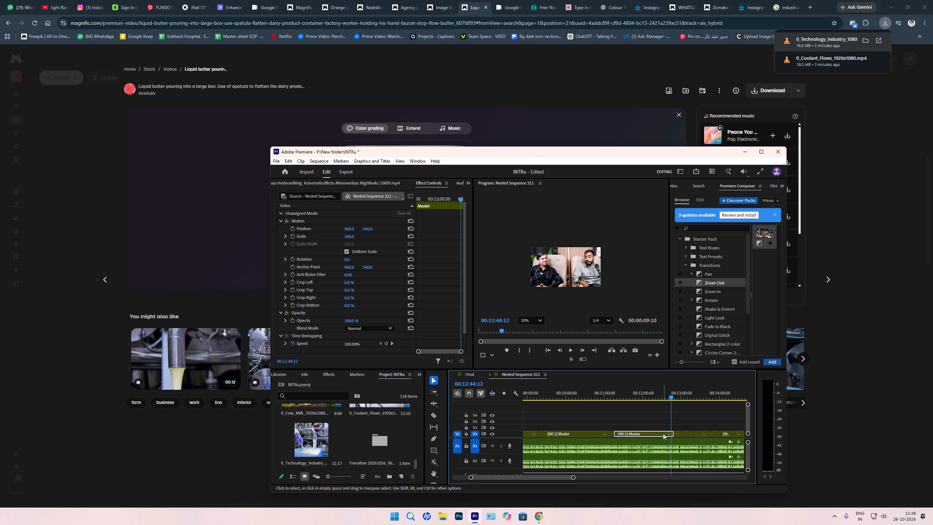
pyautogui.press('1')
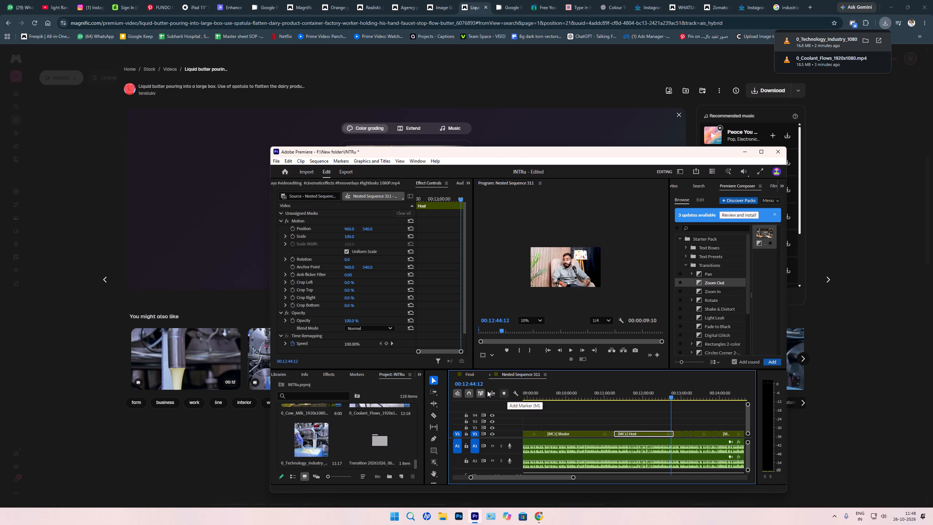
pyautogui.click(470, 377)
pyautogui.press('space')
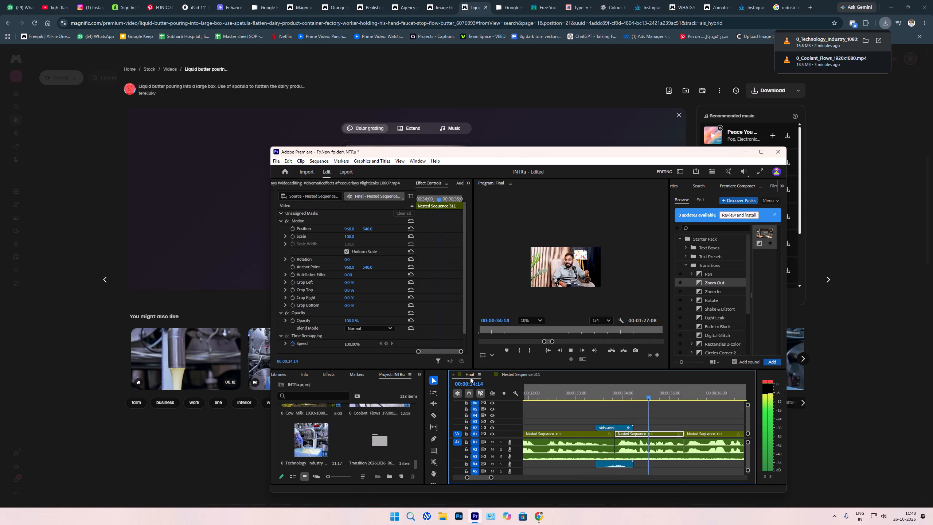
pyautogui.press('space')
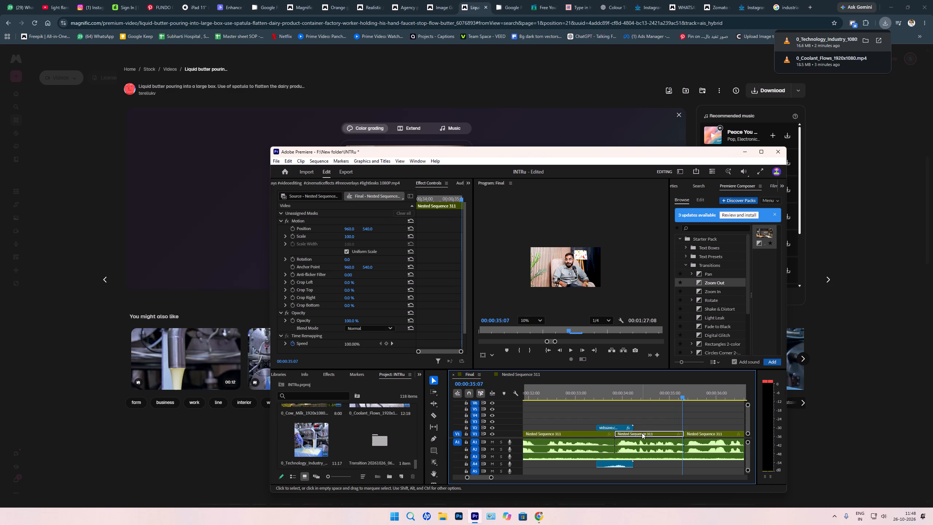
# Set the Scale of the V1 nested clip following the 00:00:33:21 cut to 134.
pyautogui.press('Up')
pyautogui.click(642, 434)
pyautogui.moveTo(347, 237); pyautogui.dragTo(360, 237)
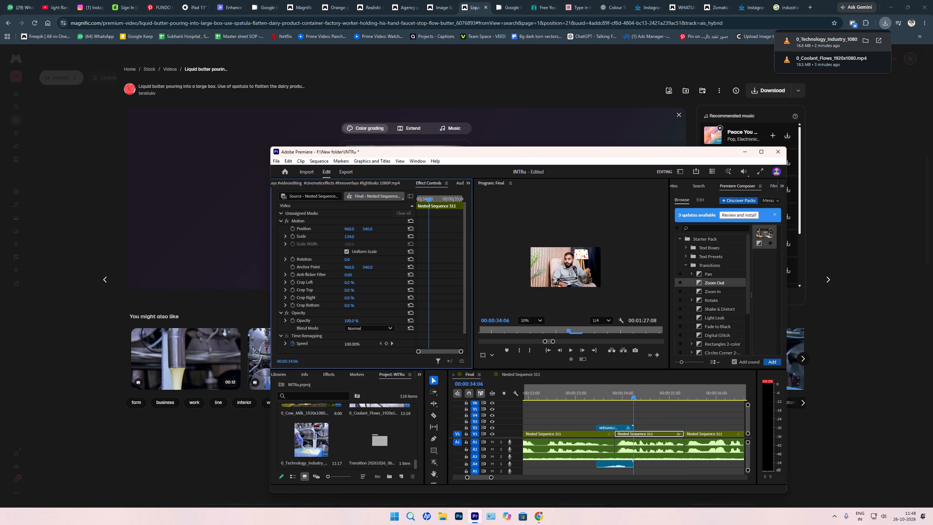
# Set the nested clip's Scale to 146 and Position to 1160, 632, and play the reframed shot from the 00:00:33:21 cut.
pyautogui.moveTo(360, 237); pyautogui.dragTo(364, 236)
pyautogui.moveTo(367, 229); pyautogui.dragTo(406, 243)
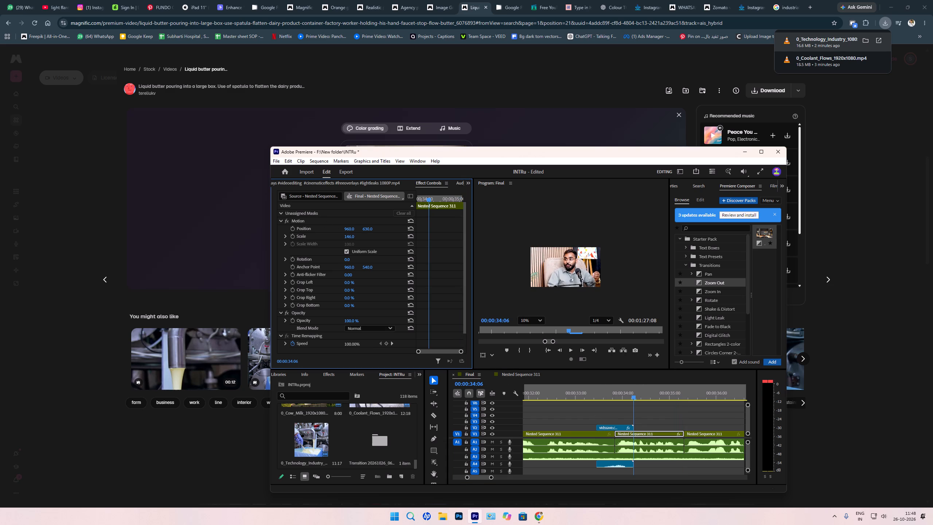
pyautogui.moveTo(406, 243); pyautogui.dragTo(407, 243)
pyautogui.moveTo(355, 228); pyautogui.dragTo(431, 230)
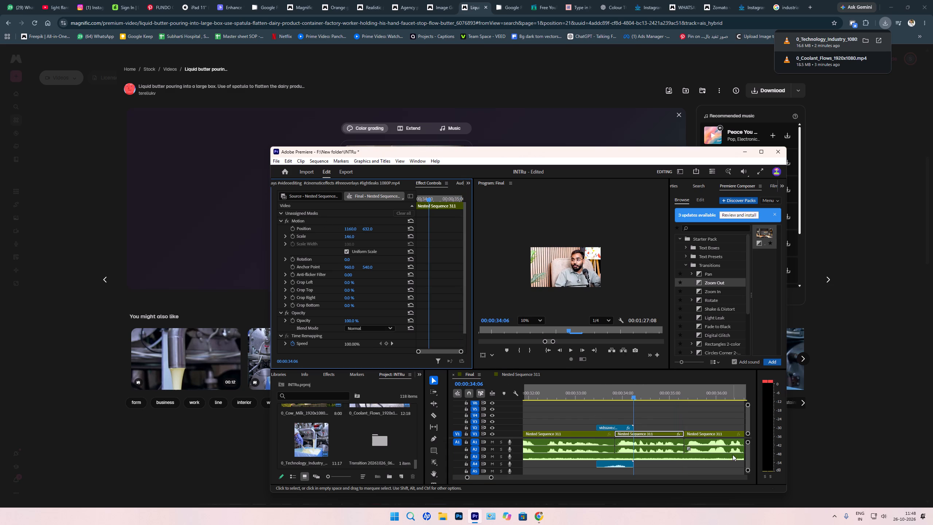
pyautogui.click(662, 424)
pyautogui.press('Up')
pyautogui.press('space')
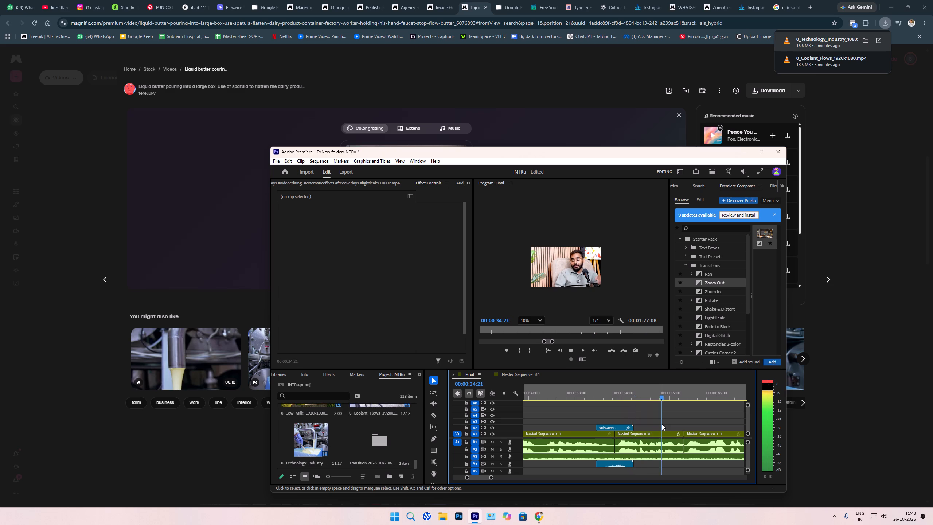
pyautogui.press('space')
pyautogui.press('Up')
pyautogui.press('Up')
# Move the light leak clip up to V5 and duplicate the nested clip after the cut directly above itself on V3.
pyautogui.click(656, 437)
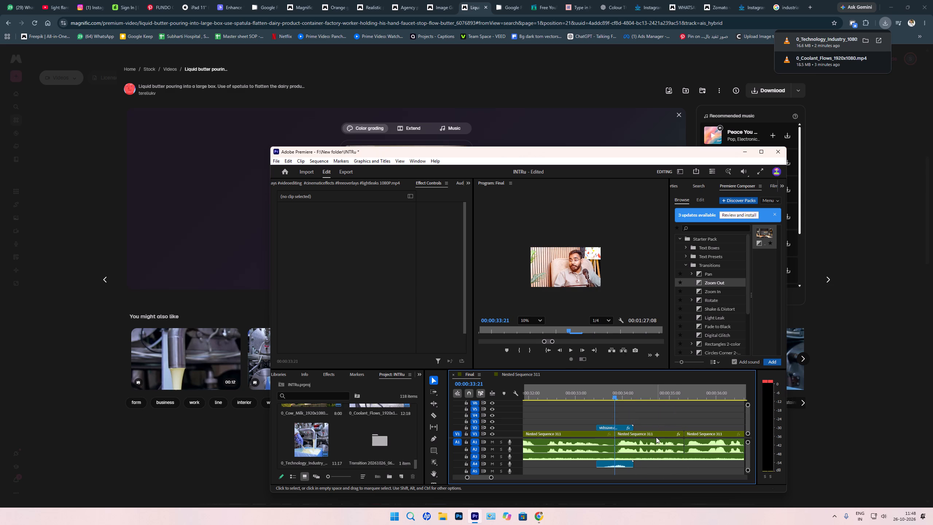
pyautogui.click(652, 436)
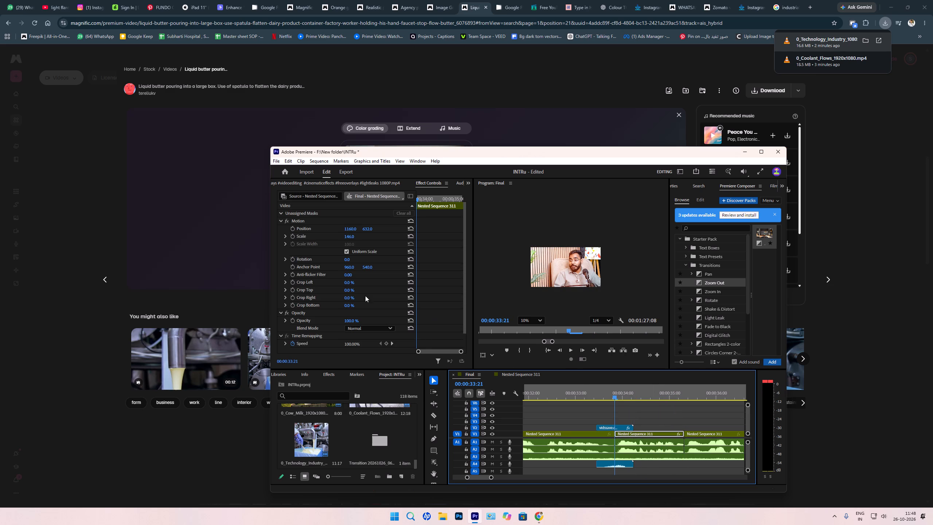
pyautogui.moveTo(622, 425); pyautogui.dragTo(621, 407)
pyautogui.moveTo(633, 432); pyautogui.dragTo(633, 419)
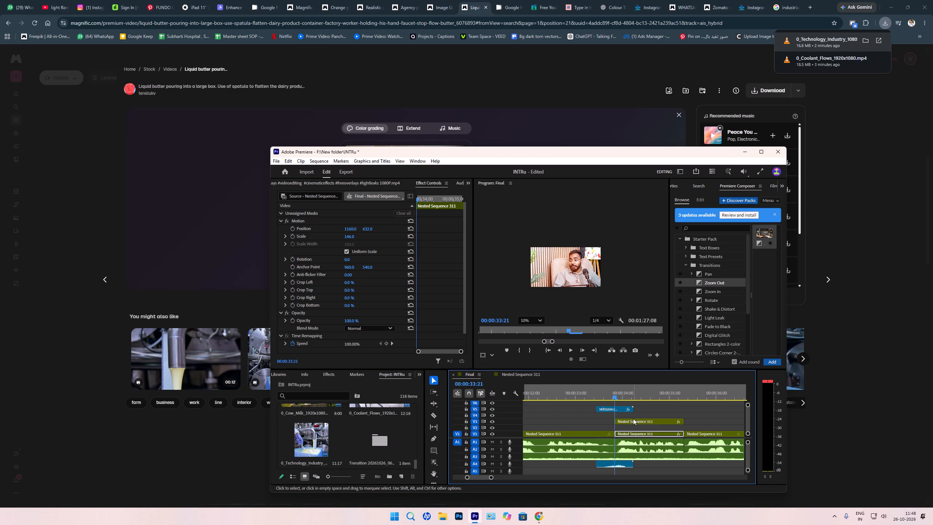
# Create an Object Mask of the seated speaker on the V3 nested clip copy with the Object Mask tool.
pyautogui.click(633, 419)
pyautogui.scroll(-5, 327, 308)
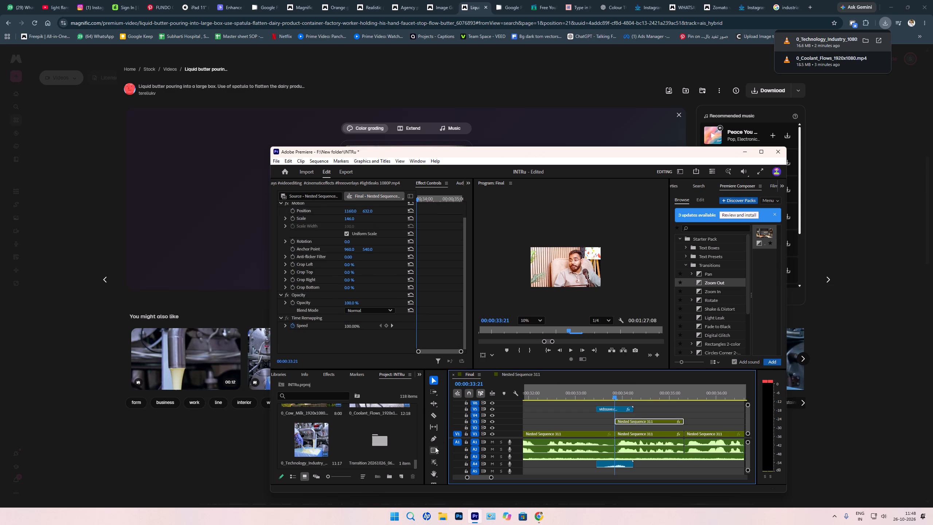
pyautogui.click(436, 460)
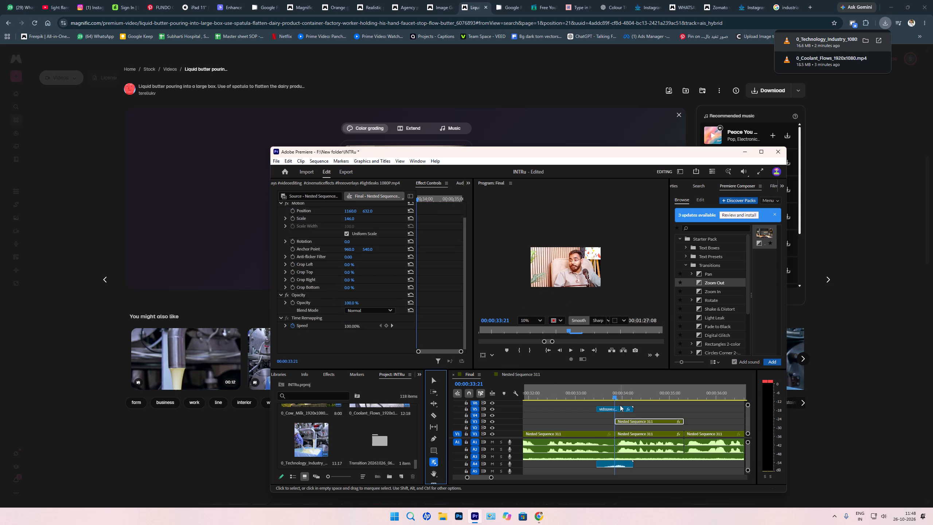
pyautogui.click(625, 420)
pyautogui.click(576, 272)
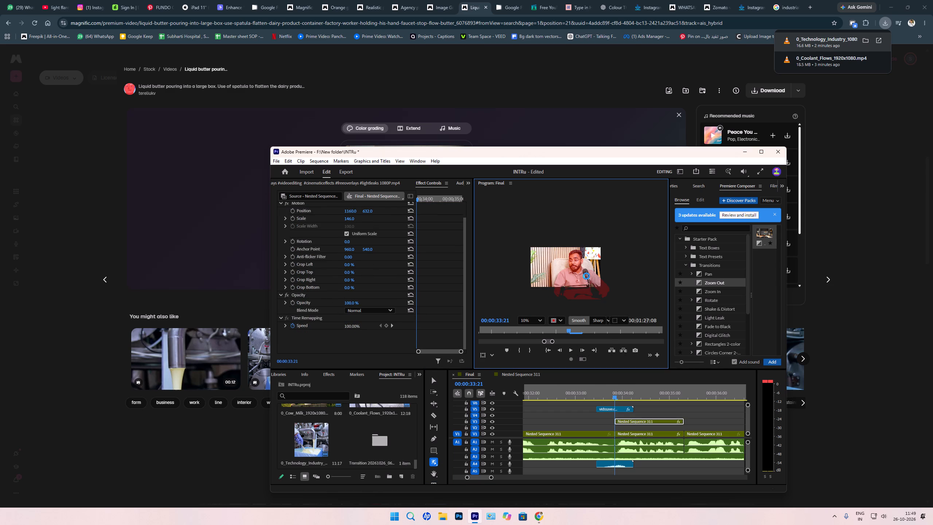
pyautogui.keyDown('shift'); pyautogui.click(587, 276); pyautogui.keyUp('shift')
pyautogui.keyDown('shift'); pyautogui.click(586, 275); pyautogui.keyUp('shift')
pyautogui.keyDown('shift'); pyautogui.click(571, 262); pyautogui.keyUp('shift')
pyautogui.keyDown('shift'); pyautogui.click(586, 277); pyautogui.keyUp('shift')
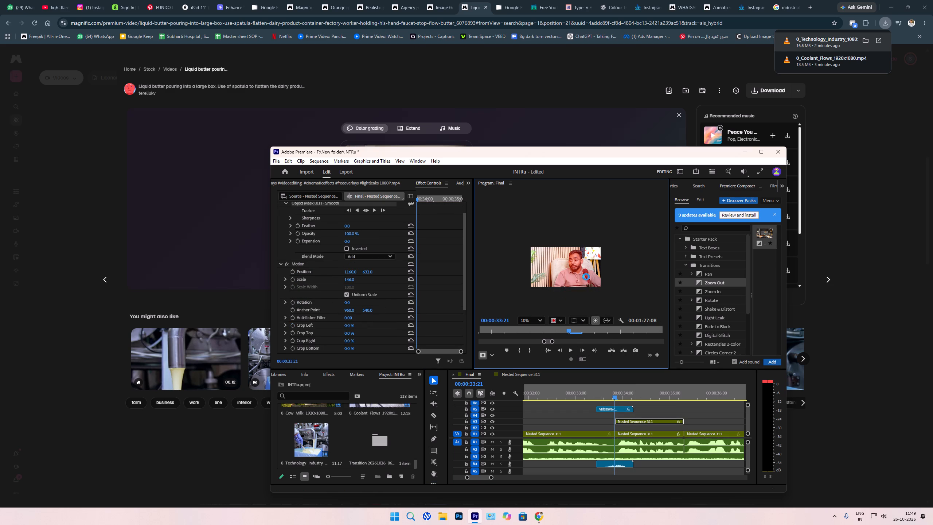
pyautogui.keyDown('shift'); pyautogui.click(581, 284); pyautogui.keyUp('shift')
pyautogui.keyDown('shift'); pyautogui.click(573, 260); pyautogui.keyUp('shift')
pyautogui.keyDown('shift'); pyautogui.click(588, 278); pyautogui.keyUp('shift')
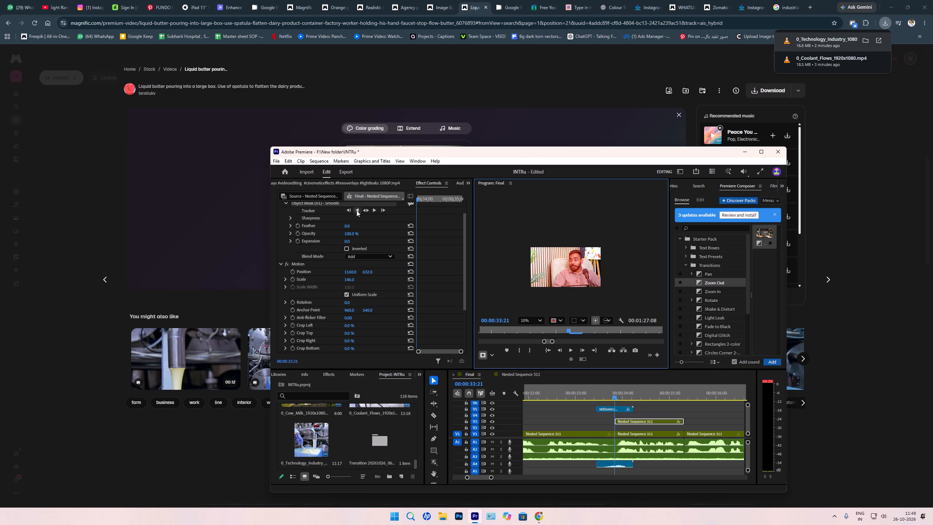
# Track the speaker's Object Mask forward and backward through the whole V3 clip.
pyautogui.click(358, 210)
pyautogui.click(556, 344)
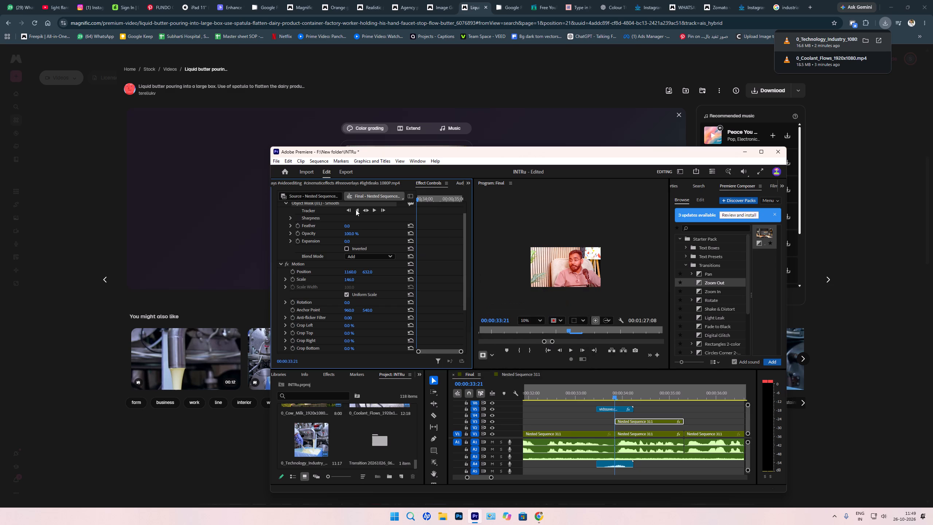
pyautogui.click(362, 212)
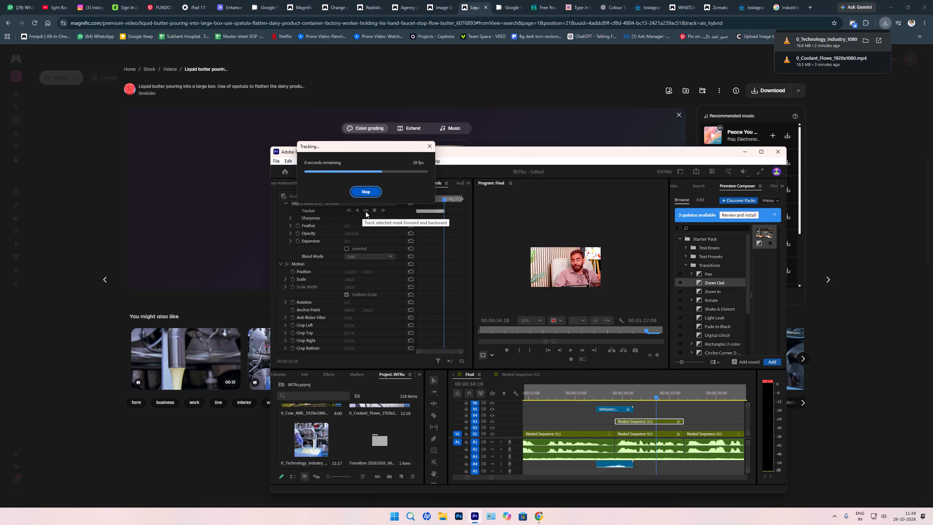
# Assign the tracked Object Mask (01) to the V3 clip's Opacity.
pyautogui.rightClick(321, 200)
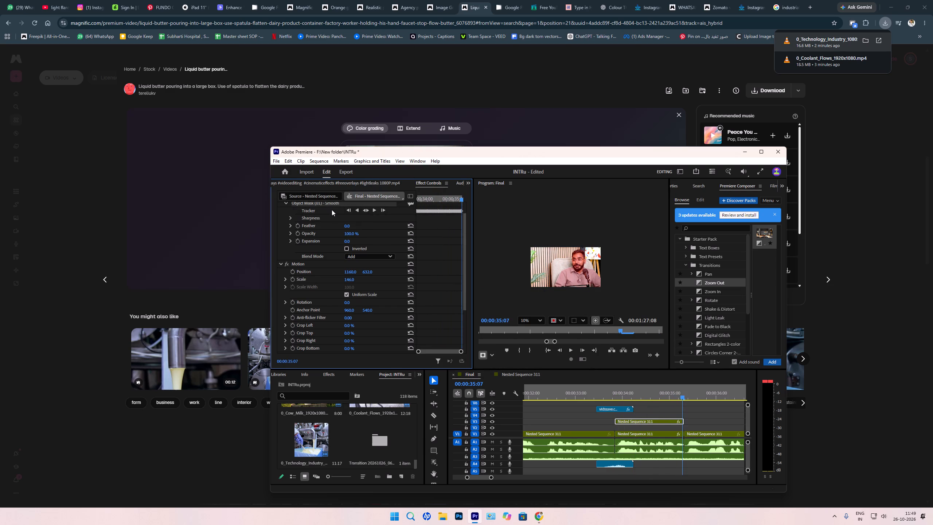
pyautogui.rightClick(323, 201)
pyautogui.rightClick(327, 204)
pyautogui.click(336, 210)
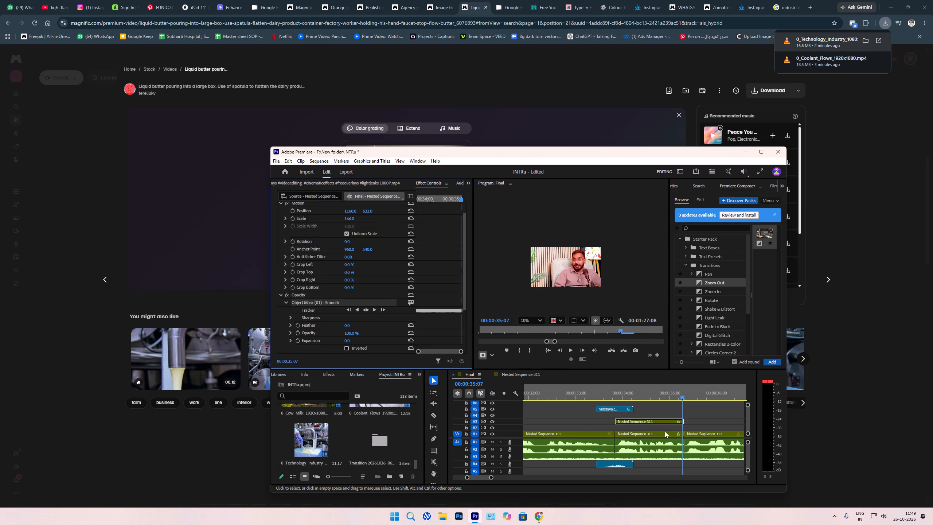
# Delete the V1 nested clip beneath the masked V3 copy.
pyautogui.click(649, 421)
pyautogui.press('Up')
pyautogui.click(645, 433)
pyautogui.press('Delete')
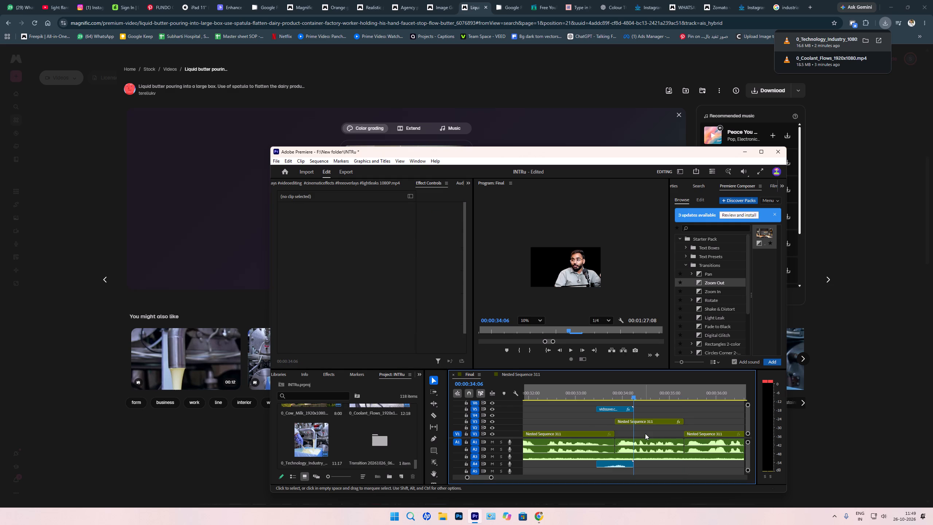
# Draw a rectangle graphic covering the full video frame at 00:00:34:06.
pyautogui.click(432, 448)
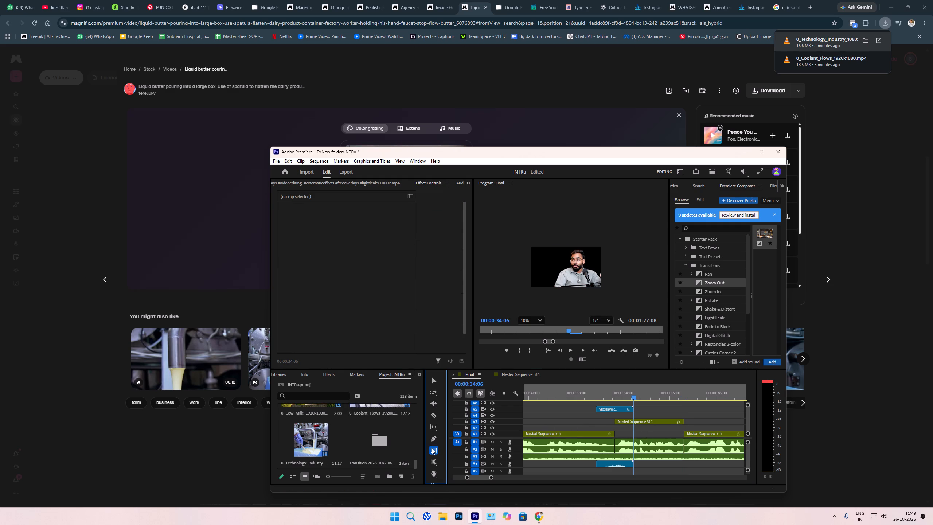
pyautogui.moveTo(531, 247); pyautogui.dragTo(600, 289)
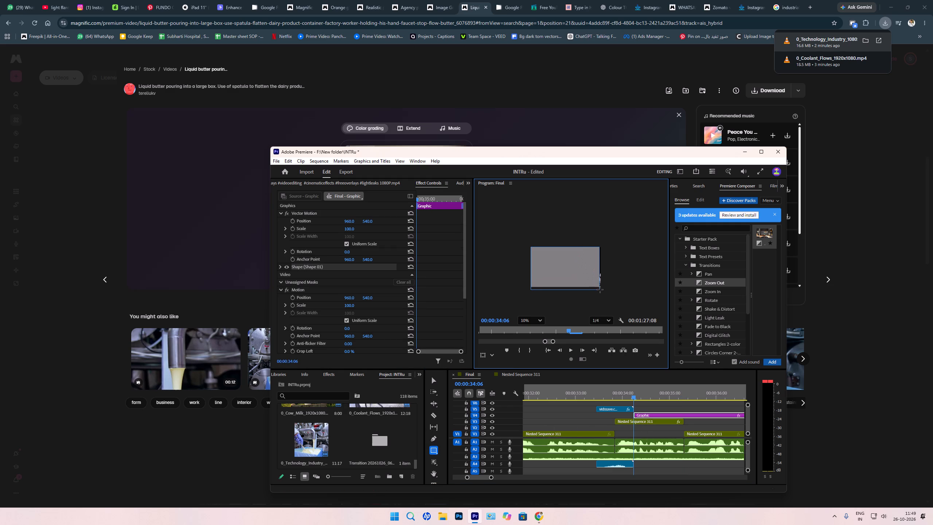
pyautogui.moveTo(600, 289); pyautogui.dragTo(602, 288)
pyautogui.click(435, 382)
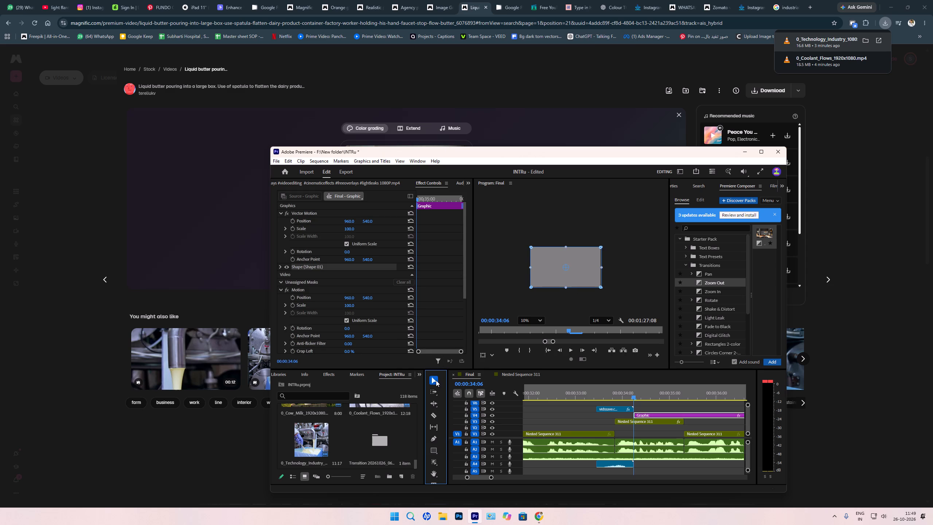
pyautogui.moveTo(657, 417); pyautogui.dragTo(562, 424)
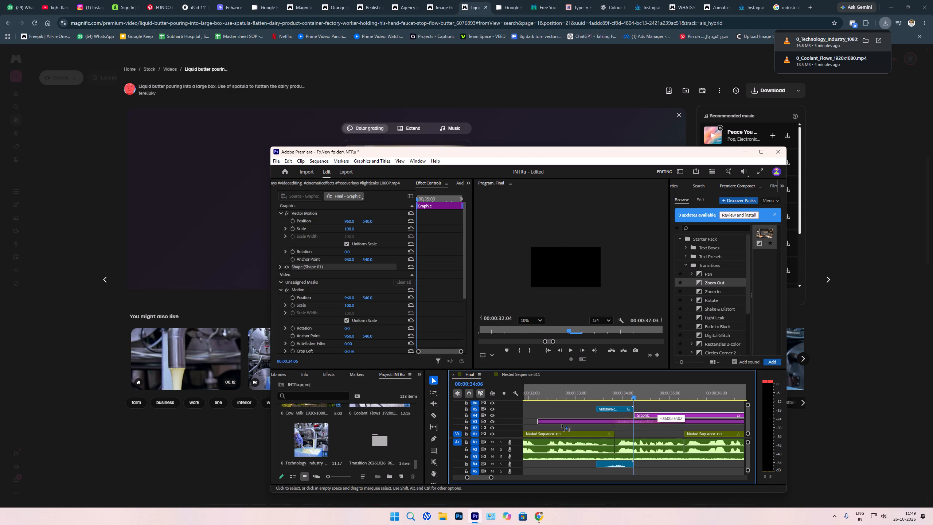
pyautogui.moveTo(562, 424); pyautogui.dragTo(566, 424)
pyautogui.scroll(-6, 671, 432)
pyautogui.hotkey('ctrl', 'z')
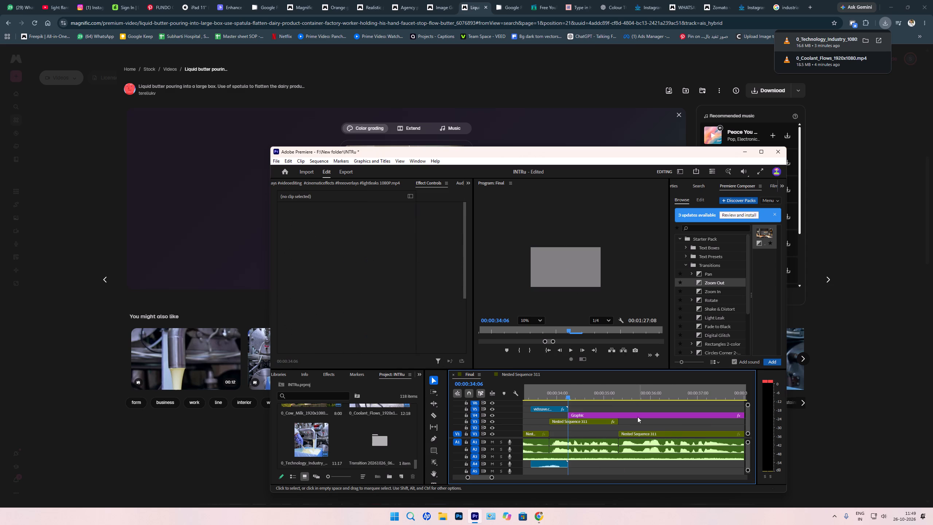
# Place the rectangle graphic on V1 in the gap beneath the masked clip, trimmed to that clip's start and end.
pyautogui.moveTo(636, 414); pyautogui.dragTo(606, 428)
pyautogui.moveTo(541, 428); pyautogui.dragTo(610, 432)
pyautogui.moveTo(643, 431); pyautogui.dragTo(574, 428)
pyautogui.hotkey('ctrl', 'z')
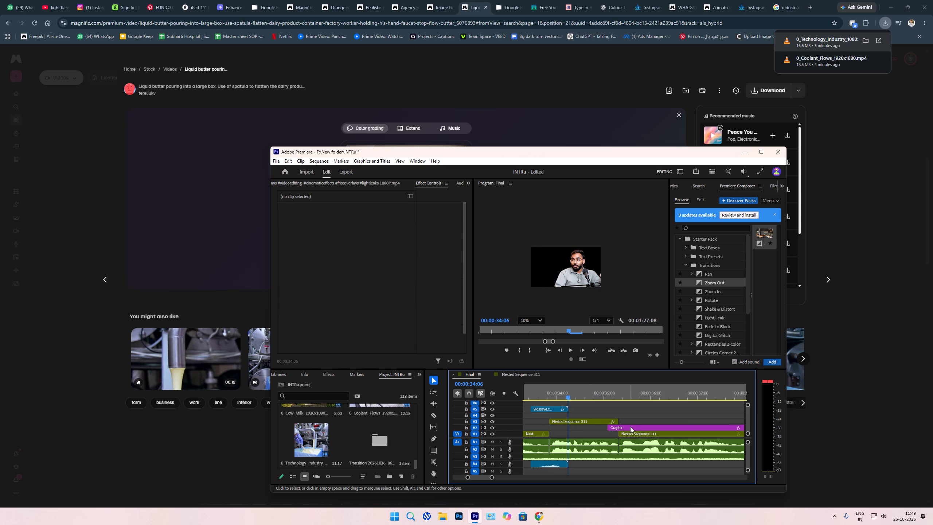
pyautogui.moveTo(610, 428); pyautogui.dragTo(683, 434)
pyautogui.moveTo(692, 429); pyautogui.dragTo(559, 429)
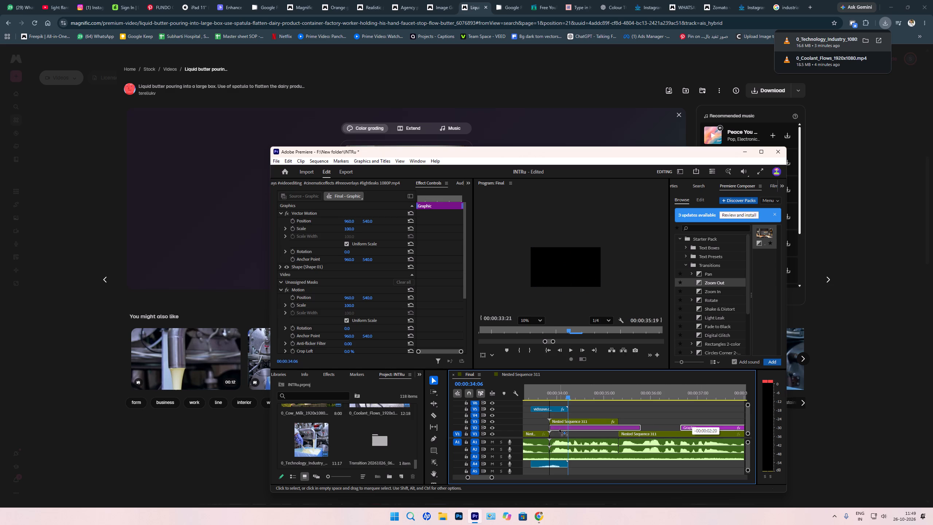
pyautogui.moveTo(559, 429); pyautogui.dragTo(559, 429)
pyautogui.moveTo(641, 429); pyautogui.dragTo(619, 429)
pyautogui.moveTo(603, 430); pyautogui.dragTo(603, 434)
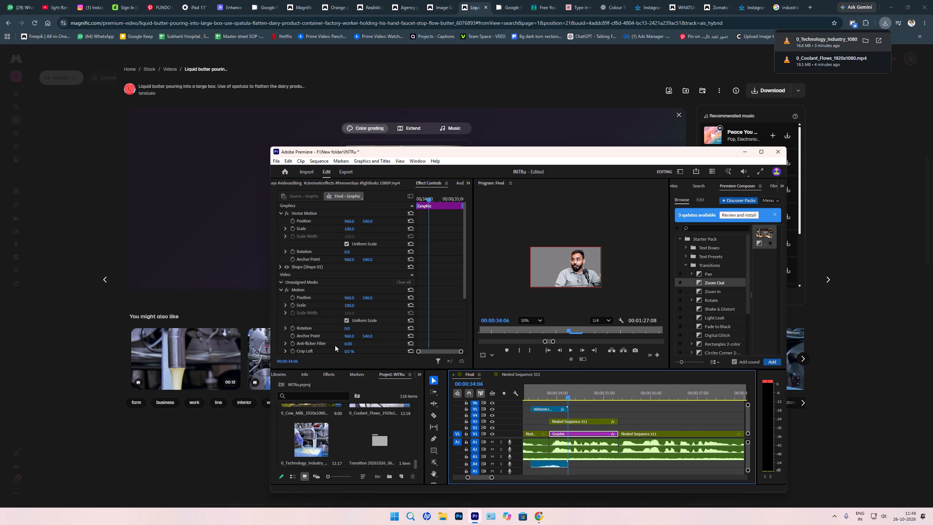
# Set the rectangle graphic's Fill colour to white.
pyautogui.click(284, 265)
pyautogui.click(281, 265)
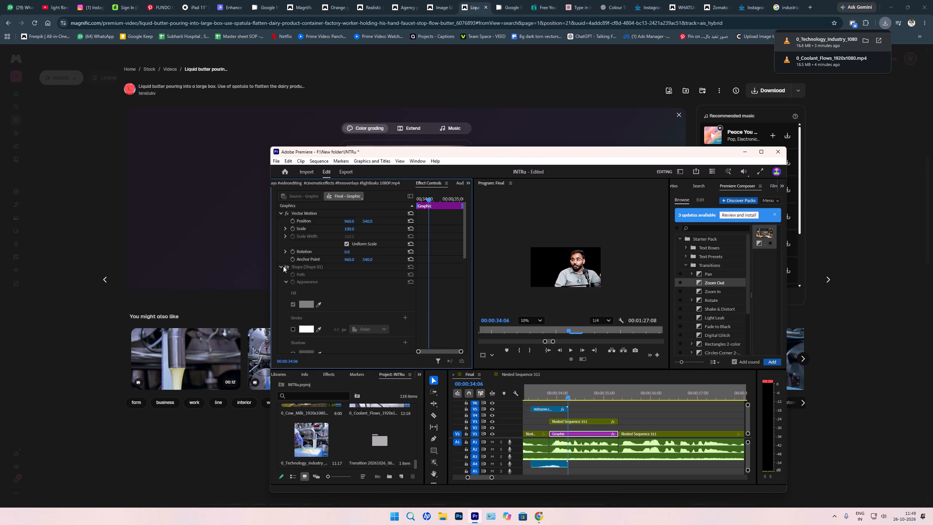
pyautogui.click(284, 266)
pyautogui.click(302, 303)
pyautogui.moveTo(506, 333); pyautogui.dragTo(402, 423)
pyautogui.press('Return')
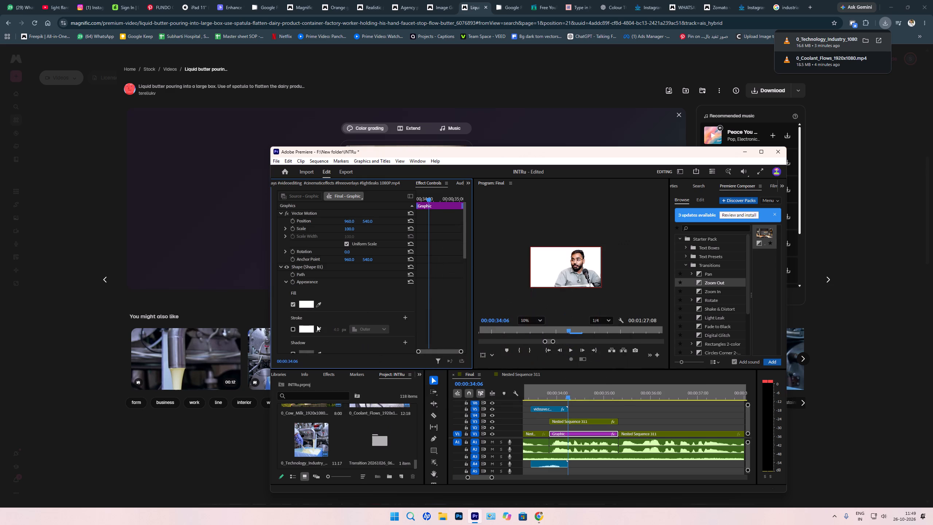
pyautogui.click(308, 307)
pyautogui.click(308, 307)
pyautogui.press('Return')
# Change Object Mask (01) on the V3 nested clip from an Opacity mask to an unassigned mask.
pyautogui.scroll(4, 581, 304)
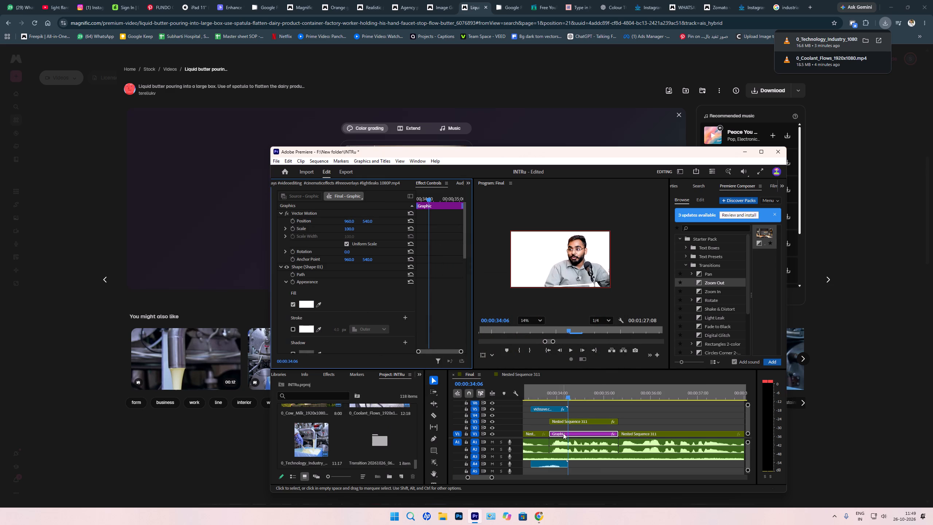
pyautogui.click(564, 422)
pyautogui.rightClick(315, 318)
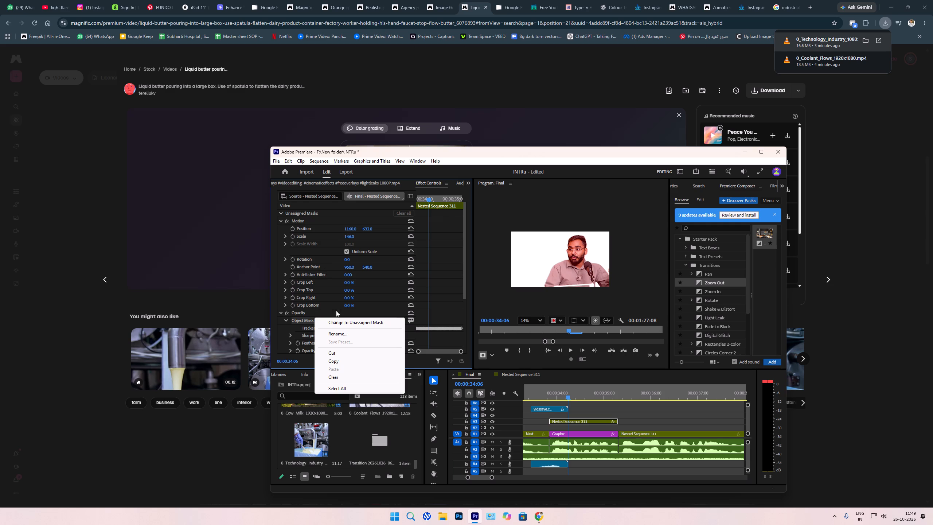
pyautogui.click(339, 321)
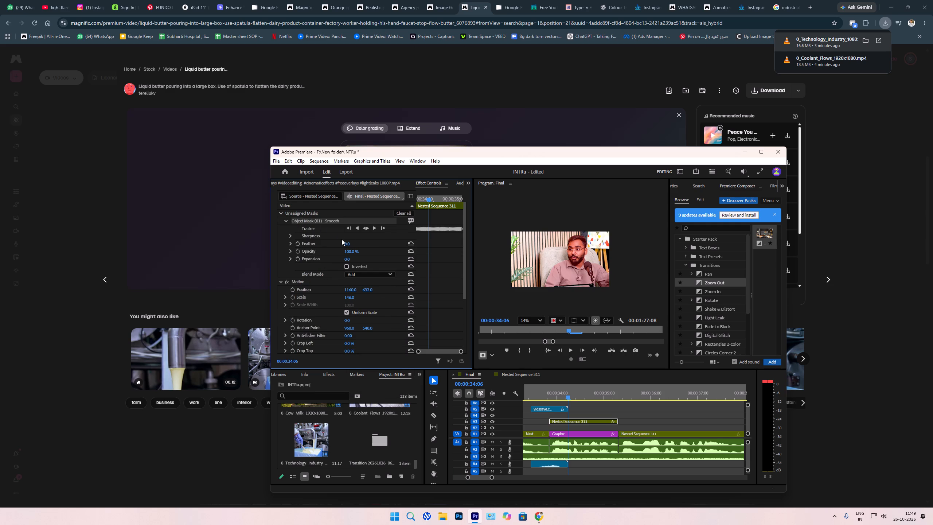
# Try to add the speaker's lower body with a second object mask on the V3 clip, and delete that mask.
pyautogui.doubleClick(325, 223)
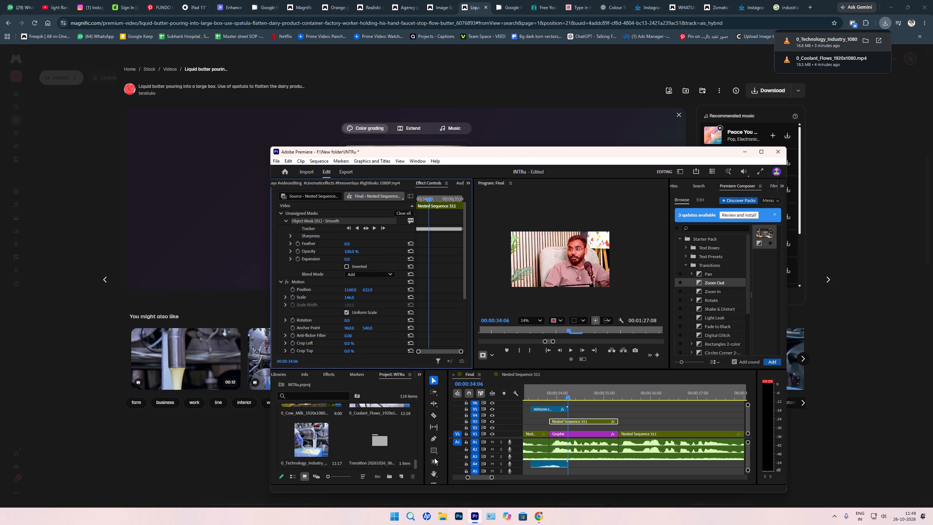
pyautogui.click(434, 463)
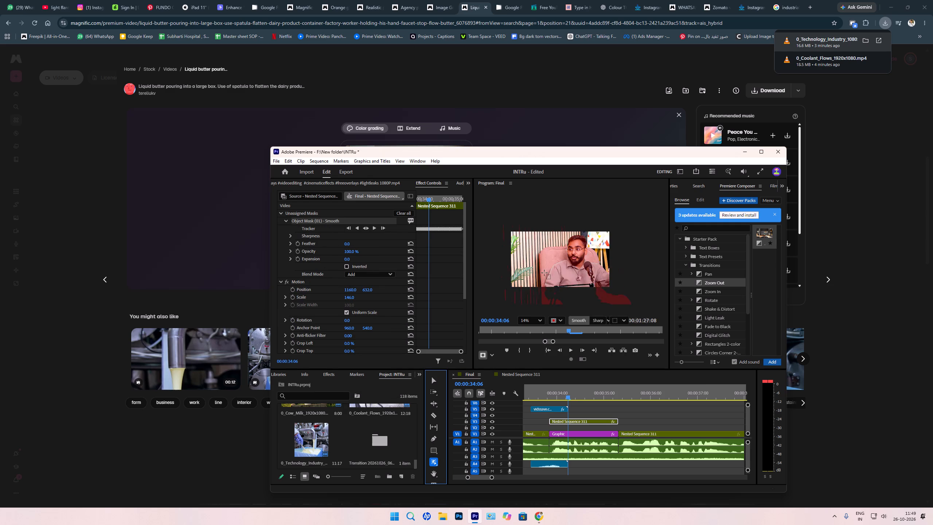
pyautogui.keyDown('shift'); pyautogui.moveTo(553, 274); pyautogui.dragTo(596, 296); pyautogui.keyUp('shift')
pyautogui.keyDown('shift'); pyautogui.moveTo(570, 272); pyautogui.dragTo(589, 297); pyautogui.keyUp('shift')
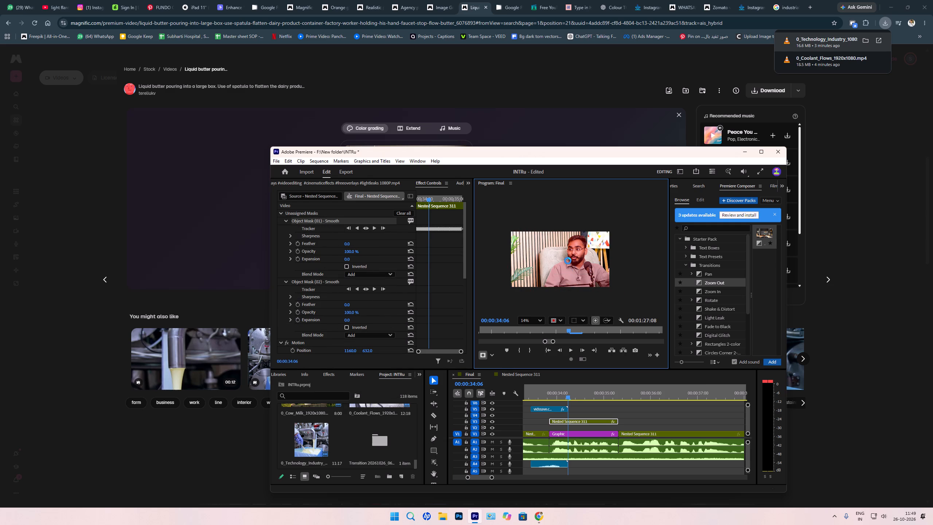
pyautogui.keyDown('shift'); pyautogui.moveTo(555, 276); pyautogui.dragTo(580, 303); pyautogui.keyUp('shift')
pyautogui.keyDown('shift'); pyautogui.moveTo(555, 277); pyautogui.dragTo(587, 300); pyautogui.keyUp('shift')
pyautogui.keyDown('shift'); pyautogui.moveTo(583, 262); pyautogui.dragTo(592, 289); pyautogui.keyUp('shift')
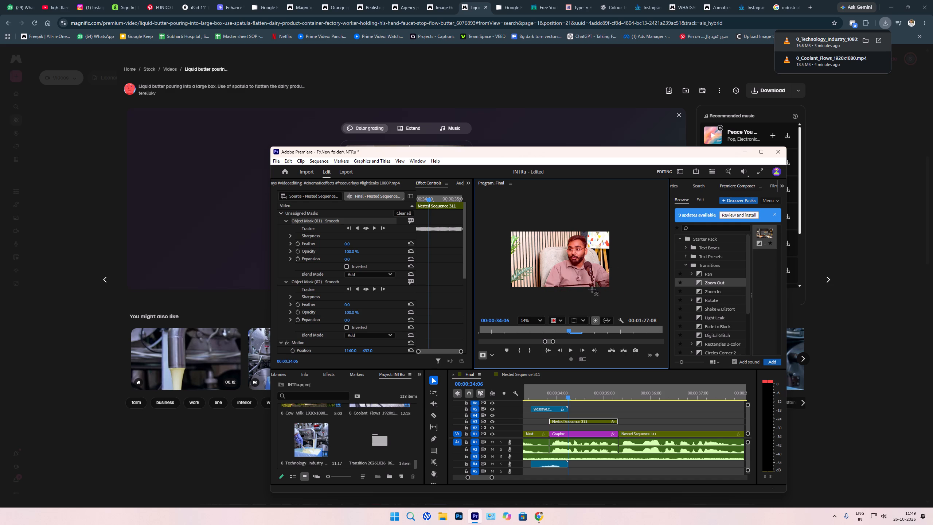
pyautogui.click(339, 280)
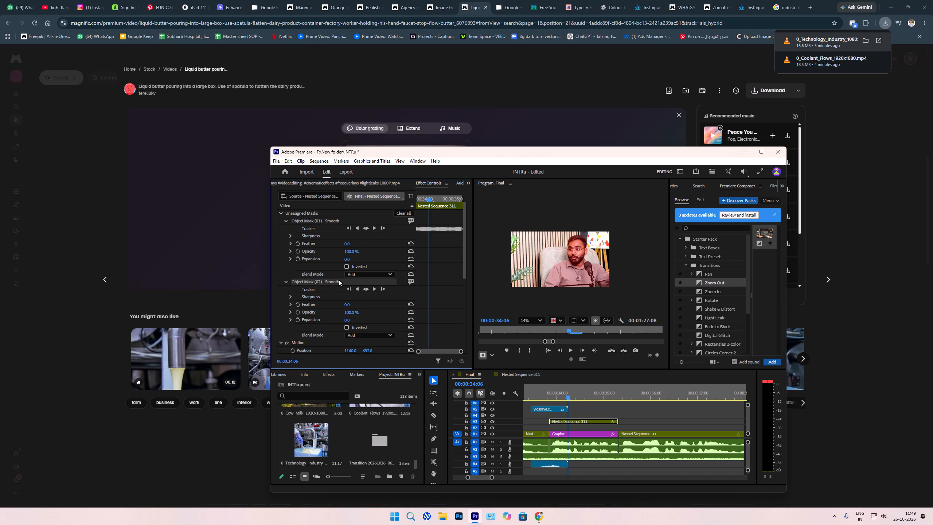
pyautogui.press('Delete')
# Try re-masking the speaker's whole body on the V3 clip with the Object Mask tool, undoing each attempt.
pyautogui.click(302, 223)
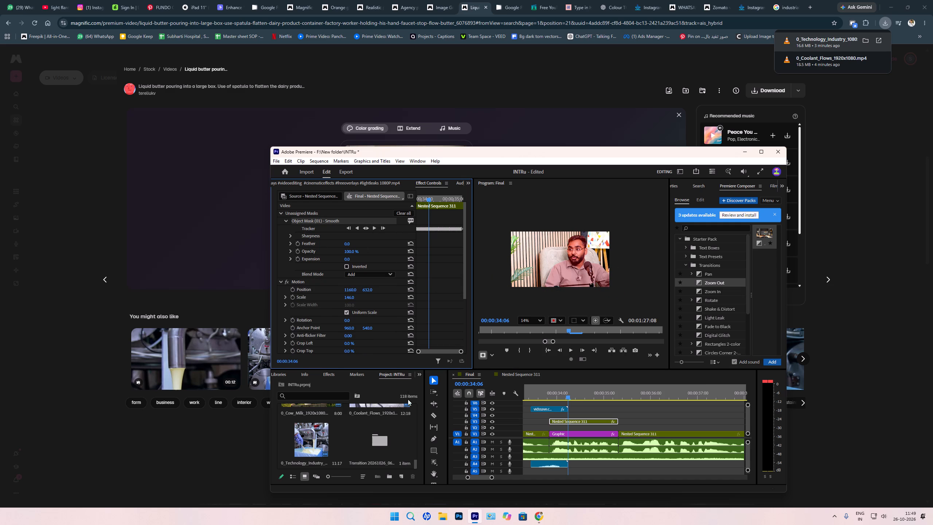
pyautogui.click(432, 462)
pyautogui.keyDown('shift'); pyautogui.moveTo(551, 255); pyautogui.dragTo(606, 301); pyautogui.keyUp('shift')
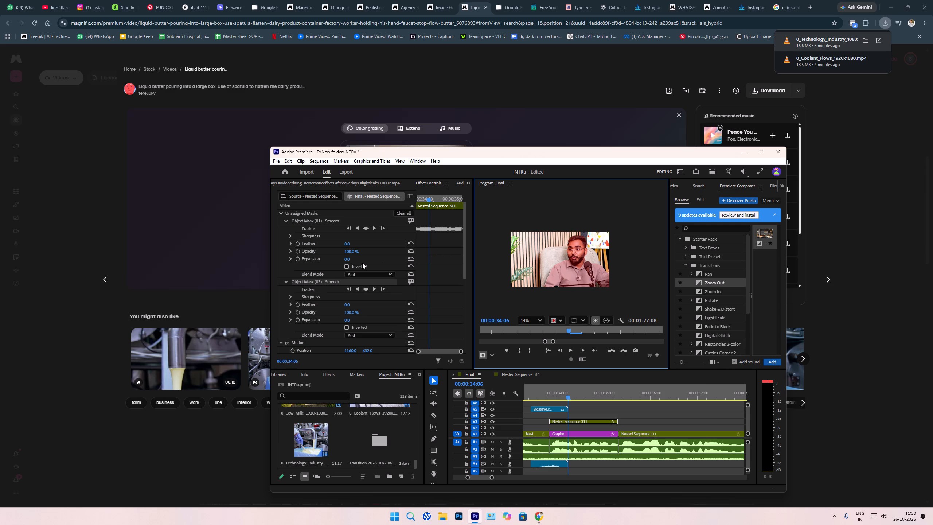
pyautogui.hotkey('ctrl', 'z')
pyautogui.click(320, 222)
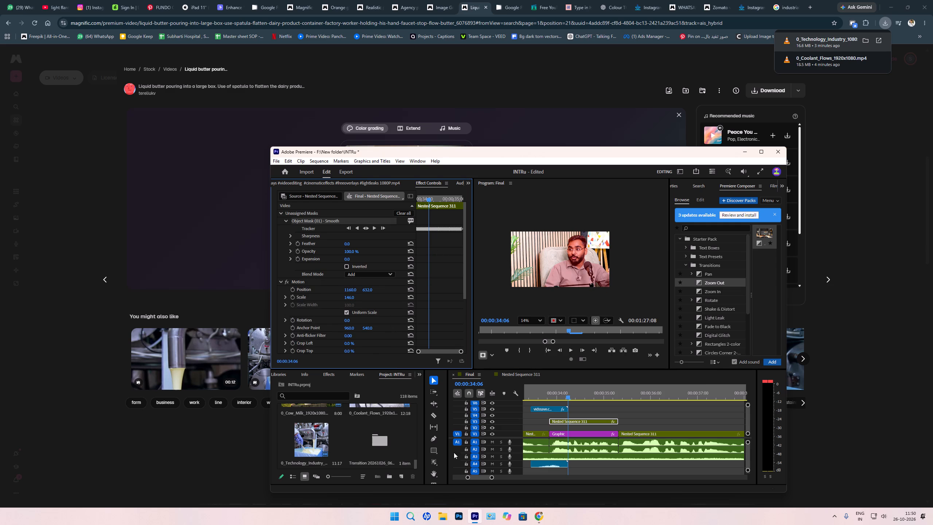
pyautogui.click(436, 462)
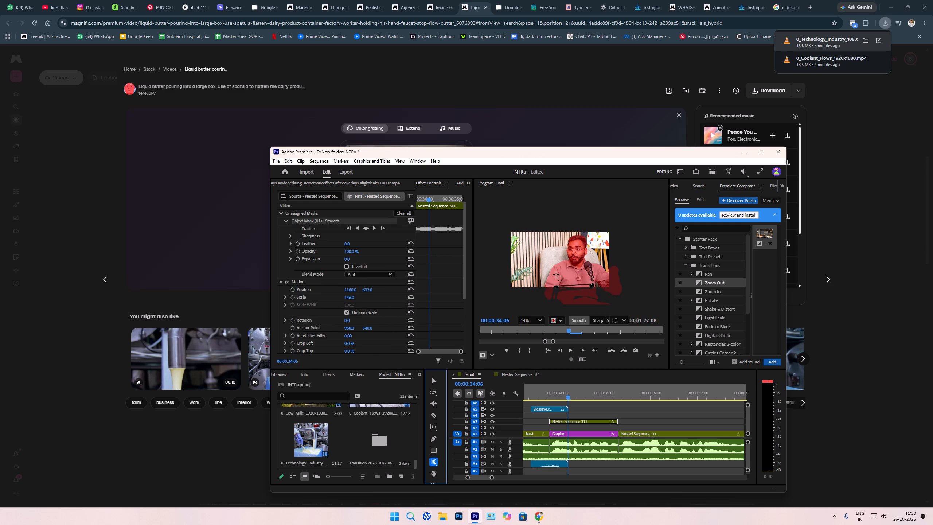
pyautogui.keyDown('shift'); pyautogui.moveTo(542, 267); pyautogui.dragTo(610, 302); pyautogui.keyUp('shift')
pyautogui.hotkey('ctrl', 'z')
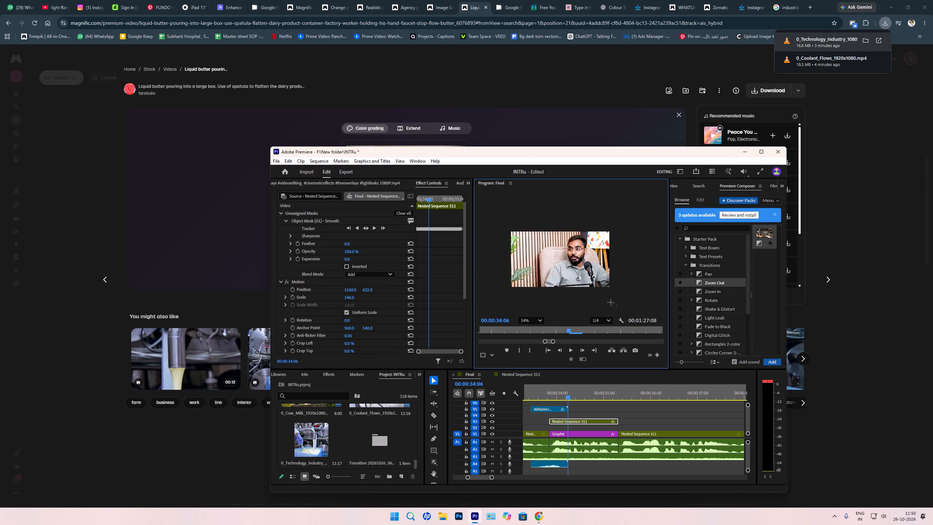
# Refine Object Mask (01) around the speaker's torso and arms and track it in both directions.
pyautogui.click(358, 222)
pyautogui.keyDown('shift'); pyautogui.moveTo(555, 258); pyautogui.dragTo(602, 294); pyautogui.keyUp('shift')
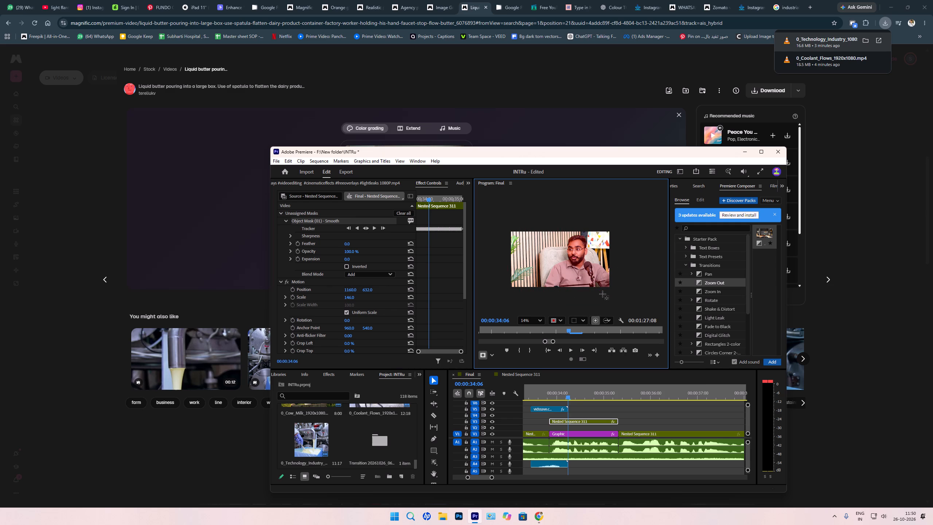
pyautogui.keyDown('shift'); pyautogui.moveTo(575, 278); pyautogui.dragTo(595, 294); pyautogui.keyUp('shift')
pyautogui.keyDown('shift'); pyautogui.moveTo(570, 278); pyautogui.dragTo(585, 295); pyautogui.keyUp('shift')
pyautogui.keyDown('shift'); pyautogui.moveTo(558, 278); pyautogui.dragTo(577, 296); pyautogui.keyUp('shift')
pyautogui.keyDown('shift'); pyautogui.moveTo(577, 296); pyautogui.dragTo(578, 296); pyautogui.keyUp('shift')
pyautogui.keyDown('shift'); pyautogui.moveTo(559, 284); pyautogui.dragTo(575, 297); pyautogui.keyUp('shift')
pyautogui.keyDown('shift'); pyautogui.moveTo(552, 280); pyautogui.dragTo(569, 297); pyautogui.keyUp('shift')
pyautogui.keyDown('shift'); pyautogui.moveTo(574, 260); pyautogui.dragTo(596, 291); pyautogui.keyUp('shift')
pyautogui.click(367, 229)
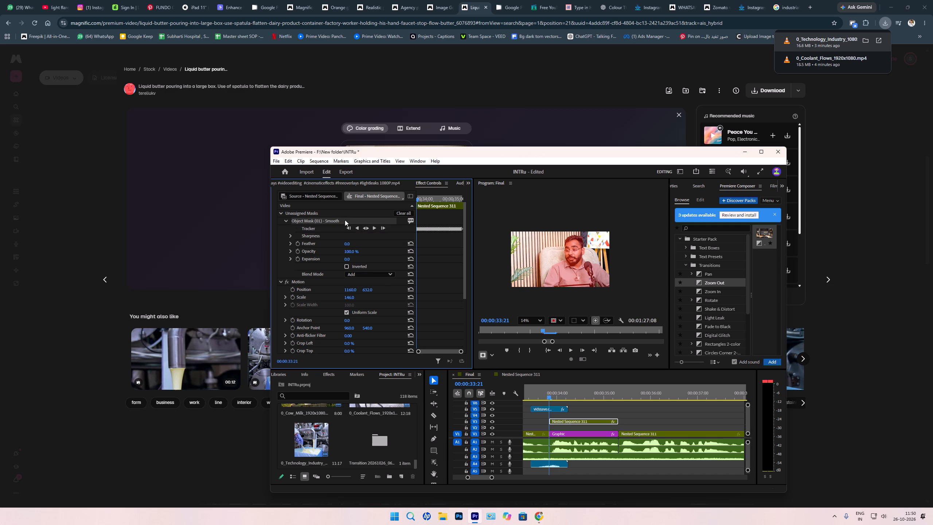
# Assign Object Mask (01) on the V3 nested clip to its Opacity and deselect the clip.
pyautogui.rightClick(345, 220)
pyautogui.scroll(1, 345, 220)
pyautogui.click(350, 223)
pyautogui.click(639, 412)
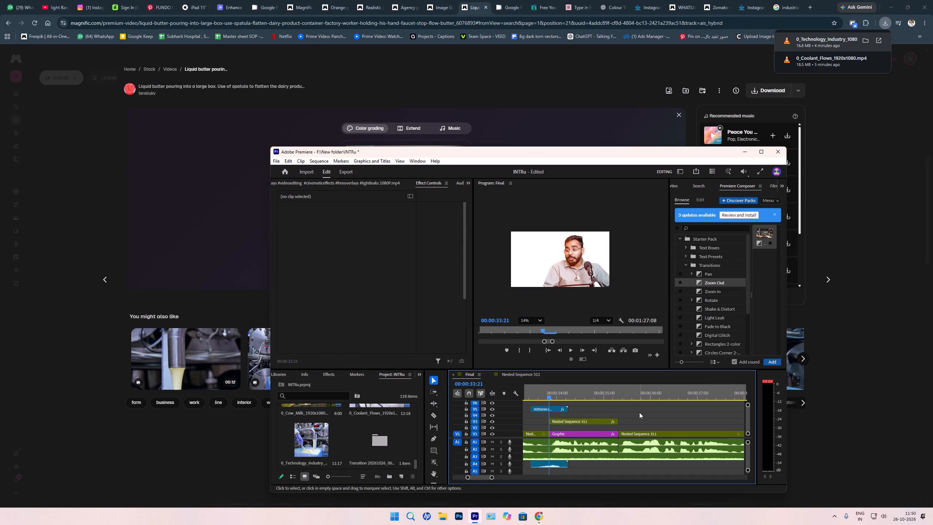
# Play back the masked speaker cutout over the white background and return to the clip's start at 00:00:33:21.
pyautogui.press('space')
pyautogui.press('space')
pyautogui.press('space')
pyautogui.press('space')
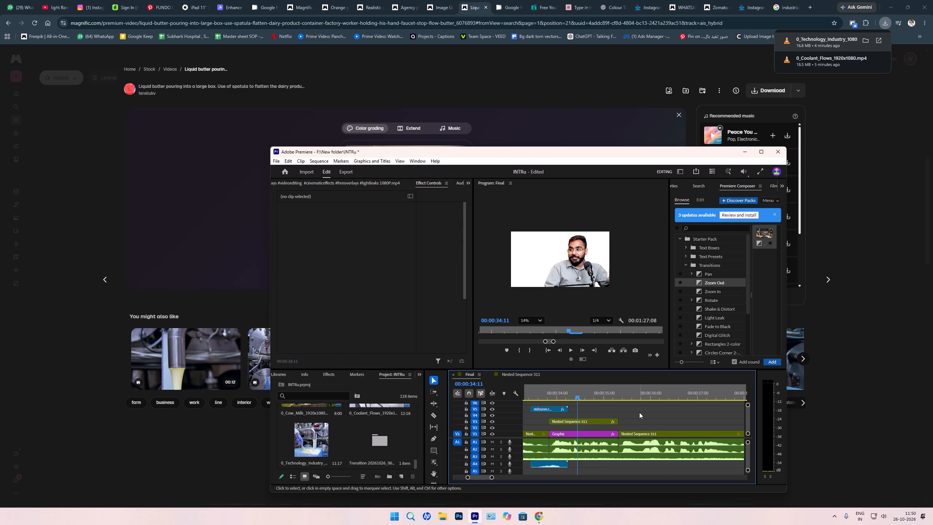
pyautogui.press('space')
pyautogui.press('space')
pyautogui.press('Up')
pyautogui.press('Up')
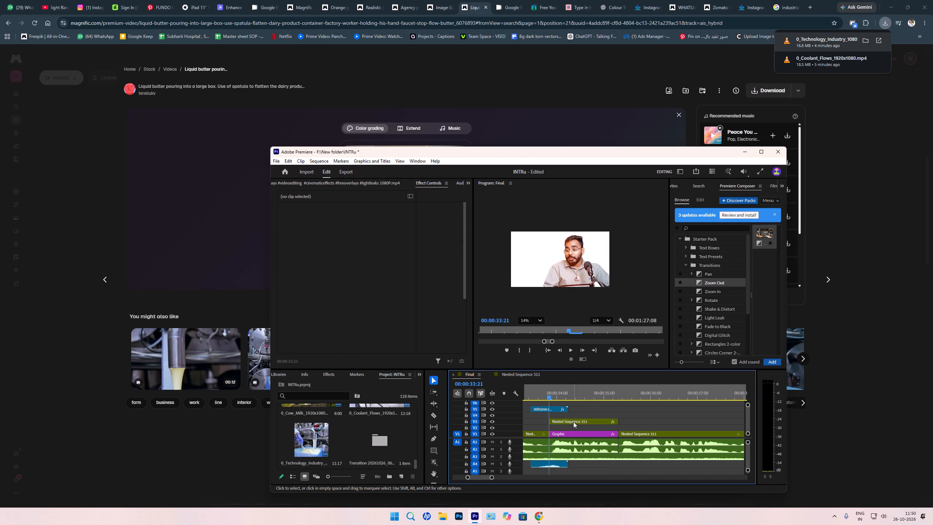
# Duplicate the masked V3 clip onto V2 directly beneath it, with the same start and end.
pyautogui.moveTo(573, 422); pyautogui.dragTo(573, 427)
pyautogui.click(573, 427)
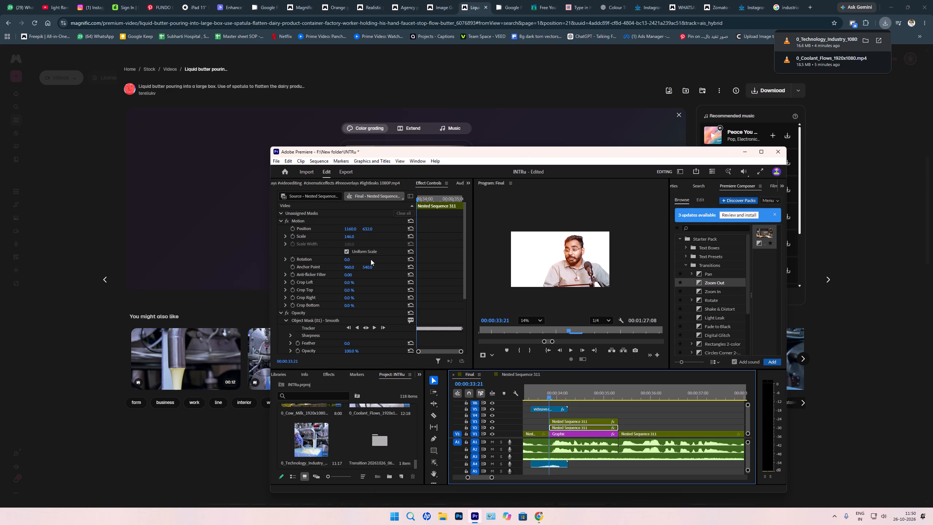
# Set the V2 duplicate's Scale to about 211 and its Position to about 1538, 755, offset behind the speaker.
pyautogui.moveTo(348, 236); pyautogui.dragTo(373, 238)
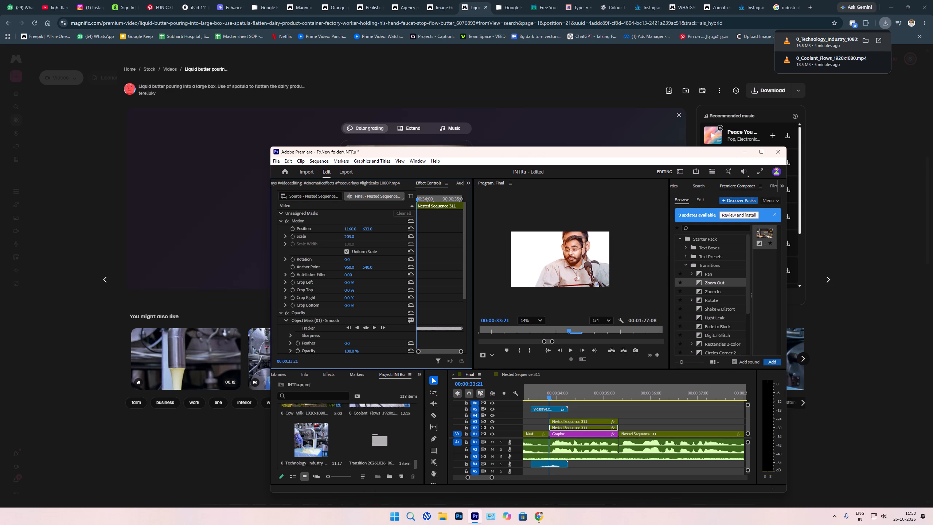
pyautogui.moveTo(373, 238); pyautogui.dragTo(381, 237)
pyautogui.moveTo(355, 230); pyautogui.dragTo(494, 238)
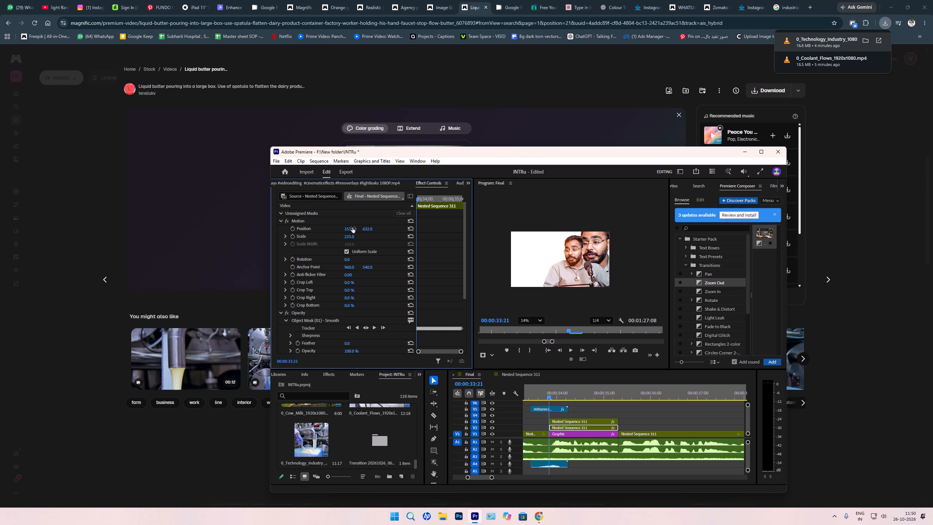
pyautogui.moveTo(369, 227); pyautogui.dragTo(416, 242)
pyautogui.click(347, 227)
pyautogui.moveTo(354, 235); pyautogui.dragTo(348, 234)
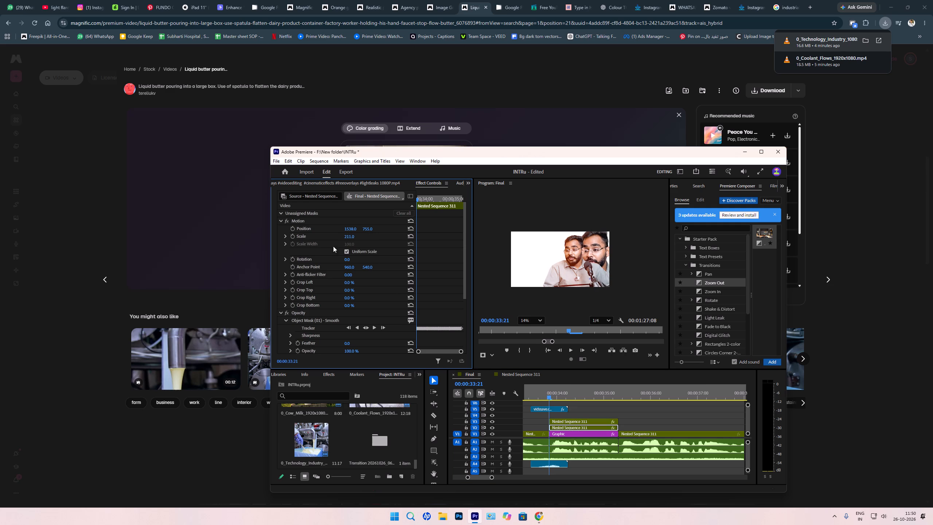
# Lower the V2 duplicate's object mask Opacity to 25% and play the result from 00:00:33:21.
pyautogui.scroll(-6, 324, 320)
pyautogui.moveTo(350, 307); pyautogui.dragTo(349, 307)
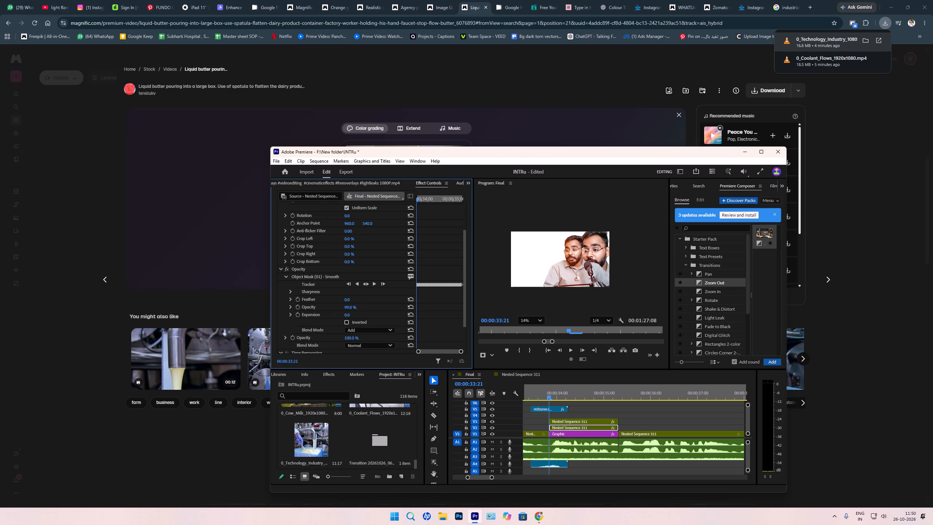
pyautogui.moveTo(349, 307); pyautogui.dragTo(321, 305)
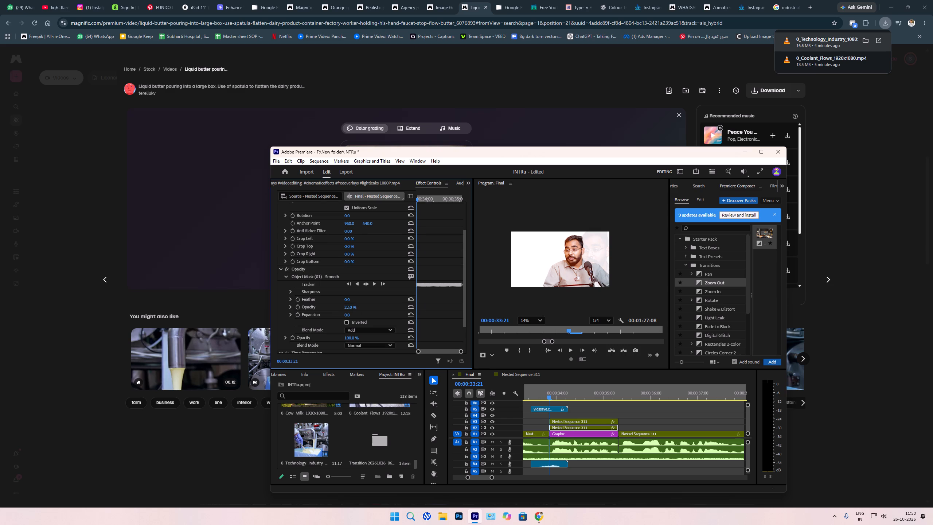
pyautogui.click(354, 306)
pyautogui.press('space')
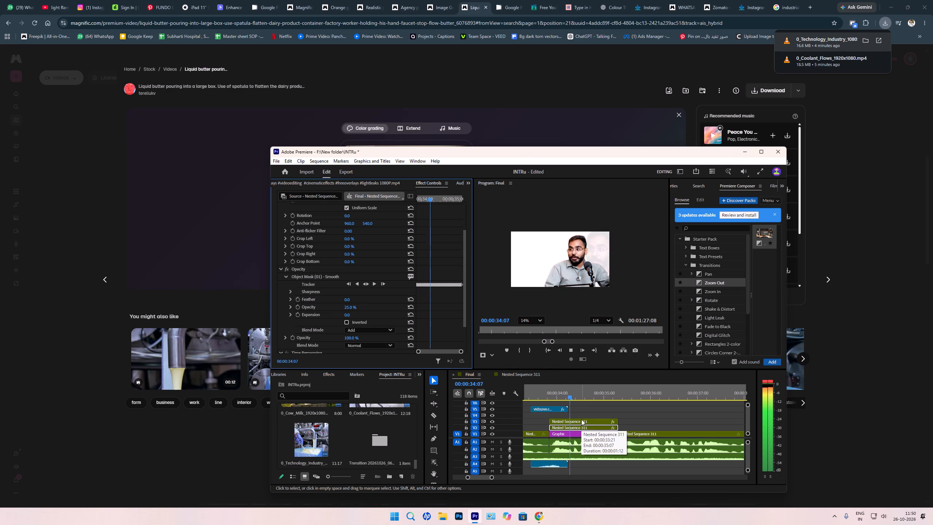
pyautogui.press('space')
pyautogui.press('Up')
pyautogui.press('Up')
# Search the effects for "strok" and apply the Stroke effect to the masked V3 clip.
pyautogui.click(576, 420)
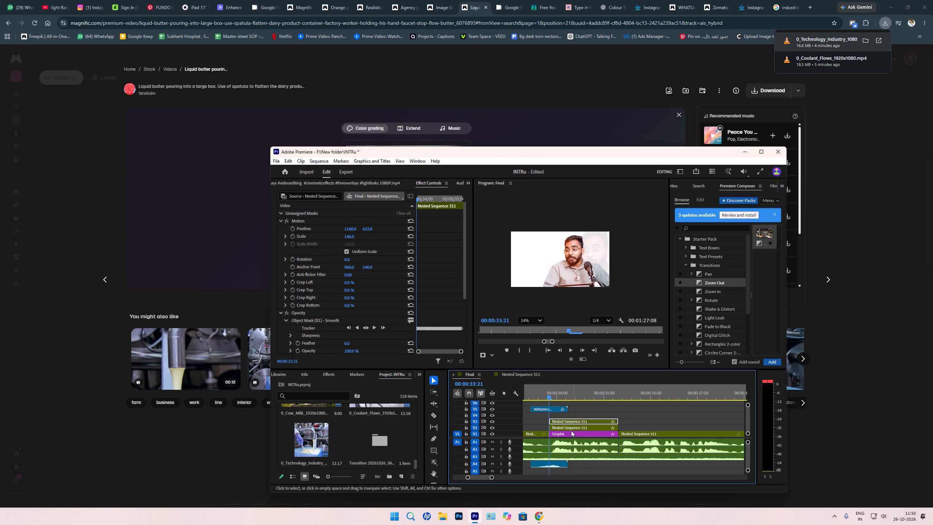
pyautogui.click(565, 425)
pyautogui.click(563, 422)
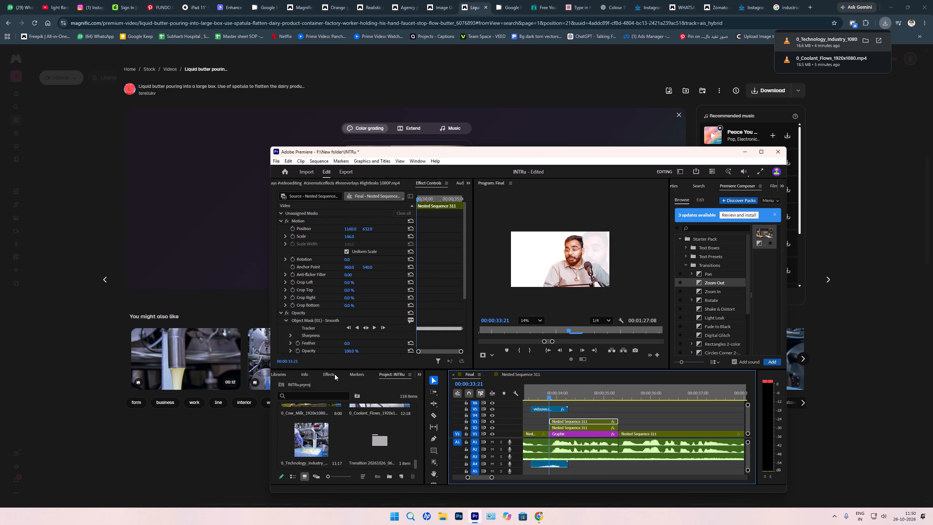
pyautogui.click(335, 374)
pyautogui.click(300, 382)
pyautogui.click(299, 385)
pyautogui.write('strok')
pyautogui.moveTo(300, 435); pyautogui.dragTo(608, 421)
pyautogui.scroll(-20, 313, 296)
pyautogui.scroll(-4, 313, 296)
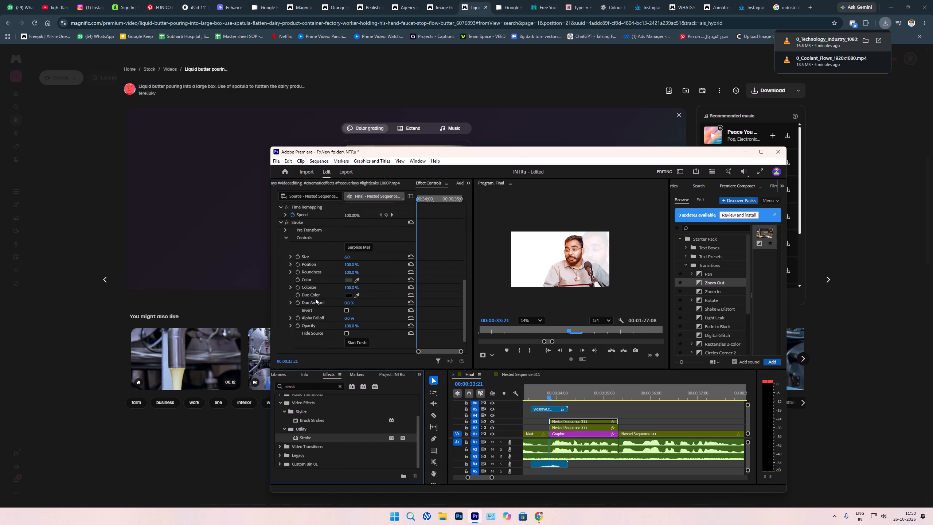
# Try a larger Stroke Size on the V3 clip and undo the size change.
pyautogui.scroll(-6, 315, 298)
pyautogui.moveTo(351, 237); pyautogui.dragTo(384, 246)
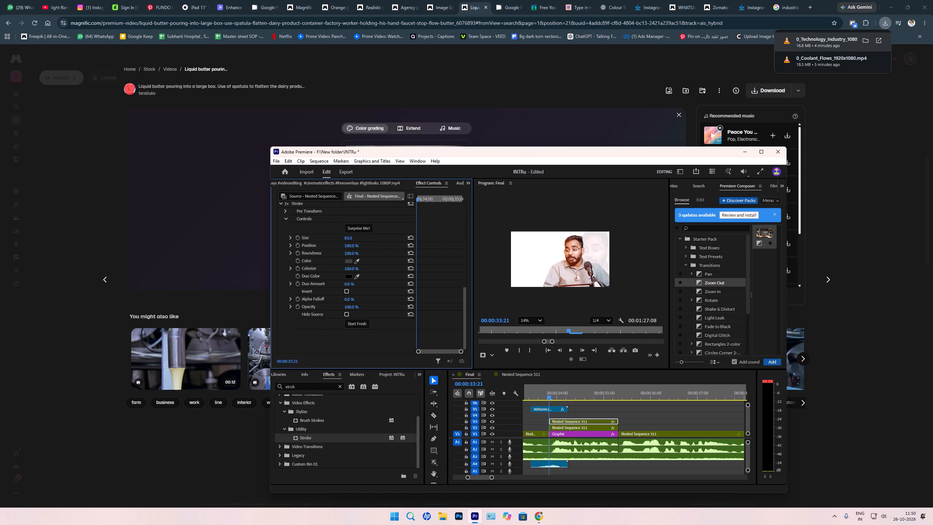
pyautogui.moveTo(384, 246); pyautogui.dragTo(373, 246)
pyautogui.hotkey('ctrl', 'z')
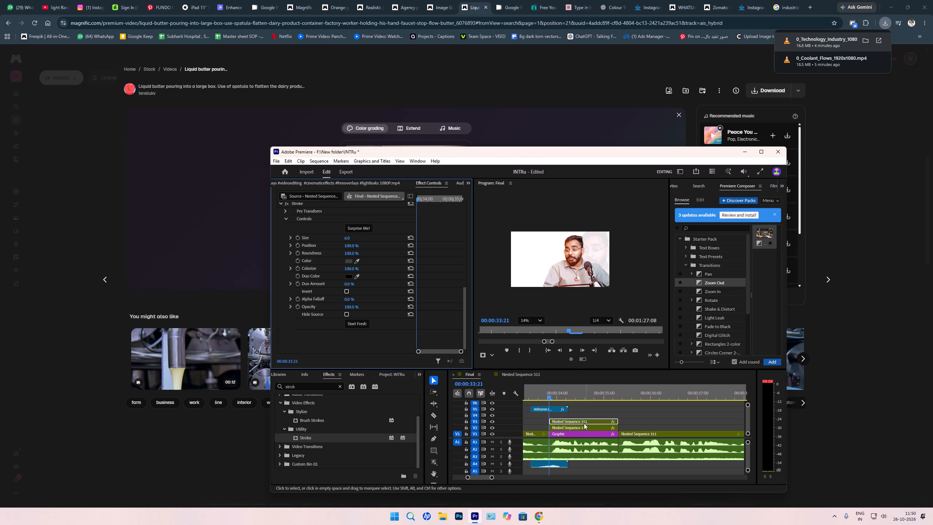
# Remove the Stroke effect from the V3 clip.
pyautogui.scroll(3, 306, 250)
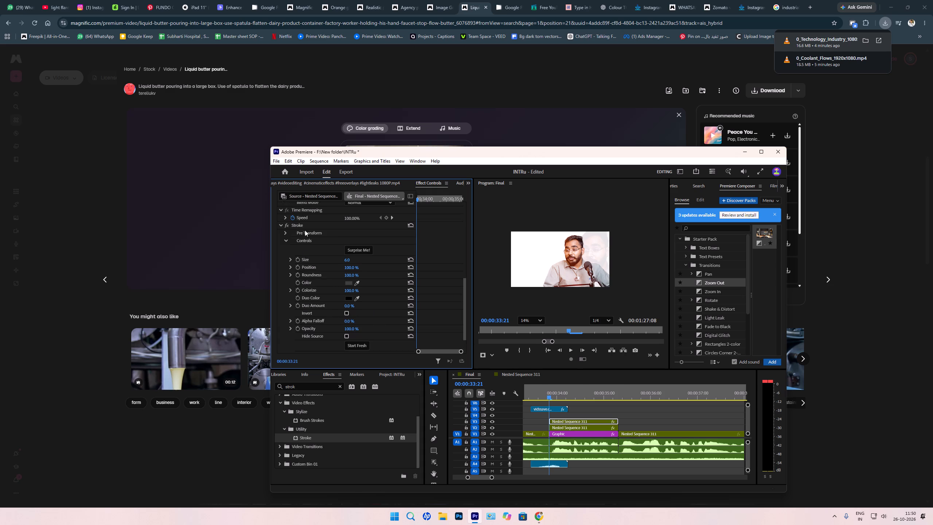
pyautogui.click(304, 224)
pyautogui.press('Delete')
# Nest the masked V3 clip into its own sequence, keeping the default name.
pyautogui.rightClick(574, 420)
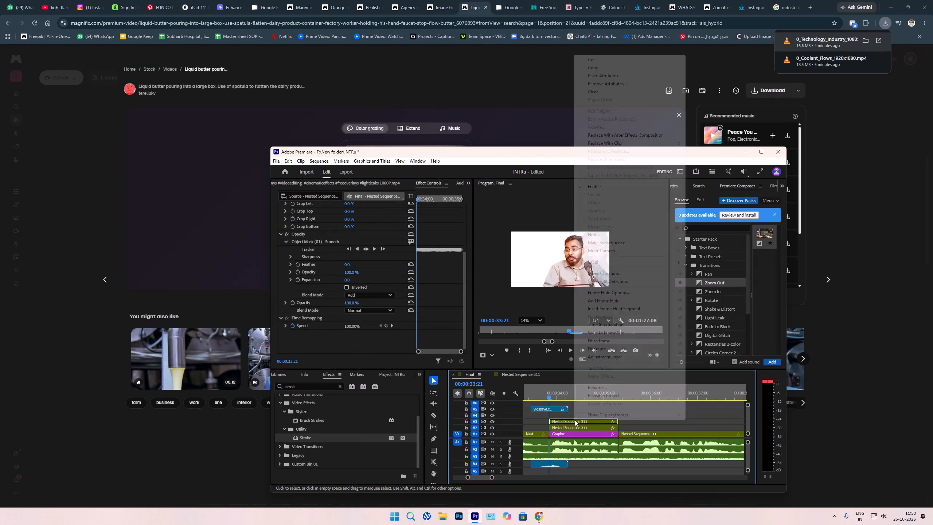
pyautogui.click(595, 232)
pyautogui.press('Return')
# Apply the Stroke effect to the newly nested clip on V3.
pyautogui.click(565, 421)
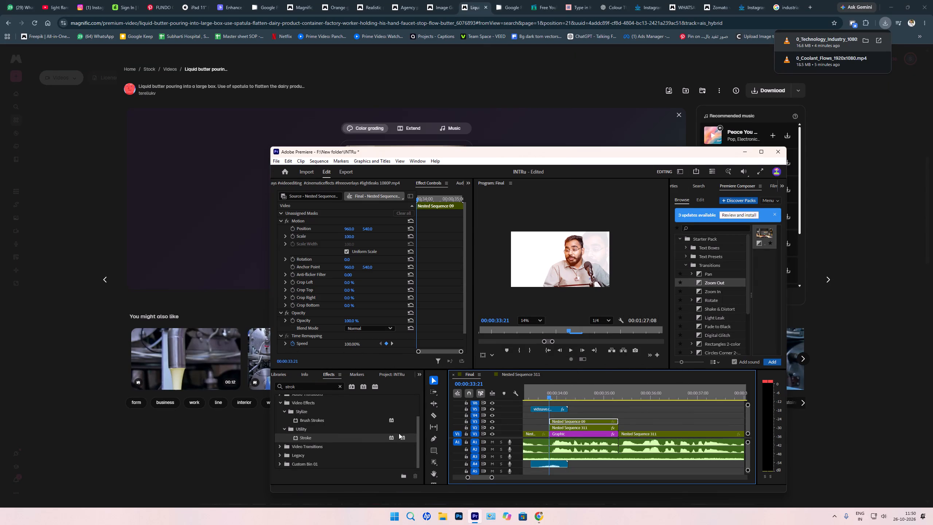
pyautogui.moveTo(318, 436); pyautogui.dragTo(560, 422)
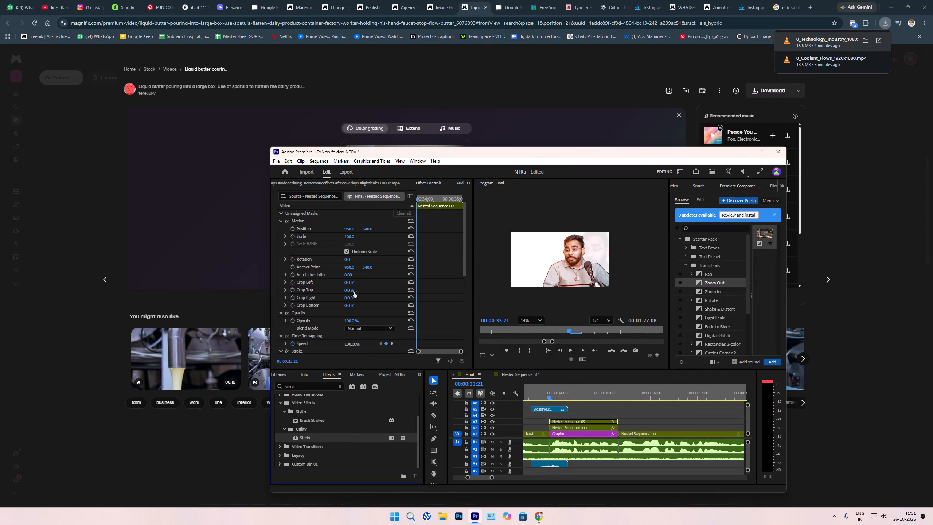
# Set the Stroke effect's Duo Color to yellow on the nested V3 clip.
pyautogui.scroll(-15, 344, 330)
pyautogui.click(348, 316)
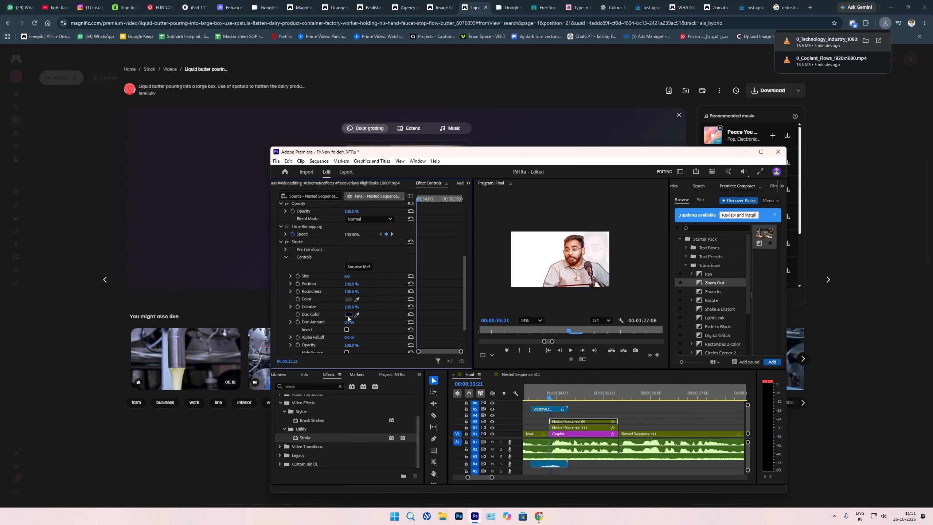
pyautogui.click(545, 282)
pyautogui.moveTo(529, 293); pyautogui.dragTo(581, 460)
pyautogui.press('Return')
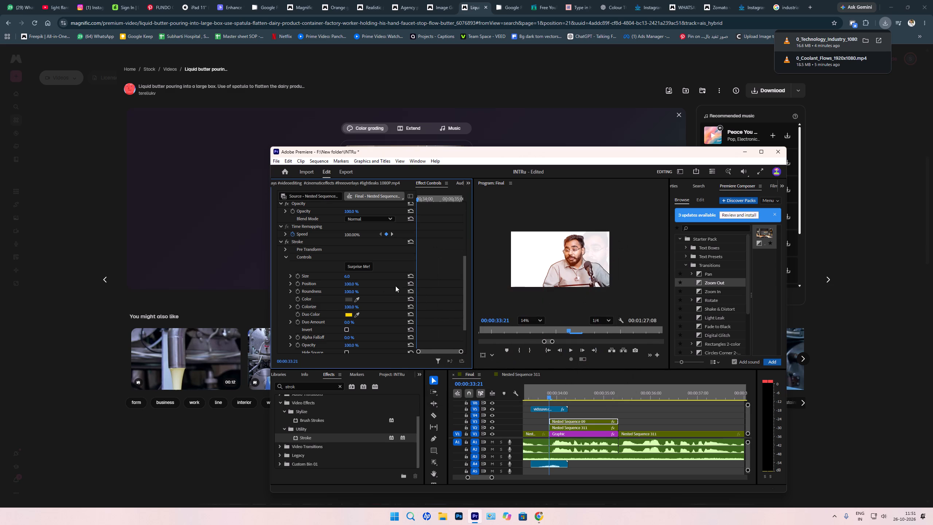
# Set the Stroke effect's main Color to yellow on the nested V3 clip and play back the outlined cutout.
pyautogui.click(347, 300)
pyautogui.moveTo(542, 283); pyautogui.dragTo(541, 287)
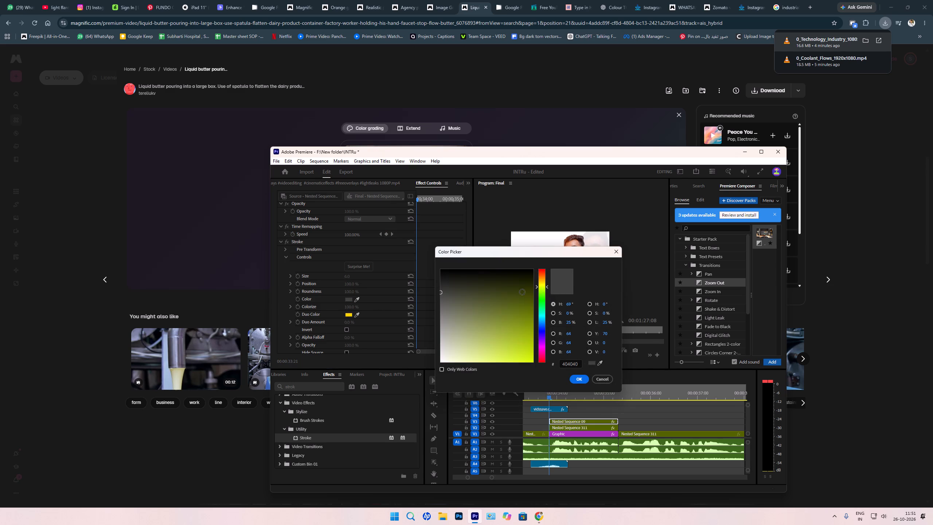
pyautogui.moveTo(523, 304); pyautogui.dragTo(586, 423)
pyautogui.press('Return')
pyautogui.tripleClick(345, 301)
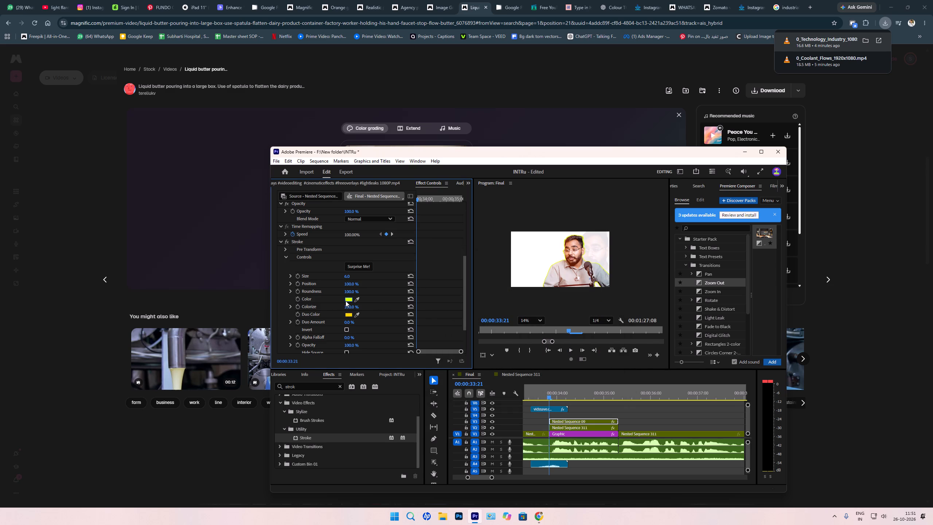
pyautogui.click(349, 300)
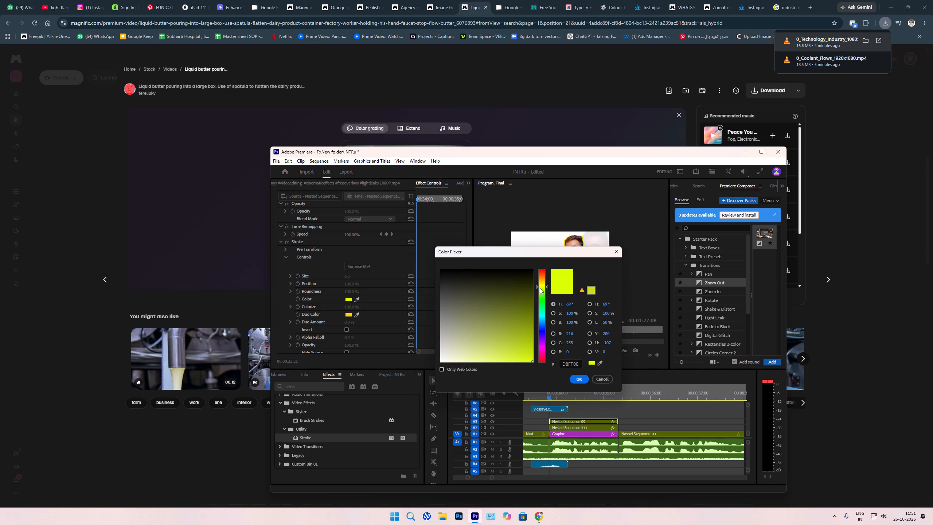
pyautogui.click(540, 287)
pyautogui.press('Return')
pyautogui.moveTo(554, 255); pyautogui.dragTo(605, 286, button='middle')
pyautogui.scroll(-6, 608, 287)
pyautogui.click(566, 411)
pyautogui.press('space')
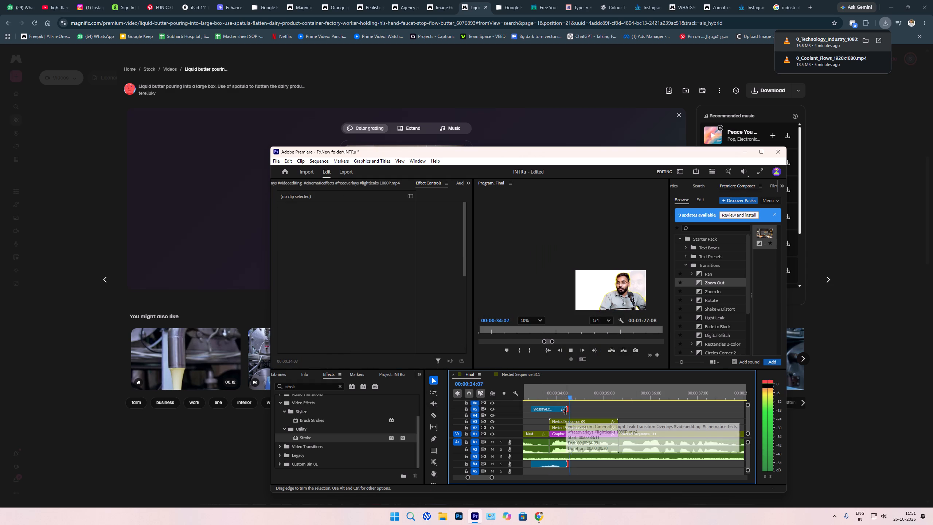
pyautogui.press('space')
# Move the light leak clip and the two nested speaker clips above the white Graphic up to tracks V8, V7 and V6.
pyautogui.press('Up')
pyautogui.press('Up')
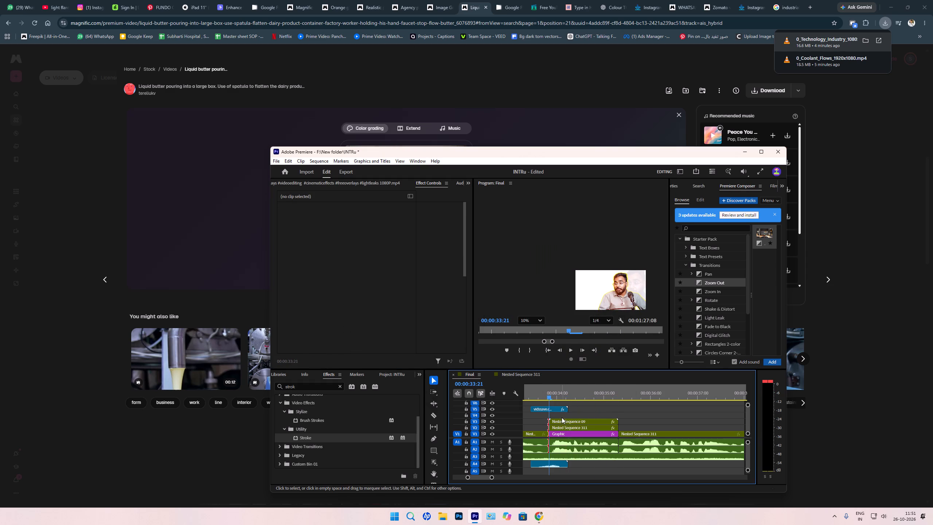
pyautogui.click(563, 420)
pyautogui.moveTo(587, 416); pyautogui.dragTo(587, 429)
pyautogui.moveTo(583, 410); pyautogui.dragTo(589, 428)
pyautogui.moveTo(585, 419); pyautogui.dragTo(586, 414)
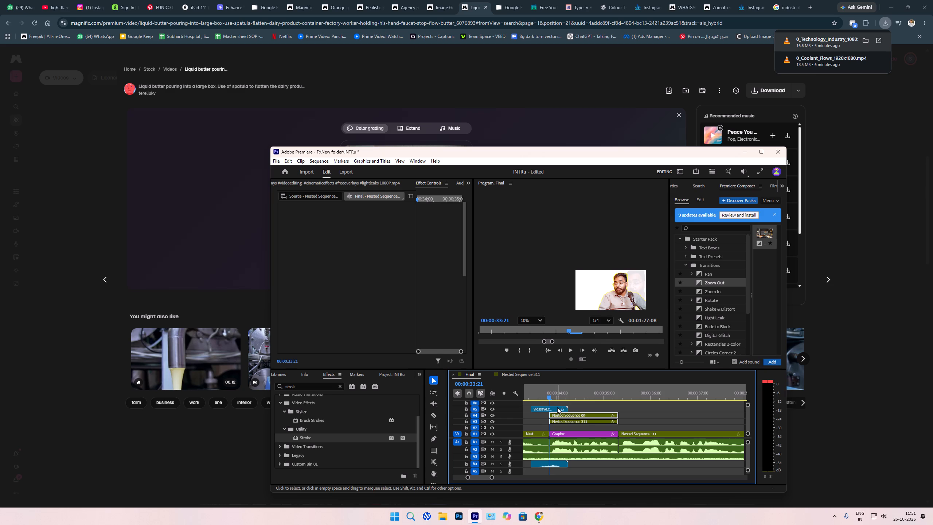
pyautogui.press('`')
pyautogui.moveTo(376, 290); pyautogui.dragTo(419, 327)
pyautogui.moveTo(382, 315); pyautogui.dragTo(384, 295)
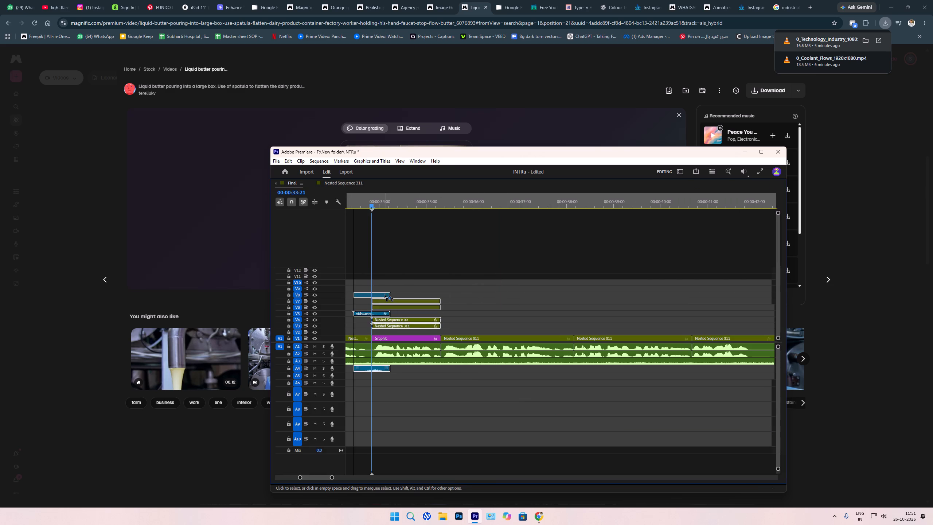
pyautogui.moveTo(384, 295); pyautogui.dragTo(385, 294)
pyautogui.click(399, 272)
pyautogui.press('`')
pyautogui.press('space')
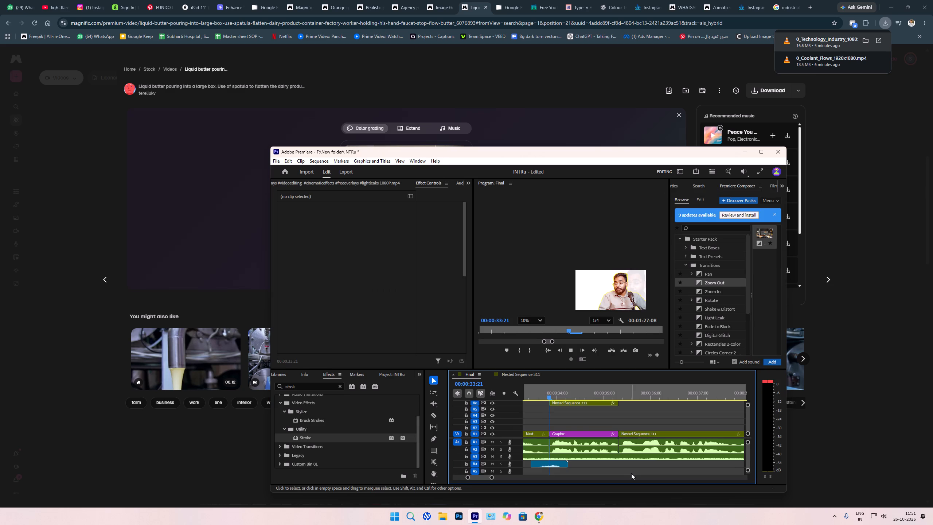
pyautogui.press('Up')
pyautogui.press('Up')
pyautogui.click(579, 420)
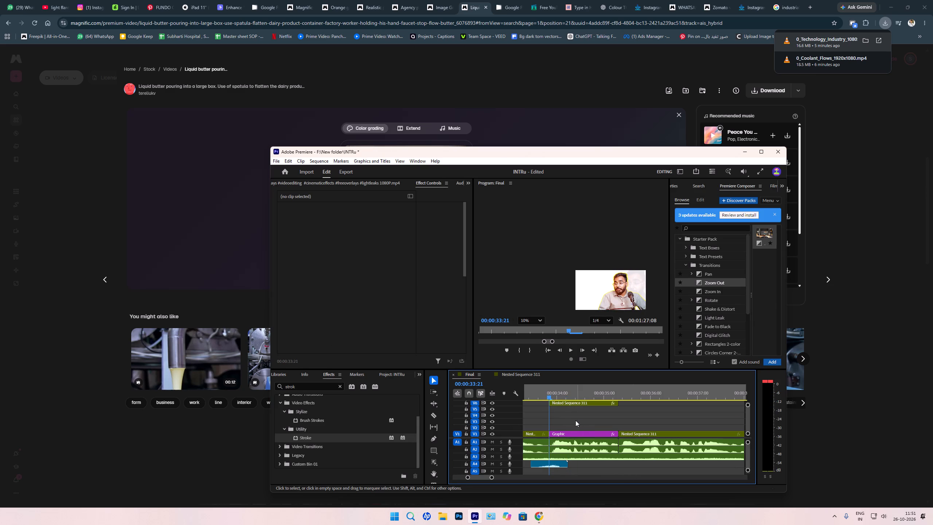
# Add the Blur Fade In With Shine title template on V2 at 00:00:33:21 and trim it to the white Graphic clip's end.
pyautogui.click(294, 373)
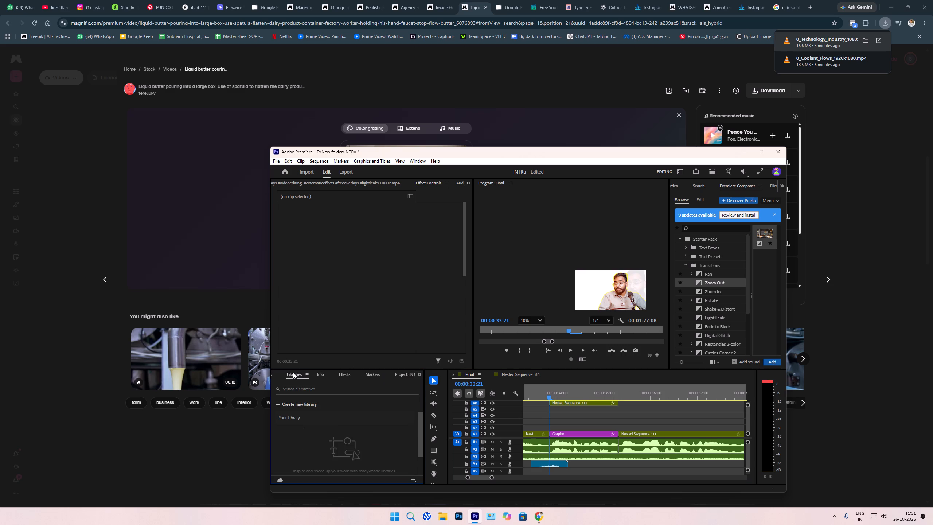
pyautogui.scroll(6, 284, 374)
pyautogui.click(319, 371)
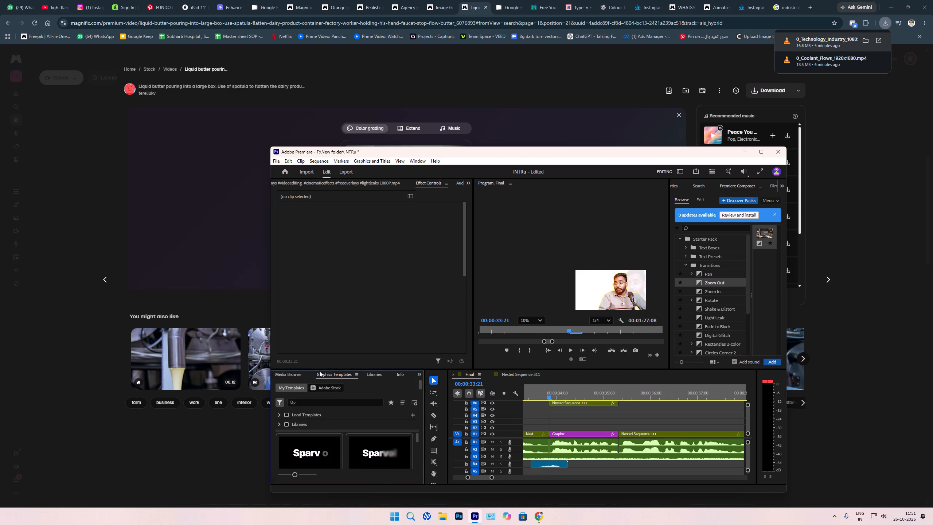
pyautogui.scroll(-6, 332, 433)
pyautogui.scroll(-20, 328, 442)
pyautogui.scroll(1, 348, 437)
pyautogui.scroll(-13, 348, 437)
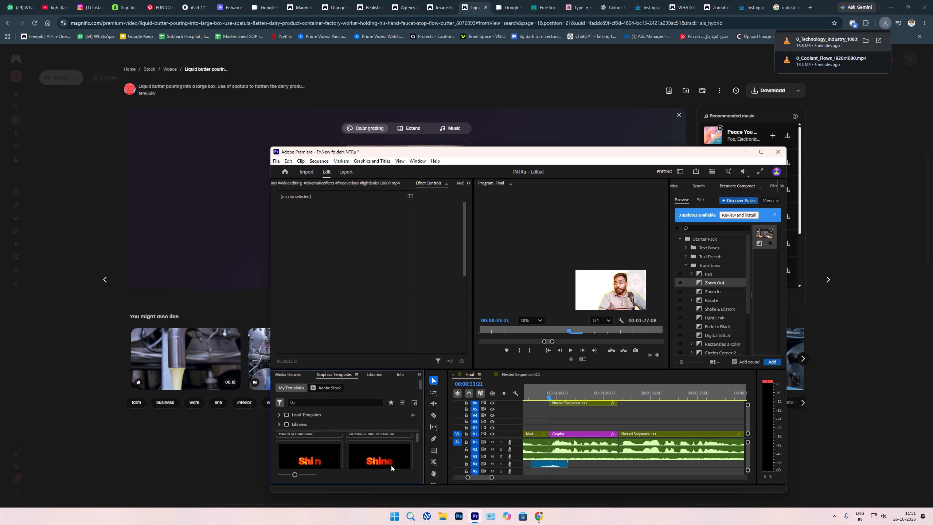
pyautogui.click(379, 456)
pyautogui.moveTo(363, 456); pyautogui.dragTo(507, 436)
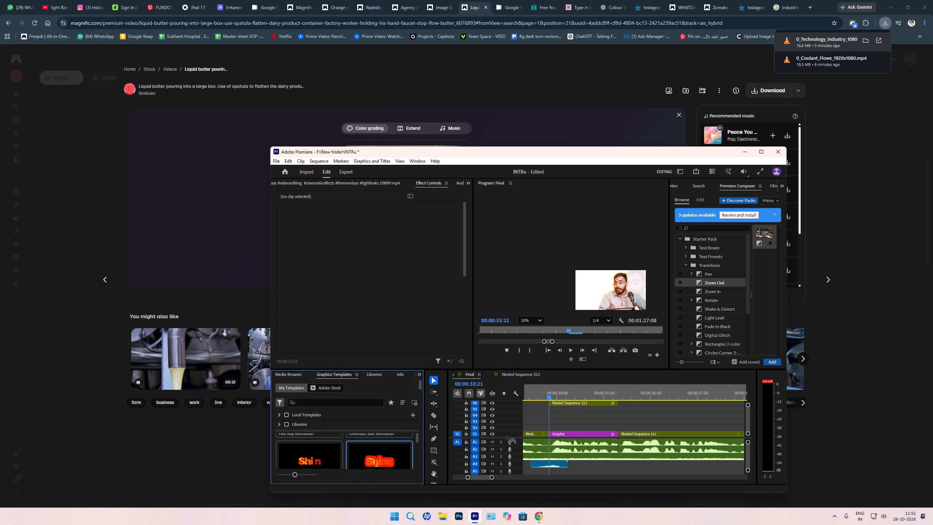
pyautogui.moveTo(507, 436); pyautogui.dragTo(548, 429)
pyautogui.moveTo(690, 430); pyautogui.dragTo(626, 431)
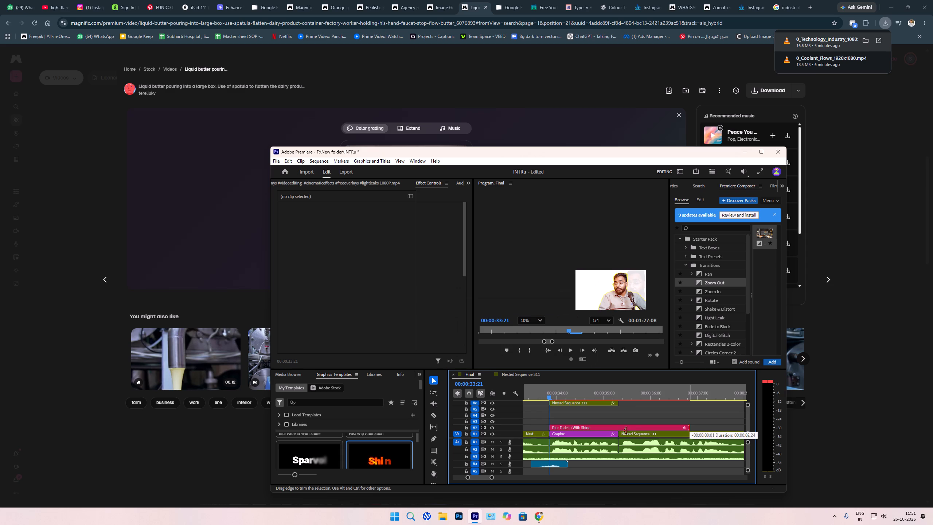
pyautogui.moveTo(626, 431); pyautogui.dragTo(617, 434)
# Replace the V2 title's text with "Craving".
pyautogui.click(586, 428)
pyautogui.moveTo(721, 253); pyautogui.dragTo(674, 255)
pyautogui.write('Craving')
pyautogui.click(674, 405)
pyautogui.click(571, 390)
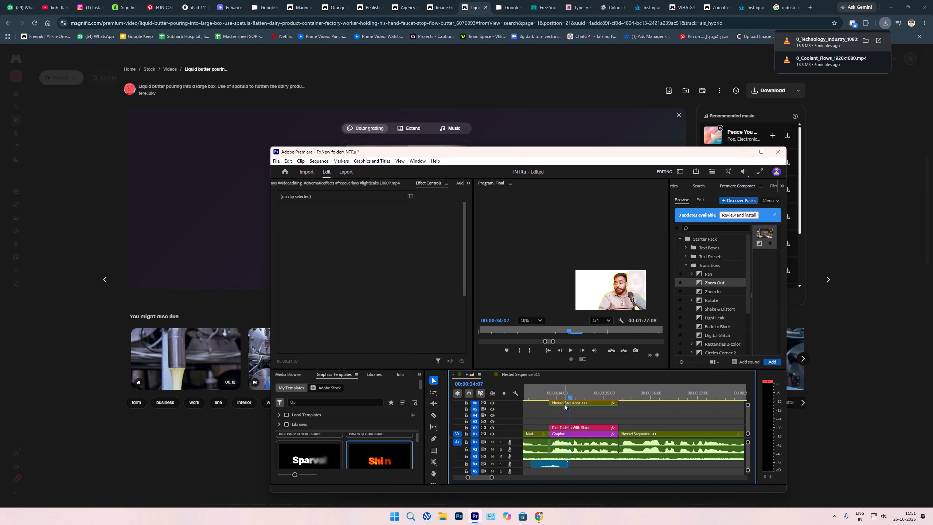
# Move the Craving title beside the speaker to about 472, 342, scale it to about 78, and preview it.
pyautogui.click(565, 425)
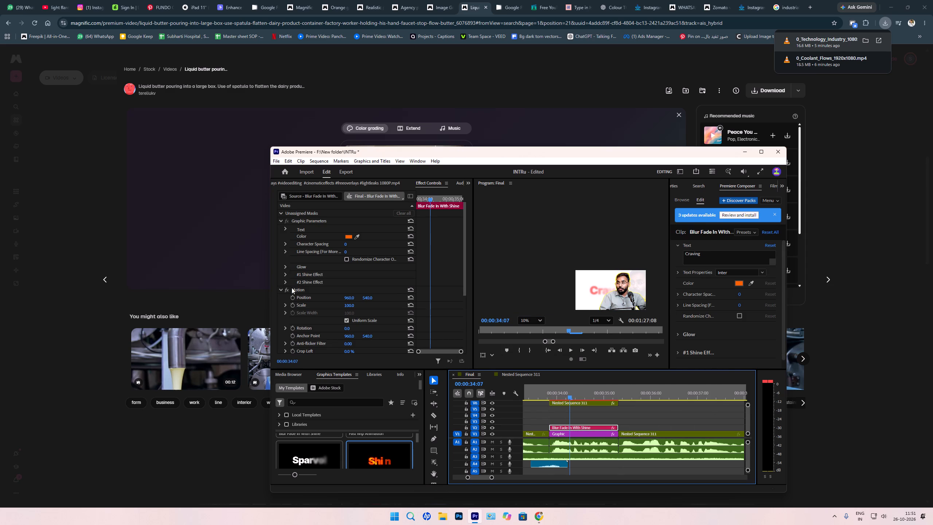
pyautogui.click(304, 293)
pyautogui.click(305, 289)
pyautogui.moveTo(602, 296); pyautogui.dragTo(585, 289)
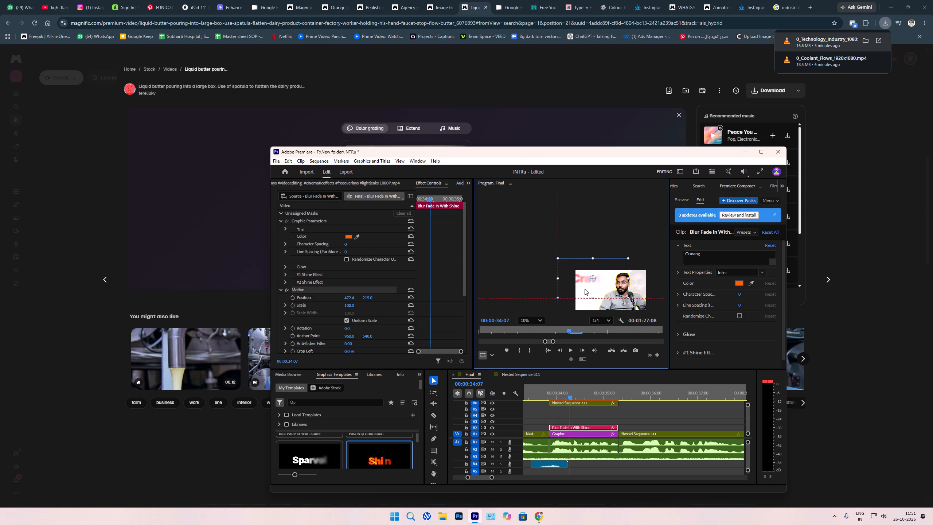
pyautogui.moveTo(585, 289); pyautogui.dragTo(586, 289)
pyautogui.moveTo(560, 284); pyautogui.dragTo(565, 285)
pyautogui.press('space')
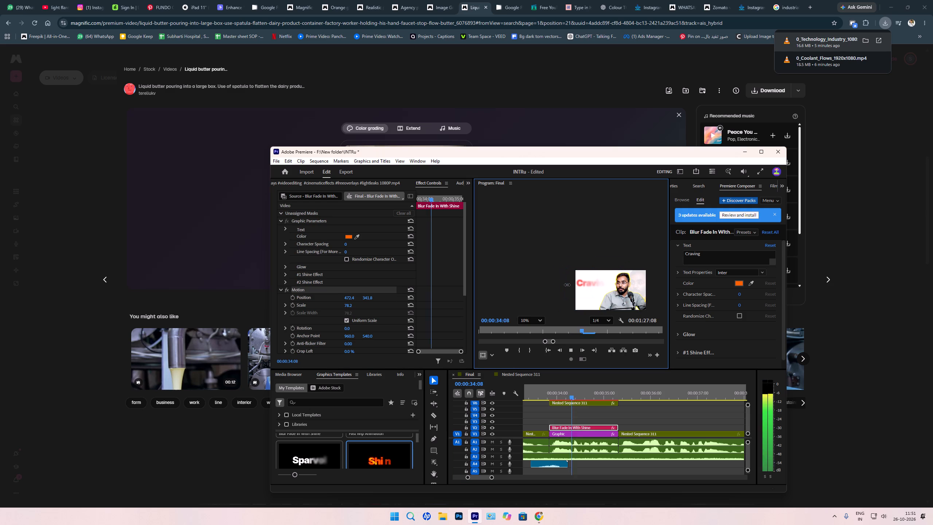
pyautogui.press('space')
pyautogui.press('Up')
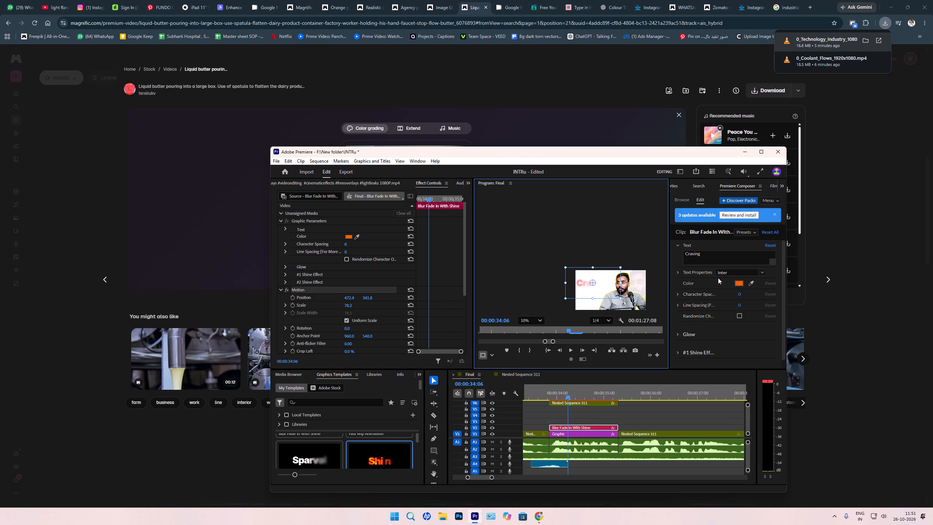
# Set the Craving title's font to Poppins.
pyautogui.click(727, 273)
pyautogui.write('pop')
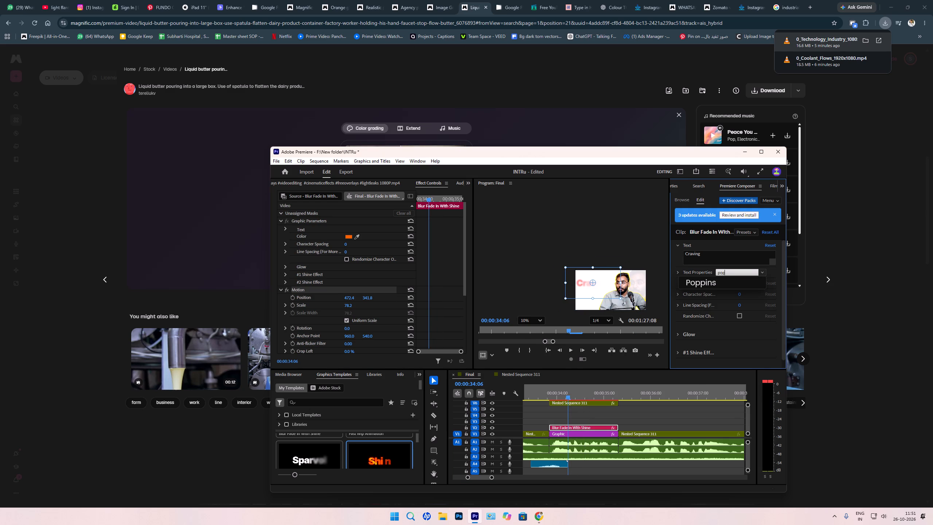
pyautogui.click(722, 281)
# Set the Craving title's font to Antonio Bold in all caps.
pyautogui.click(725, 274)
pyautogui.write('anto')
pyautogui.click(723, 290)
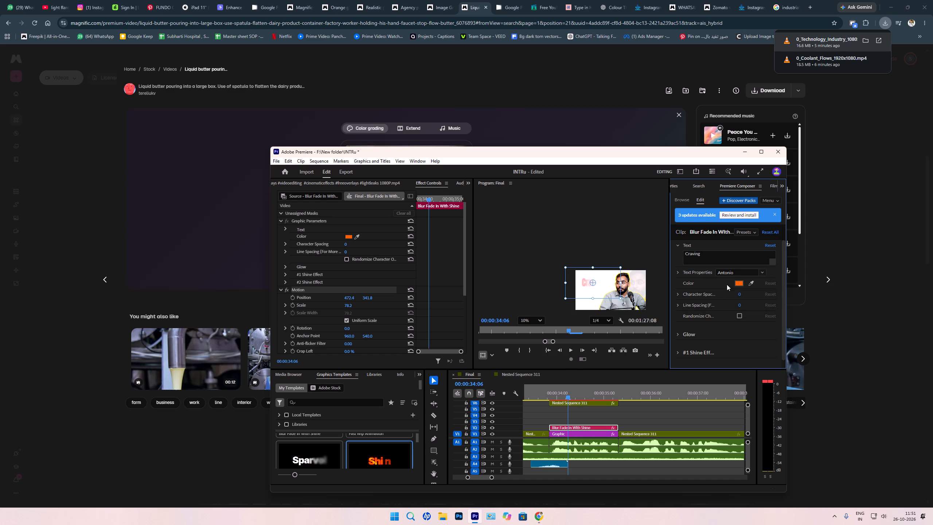
pyautogui.press('space')
pyautogui.press('space')
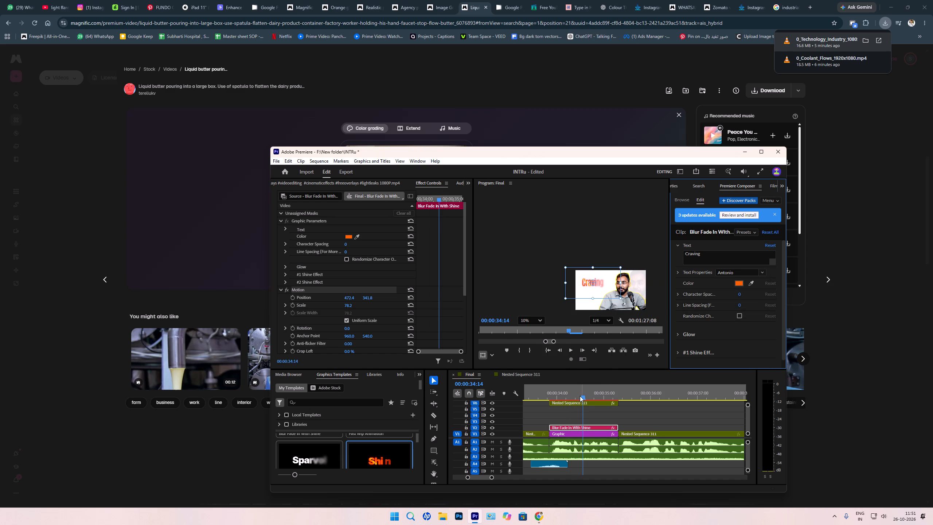
pyautogui.moveTo(584, 395); pyautogui.dragTo(598, 394)
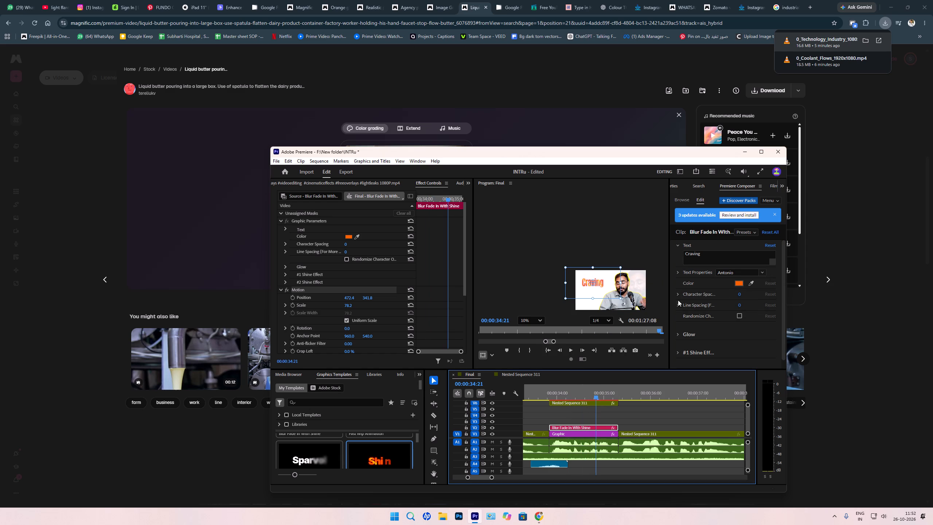
pyautogui.click(678, 275)
pyautogui.click(725, 285)
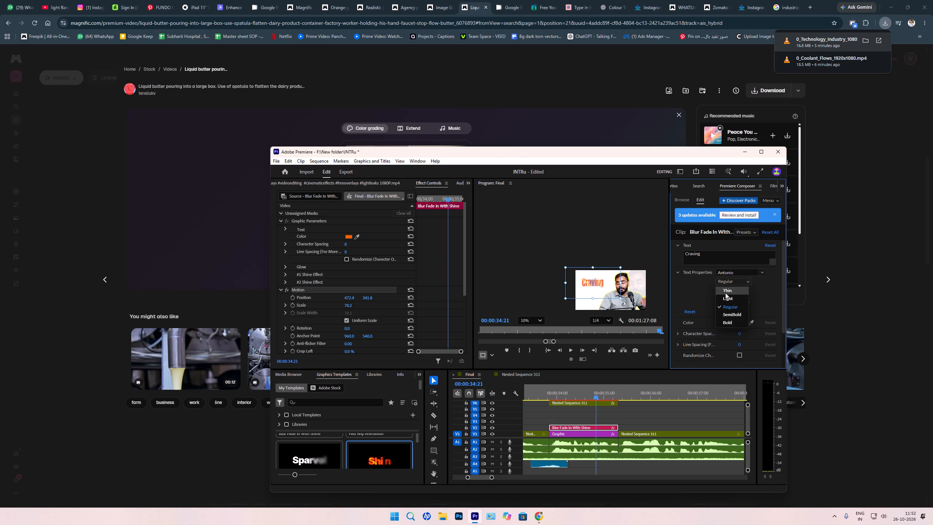
pyautogui.click(729, 321)
pyautogui.click(735, 302)
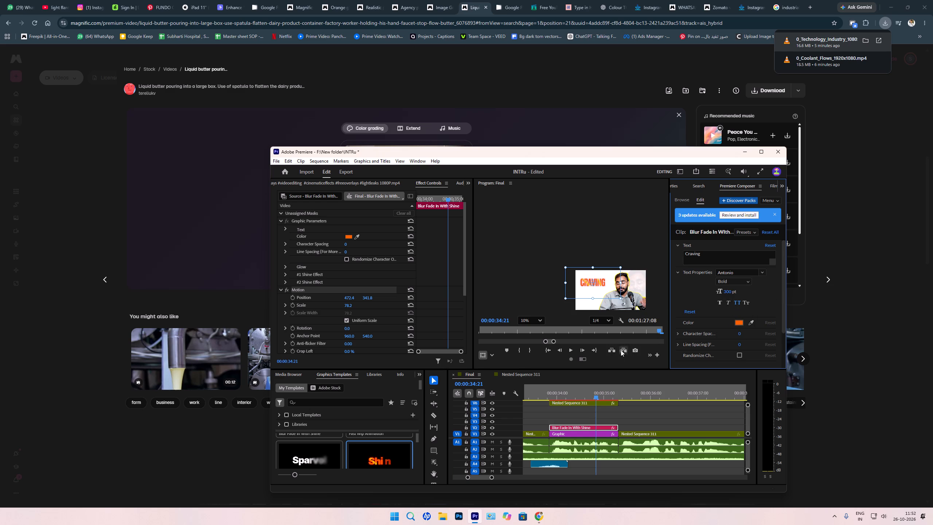
# Enlarge the Craving title to a scale of about 192 and place it behind the speaker at position 958, 364.
pyautogui.moveTo(621, 284); pyautogui.dragTo(636, 293)
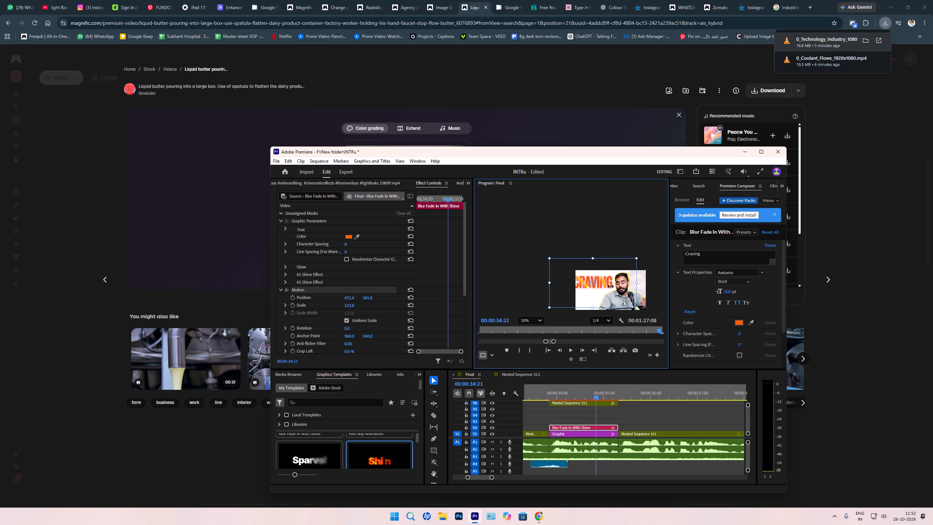
pyautogui.moveTo(604, 284); pyautogui.dragTo(609, 287)
pyautogui.moveTo(610, 287); pyautogui.dragTo(663, 293)
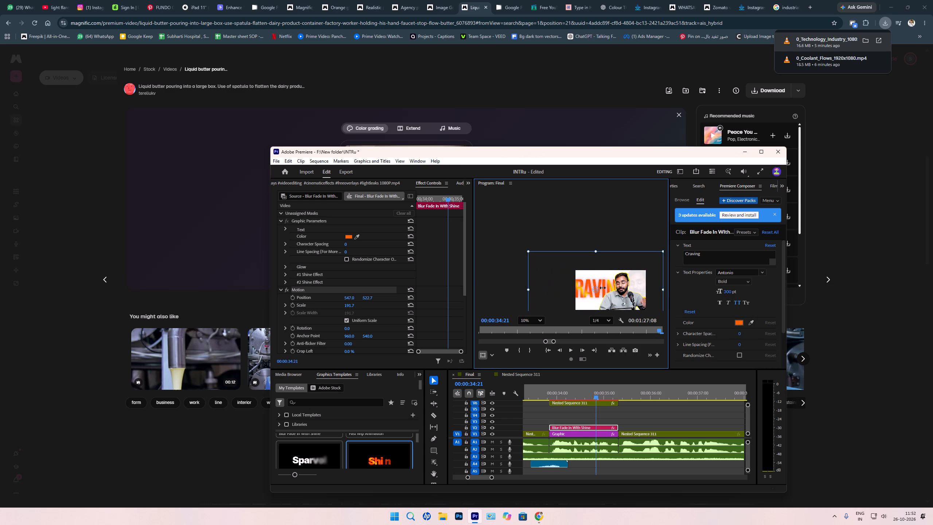
pyautogui.moveTo(601, 288); pyautogui.dragTo(616, 283)
pyautogui.moveTo(367, 299); pyautogui.dragTo(360, 301)
pyautogui.moveTo(352, 298); pyautogui.dragTo(320, 296)
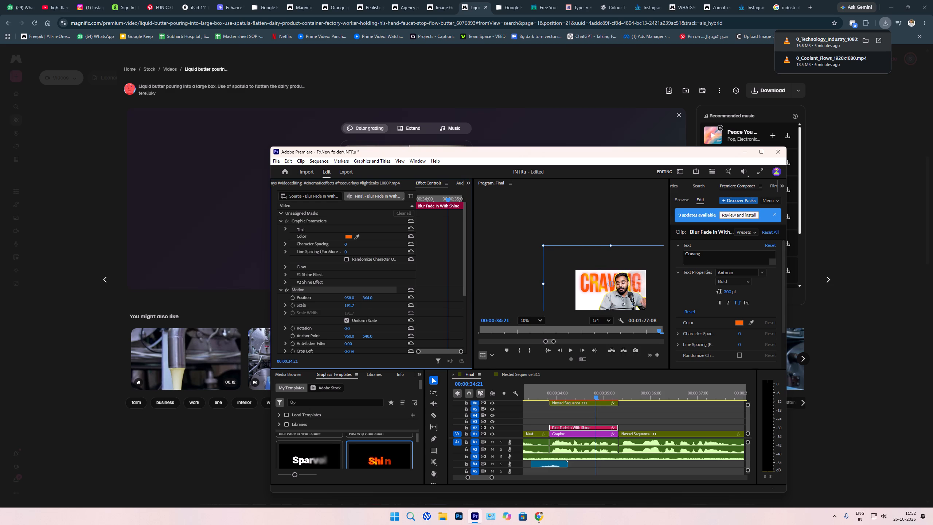
# Reduce the Craving title's scale to about 129 and move it beside the speaker at position 586, 364.
pyautogui.moveTo(320, 296); pyautogui.dragTo(304, 291)
pyautogui.moveTo(347, 306); pyautogui.dragTo(336, 303)
pyautogui.moveTo(354, 300); pyautogui.dragTo(335, 298)
pyautogui.moveTo(355, 303); pyautogui.dragTo(347, 303)
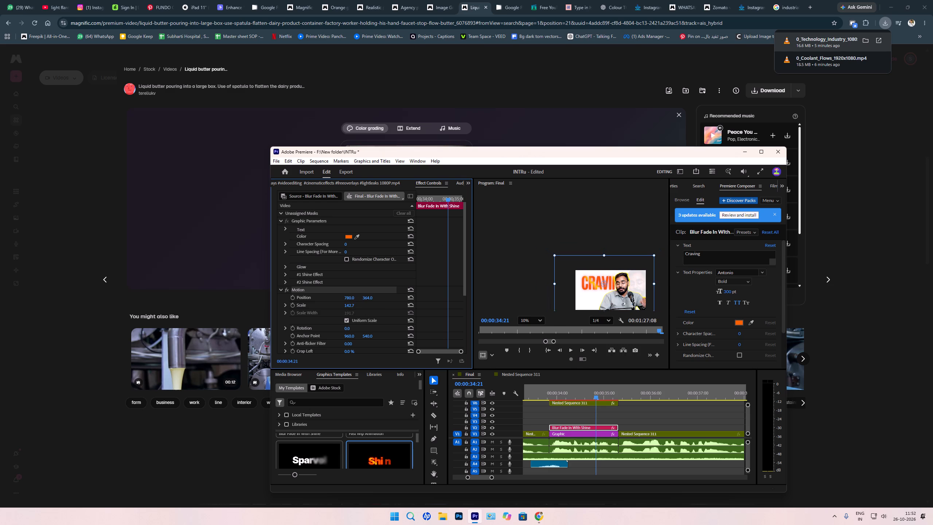
pyautogui.moveTo(347, 303); pyautogui.dragTo(347, 303)
pyautogui.moveTo(354, 304); pyautogui.dragTo(348, 303)
pyautogui.moveTo(352, 297); pyautogui.dragTo(261, 300)
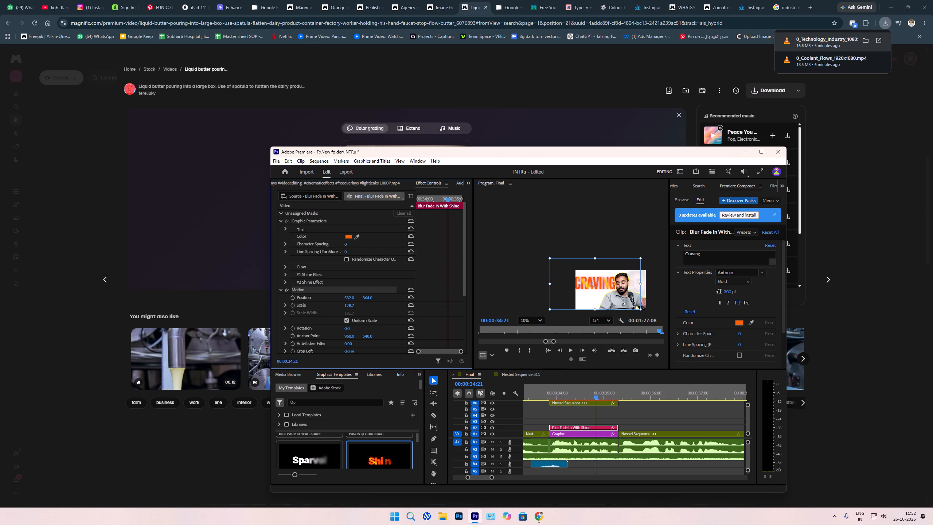
pyautogui.moveTo(261, 300); pyautogui.dragTo(280, 302)
# Preview the Craving title from its start and shorten its clip on V2 to end at 00:00:34:08.
pyautogui.press('Up')
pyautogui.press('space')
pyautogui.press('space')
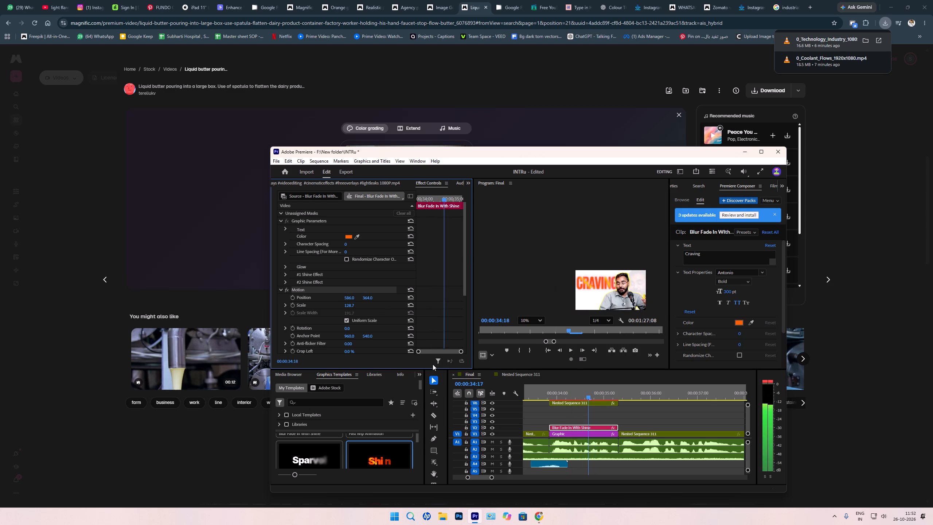
pyautogui.press('Up')
pyautogui.press('Up')
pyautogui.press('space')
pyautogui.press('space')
pyautogui.press('Up')
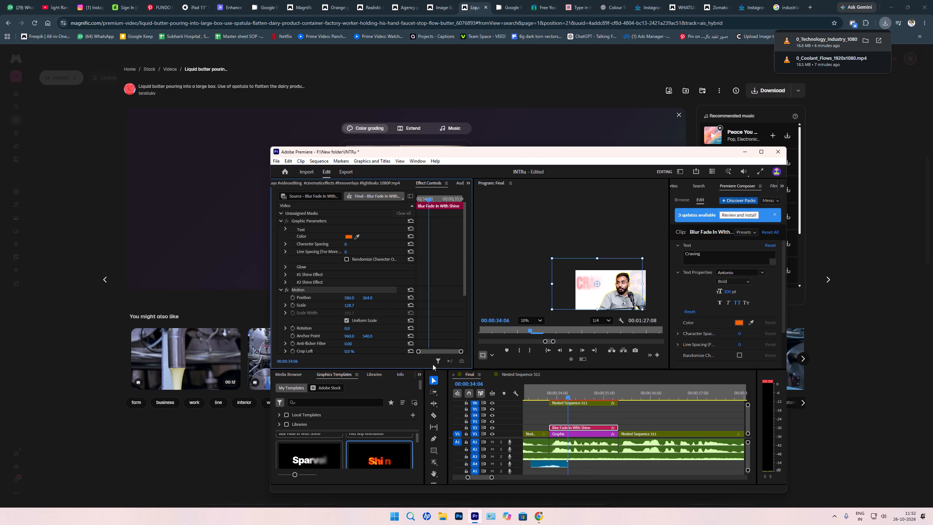
pyautogui.moveTo(620, 427); pyautogui.dragTo(571, 424)
pyautogui.press('Up')
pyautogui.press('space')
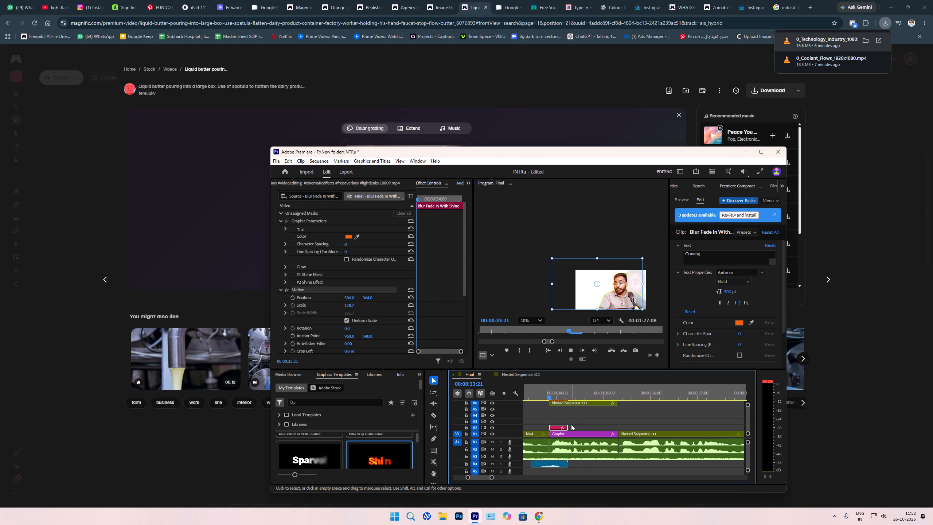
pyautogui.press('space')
pyautogui.moveTo(569, 427); pyautogui.dragTo(575, 429)
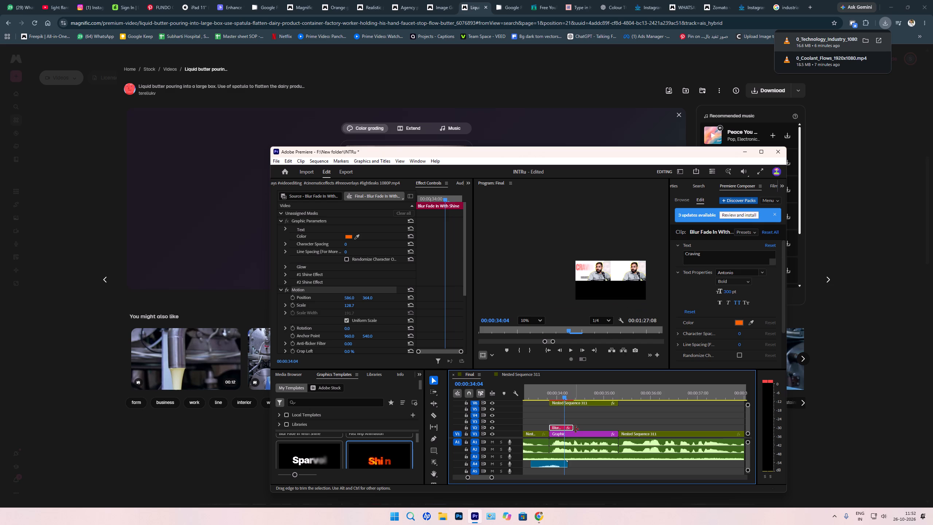
# Check the frames around the Craving title's end and extend the clip slightly past 00:00:34:09.
pyautogui.press('Right')
pyautogui.press('Right')
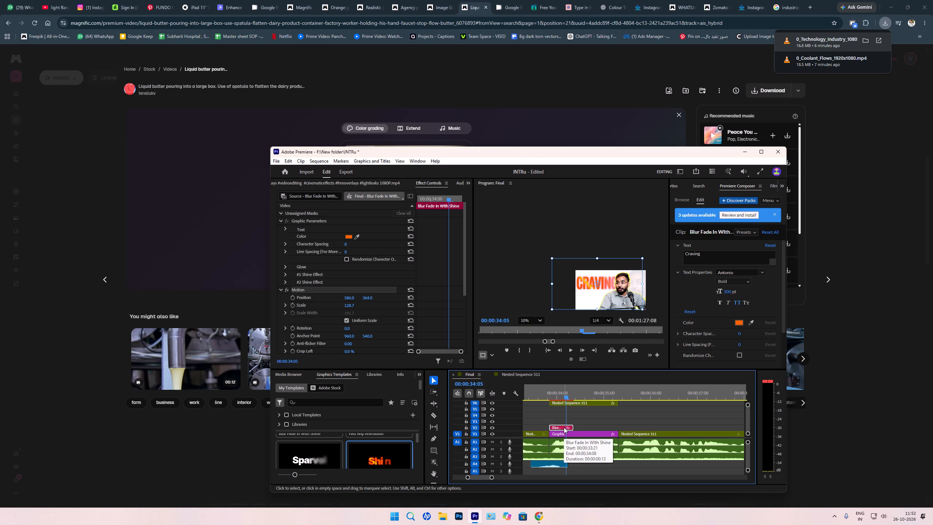
pyautogui.press('Right')
pyautogui.press('Right')
pyautogui.press('Right')
pyautogui.rightClick(564, 427)
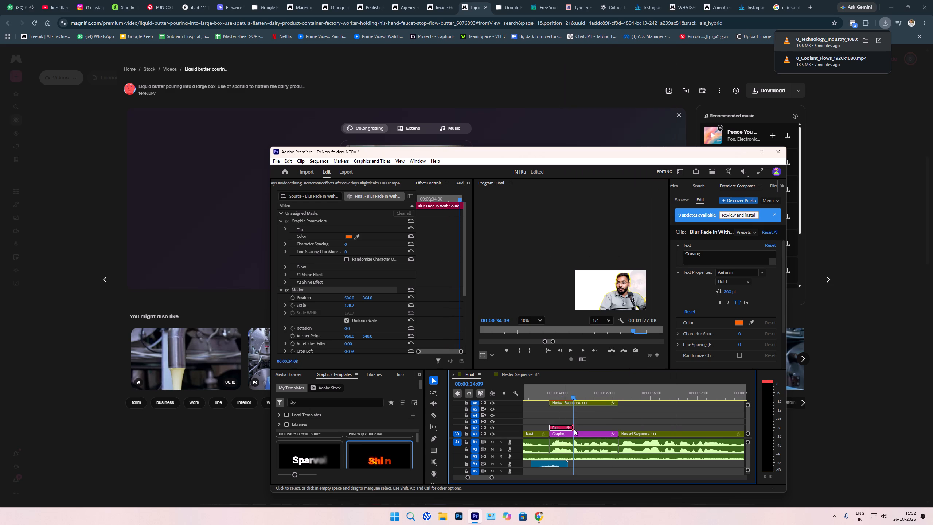
pyautogui.click(574, 429)
pyautogui.click(575, 426)
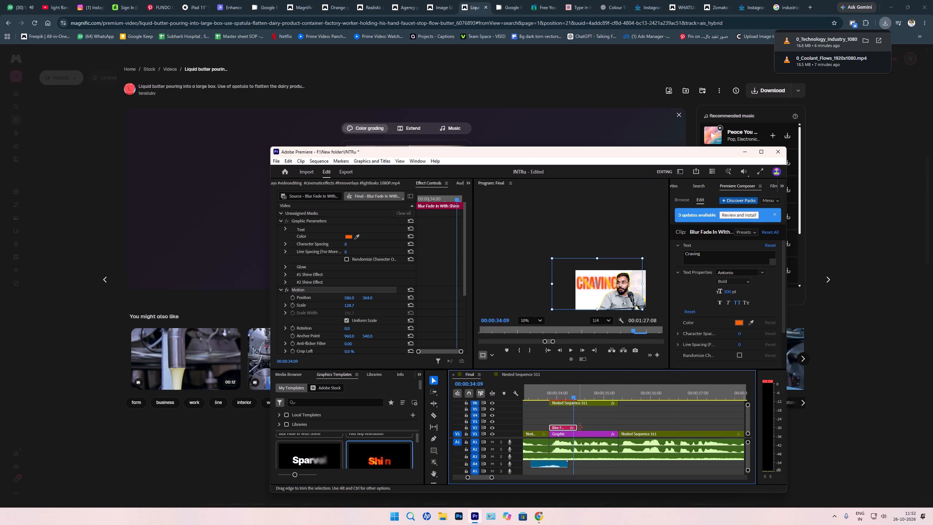
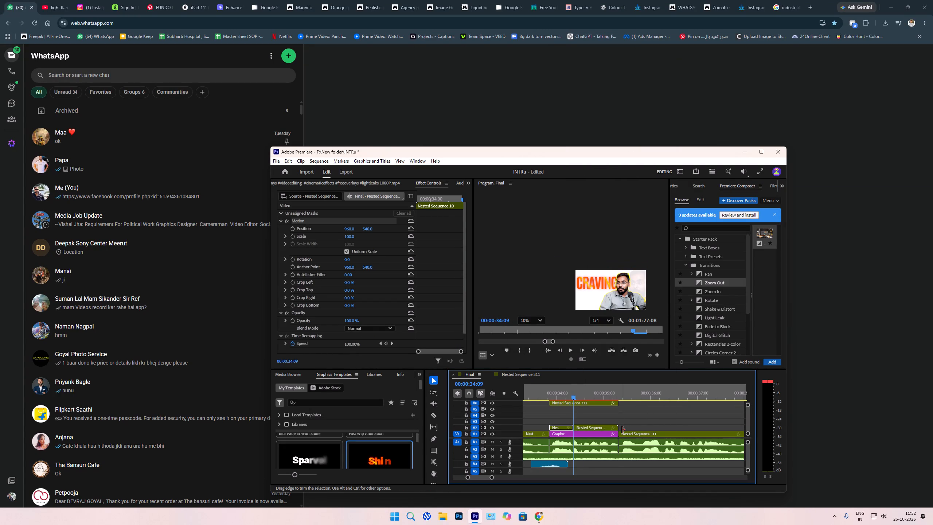
# Play back the Craving title section around 00:00:34:05 to judge where the next caption word should start.
pyautogui.press('Up')
pyautogui.press('Up')
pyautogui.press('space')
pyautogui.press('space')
pyautogui.press('Up')
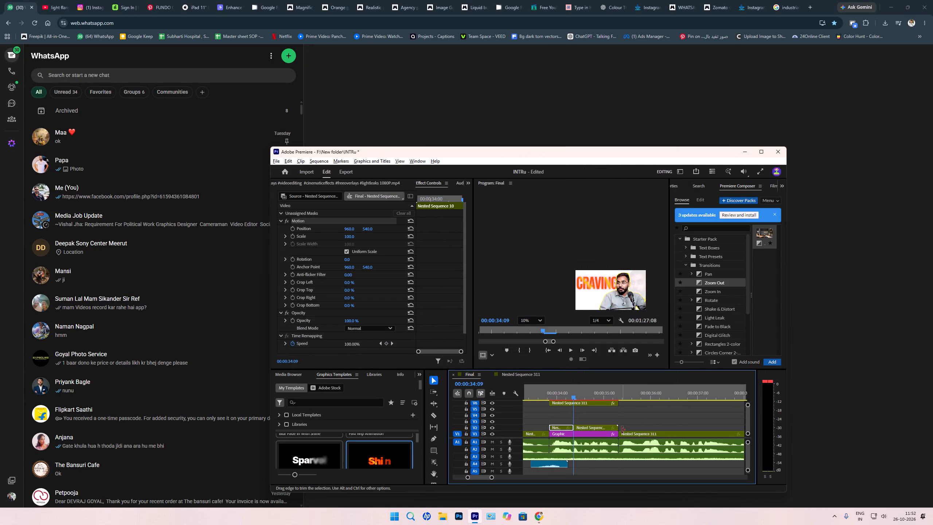
pyautogui.press('Up')
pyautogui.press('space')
pyautogui.press('Up')
pyautogui.press('Up')
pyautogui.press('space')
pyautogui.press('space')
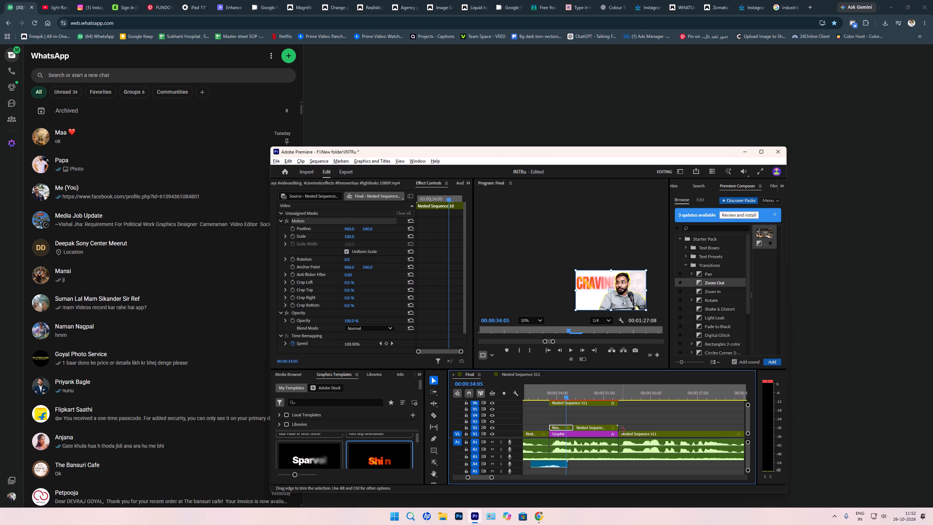
# Add the Cinematic Blur Animation title on V3 at 00:00:34:09, trim it to the nested clip's end at 00:00:35:07, and preview it.
pyautogui.press('Right')
pyautogui.press('Right')
pyautogui.press('Right')
pyautogui.press('Right')
pyautogui.scroll(-3, 342, 438)
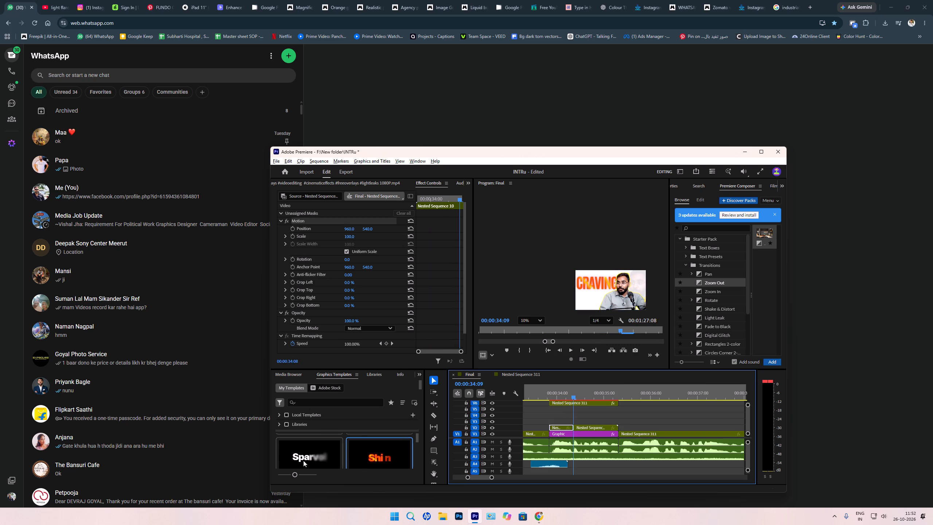
pyautogui.moveTo(311, 453); pyautogui.dragTo(576, 423)
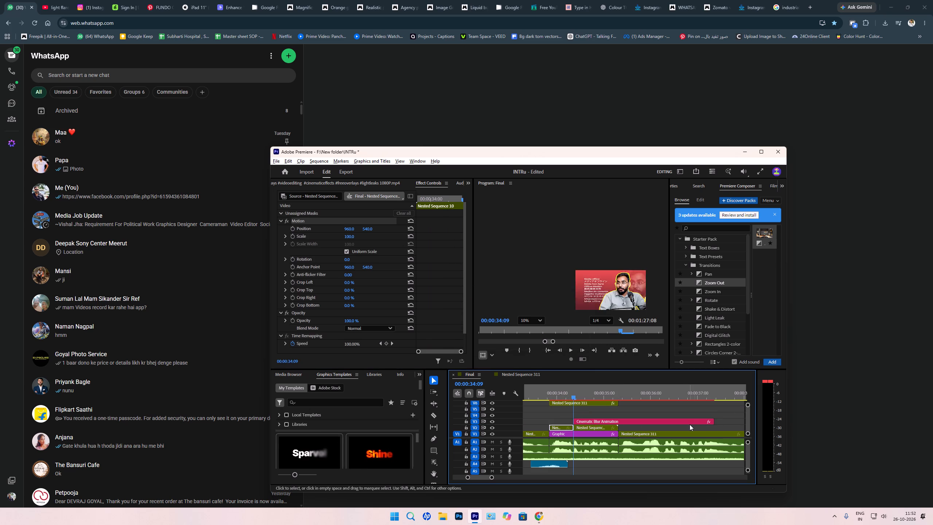
pyautogui.moveTo(712, 422); pyautogui.dragTo(617, 426)
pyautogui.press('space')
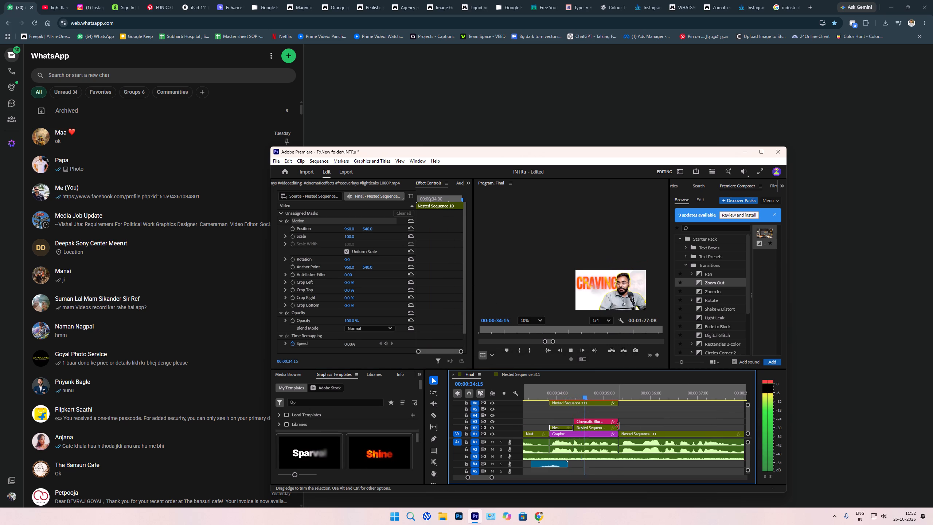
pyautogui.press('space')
# Replay the section and shift the Cinematic Blur Animation title earlier to start at about 00:00:34:06.
pyautogui.click(593, 419)
pyautogui.press('Up')
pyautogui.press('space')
pyautogui.press('Up')
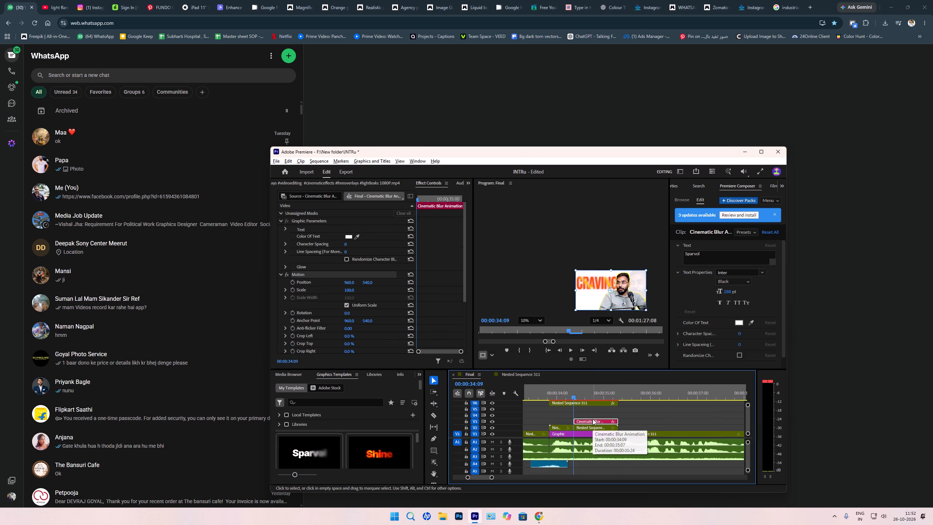
pyautogui.press('Up')
pyautogui.press('Up')
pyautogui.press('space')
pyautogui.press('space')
pyautogui.moveTo(593, 419); pyautogui.dragTo(592, 419)
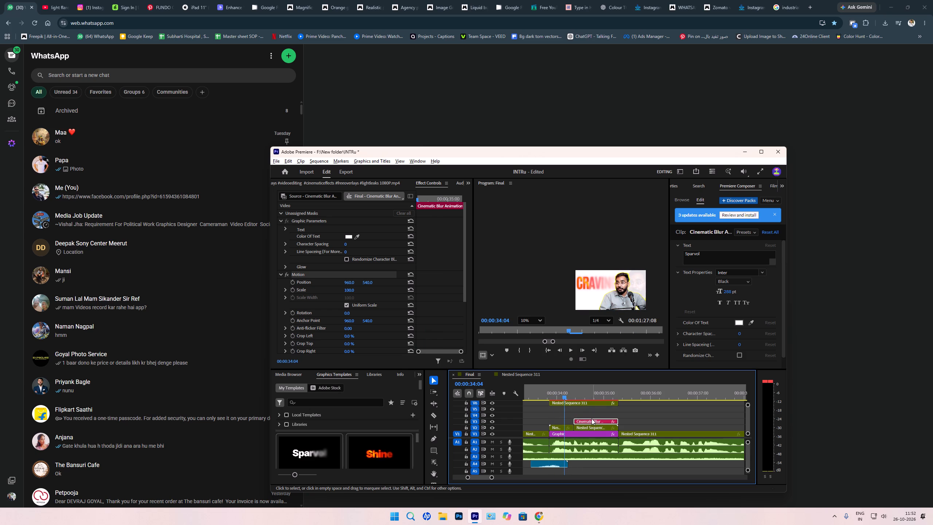
pyautogui.moveTo(592, 419); pyautogui.dragTo(588, 419)
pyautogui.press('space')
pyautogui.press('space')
pyautogui.press('Up')
pyautogui.press('Up')
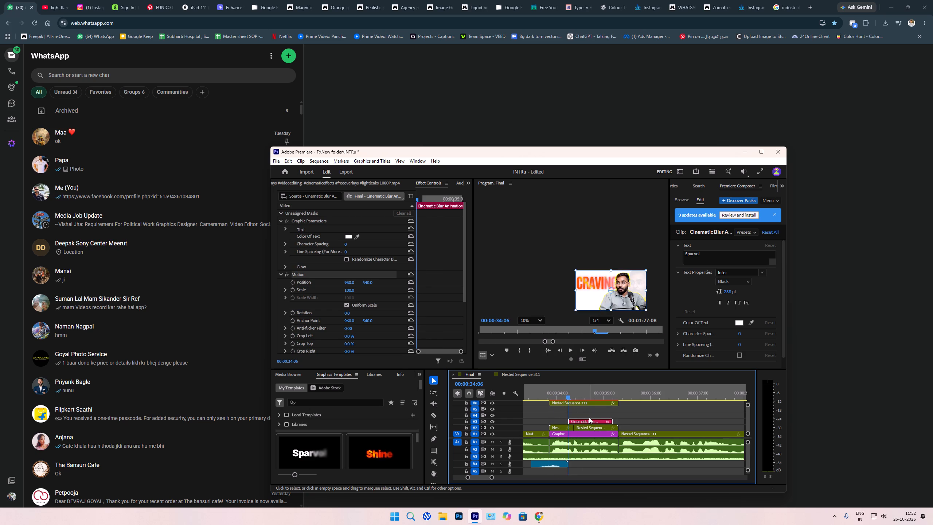
pyautogui.moveTo(589, 417); pyautogui.dragTo(586, 415)
pyautogui.moveTo(586, 421); pyautogui.dragTo(583, 420)
pyautogui.moveTo(583, 420); pyautogui.dragTo(581, 420)
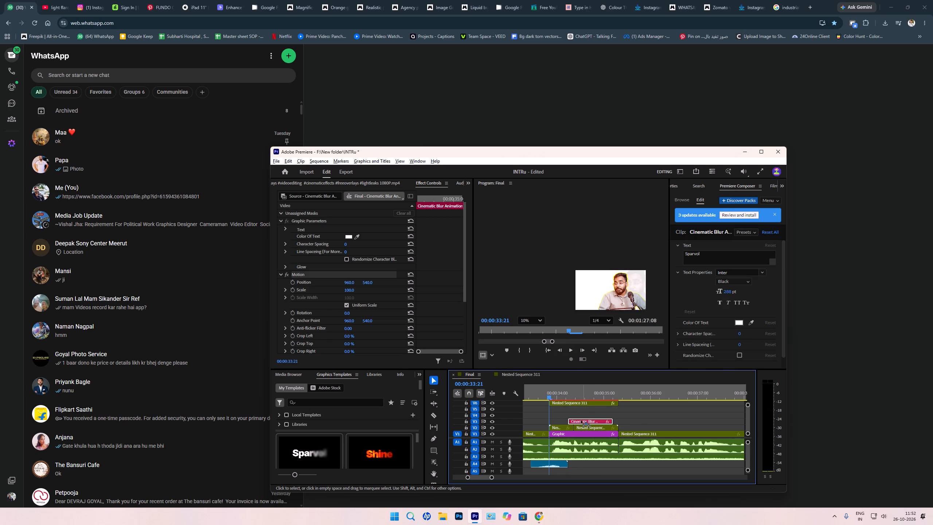
# Shift the Cinematic Blur Animation title clip earlier to start at 00:00:34:03 and preview it.
pyautogui.moveTo(581, 420); pyautogui.dragTo(577, 420)
pyautogui.press('space')
pyautogui.press('space')
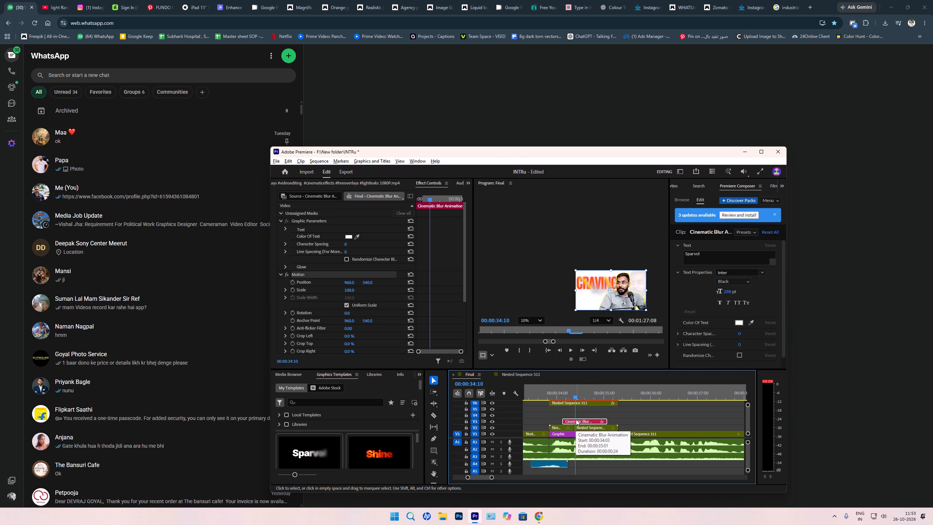
# Change the Cinematic Blur Animation title's text to "ko kaise" and its color to black.
pyautogui.moveTo(734, 253); pyautogui.dragTo(687, 256)
pyautogui.press('BackSpace')
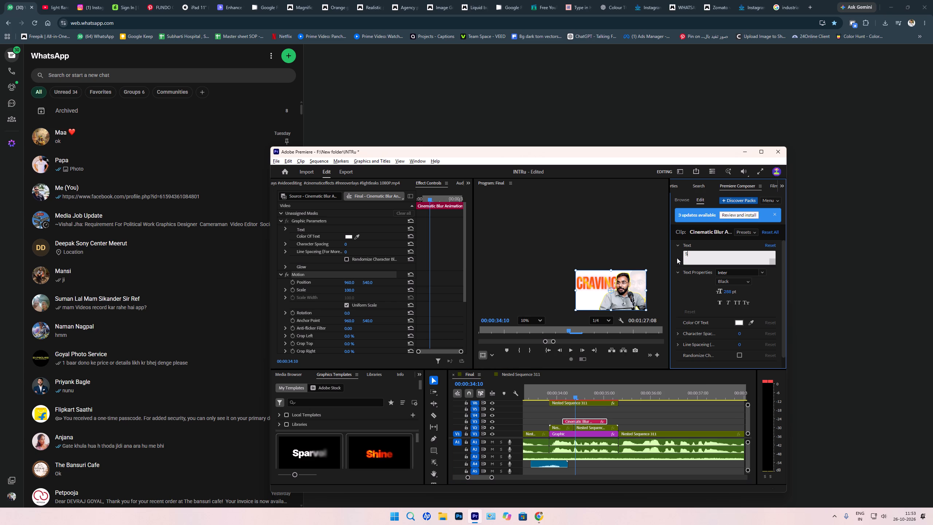
pyautogui.press('BackSpace')
pyautogui.write('ko kaise')
pyautogui.click(677, 258)
pyautogui.click(739, 322)
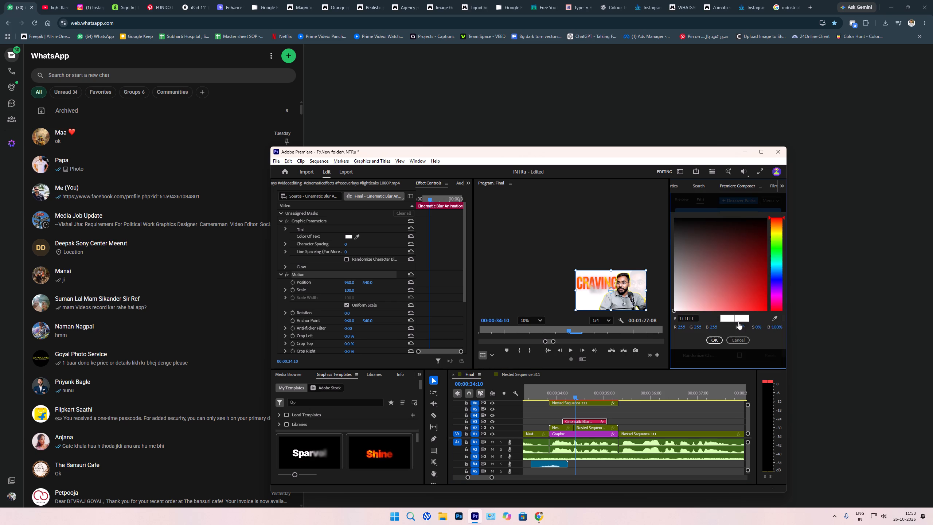
pyautogui.moveTo(706, 281); pyautogui.dragTo(656, 192)
pyautogui.press('Return')
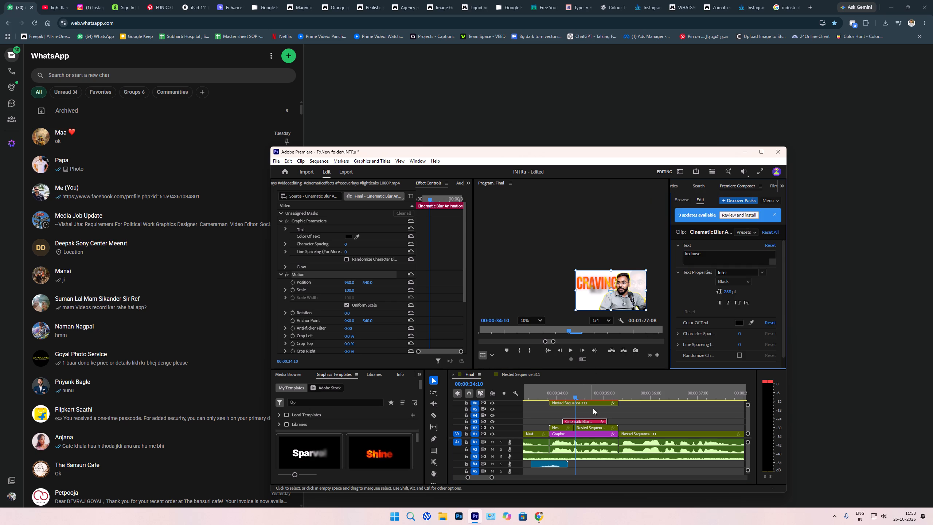
# Trim the end of the ko kaise title clip back to about 00:00:34:14 and preview it.
pyautogui.moveTo(605, 420); pyautogui.dragTo(580, 419)
pyautogui.press('Up')
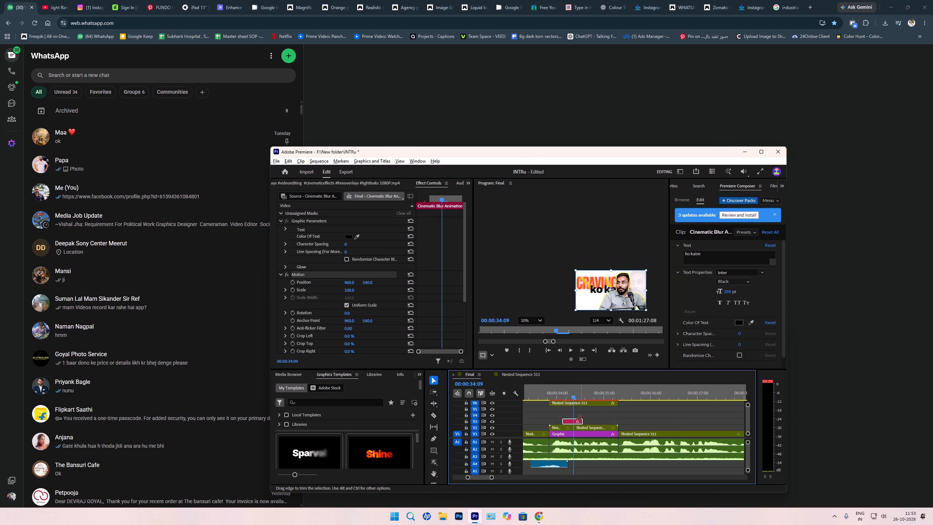
pyautogui.press('space')
pyautogui.press('space')
pyautogui.press('Up')
pyautogui.press('Up')
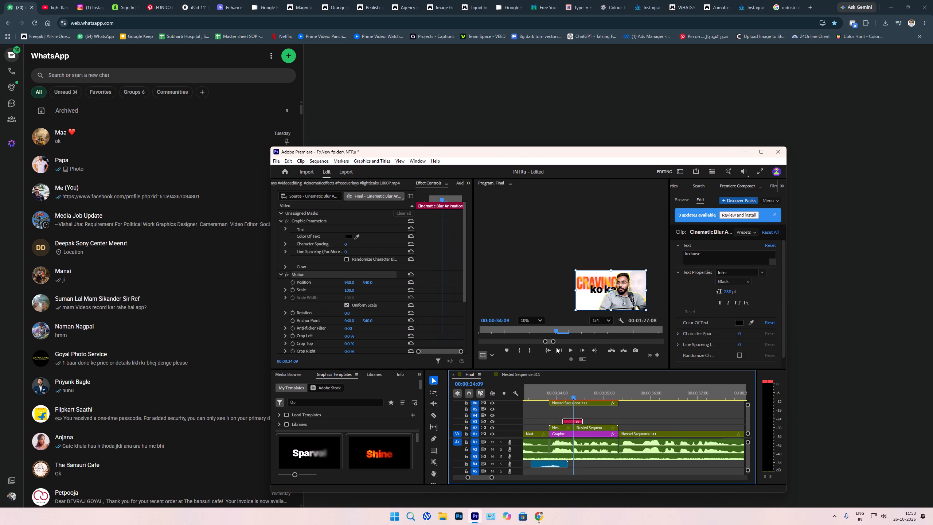
# Reposition the ko kaise title beneath the word CRAVING, beside the speaker.
pyautogui.moveTo(555, 341); pyautogui.dragTo(830, 342)
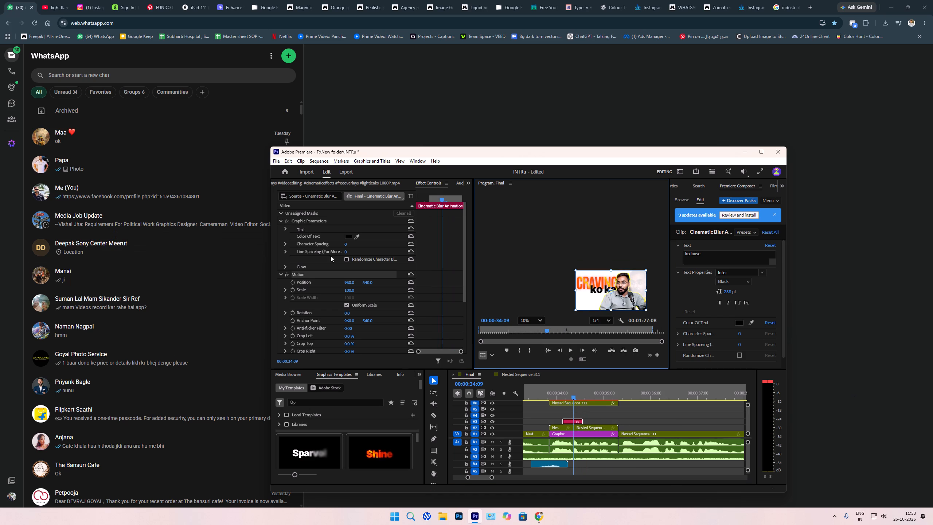
pyautogui.moveTo(635, 296); pyautogui.dragTo(624, 304)
pyautogui.moveTo(633, 296); pyautogui.dragTo(613, 297)
pyautogui.moveTo(603, 302); pyautogui.dragTo(594, 297)
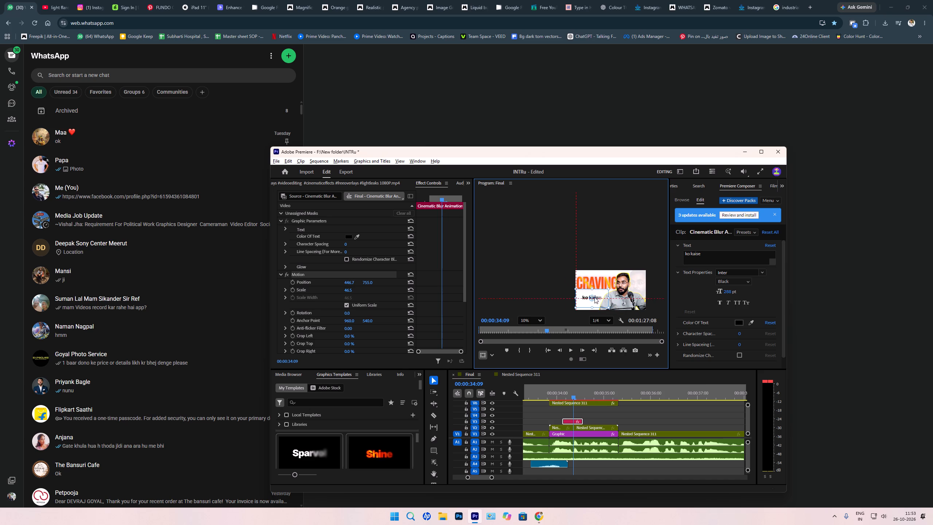
# Move the ko kaise title up close beneath CRAVING and set its font to Times New Roman Bold Italic.
pyautogui.moveTo(594, 297); pyautogui.dragTo(593, 295)
pyautogui.click(707, 253)
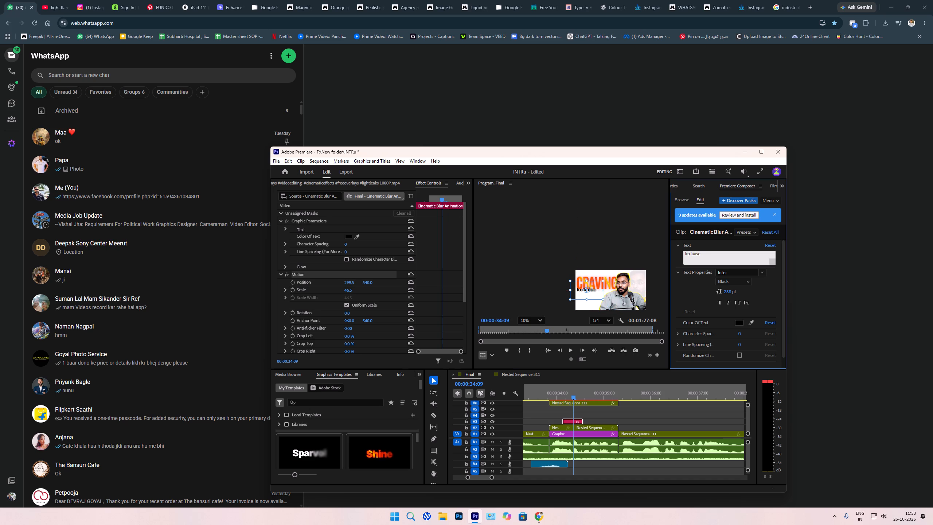
pyautogui.click(730, 274)
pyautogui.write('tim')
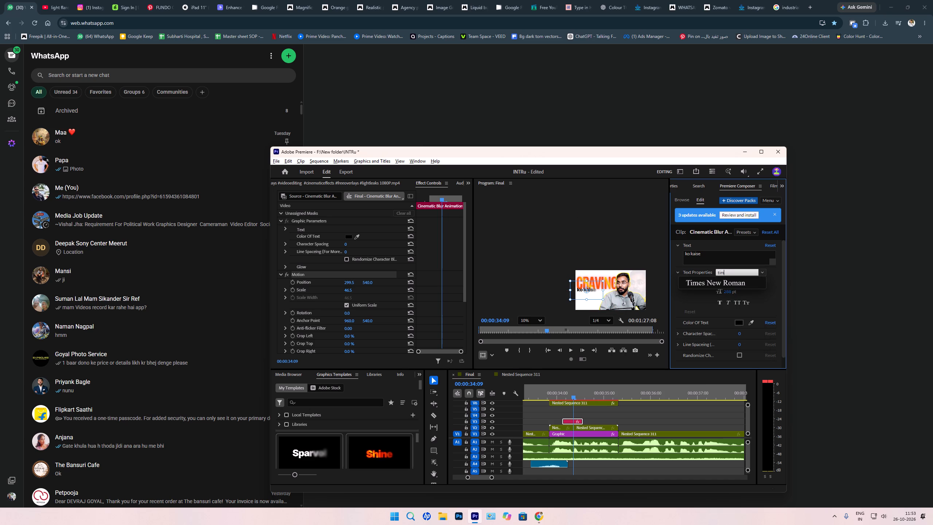
pyautogui.click(730, 281)
pyautogui.click(745, 285)
pyautogui.moveTo(732, 334); pyautogui.dragTo(727, 328)
pyautogui.click(737, 280)
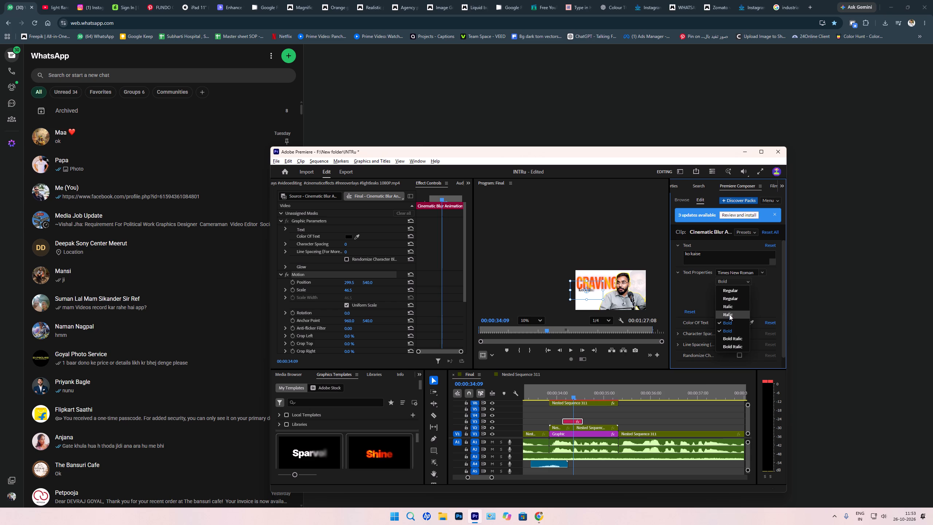
pyautogui.click(730, 339)
# Enlarge the ko kaise title to about 74.9 scale, place it at about 377.5, 622.4 below CRAVING, and preview its animation.
pyautogui.moveTo(536, 275); pyautogui.dragTo(576, 235, button='middle')
pyautogui.scroll(17, 591, 252)
pyautogui.moveTo(632, 270); pyautogui.dragTo(585, 284, button='middle')
pyautogui.scroll(-4, 587, 274)
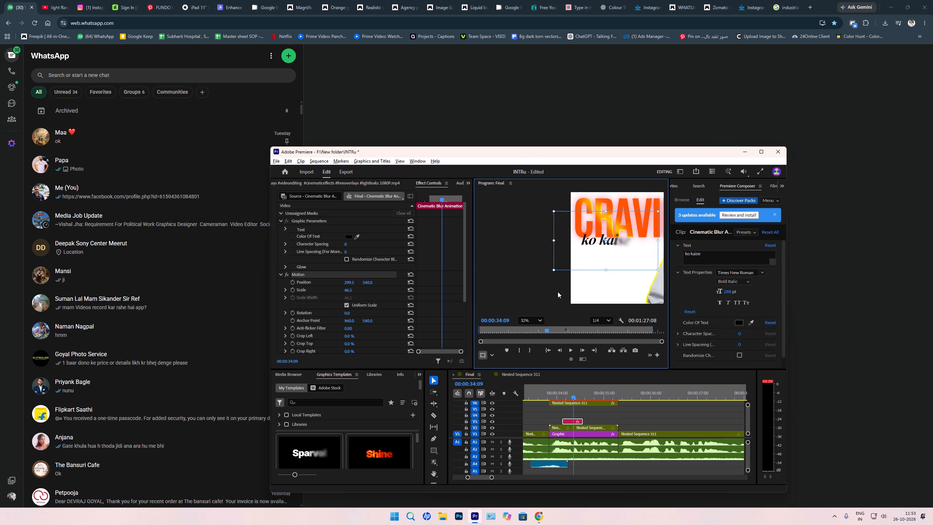
pyautogui.scroll(-3, 558, 292)
pyautogui.moveTo(633, 251); pyautogui.dragTo(656, 255)
pyautogui.moveTo(607, 248); pyautogui.dragTo(613, 255)
pyautogui.moveTo(575, 395); pyautogui.dragTo(556, 392)
pyautogui.press('Up')
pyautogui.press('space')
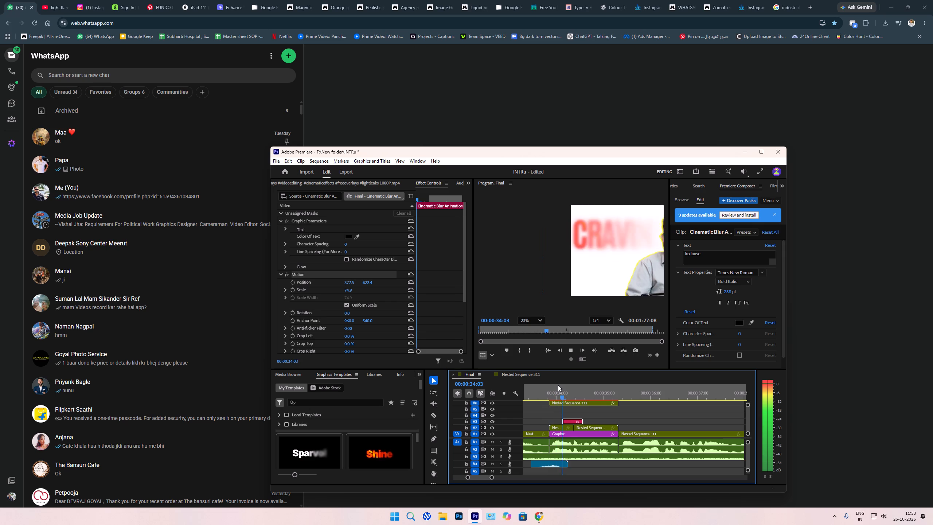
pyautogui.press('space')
# Nest the ko kaise title clip into its own sequence, keeping the default name.
pyautogui.press('Right')
pyautogui.rightClick(575, 419)
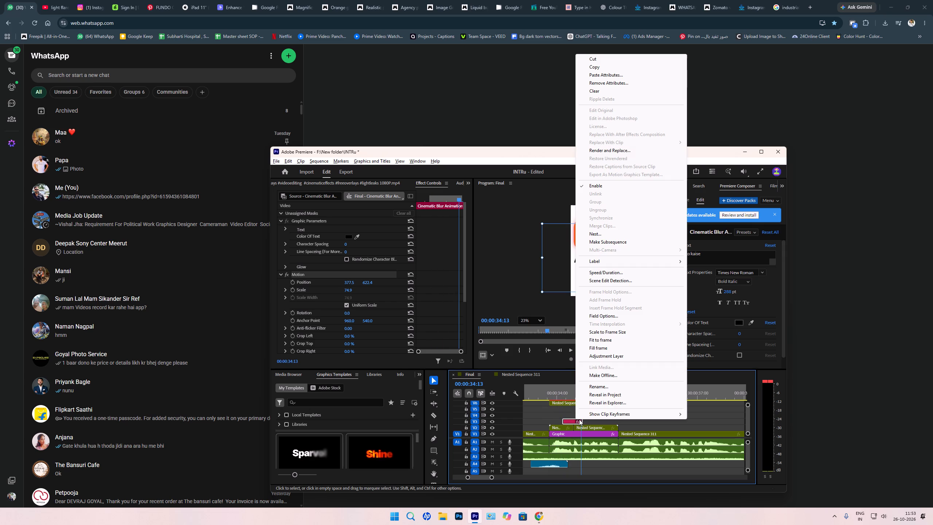
pyautogui.click(586, 236)
pyautogui.press('Return')
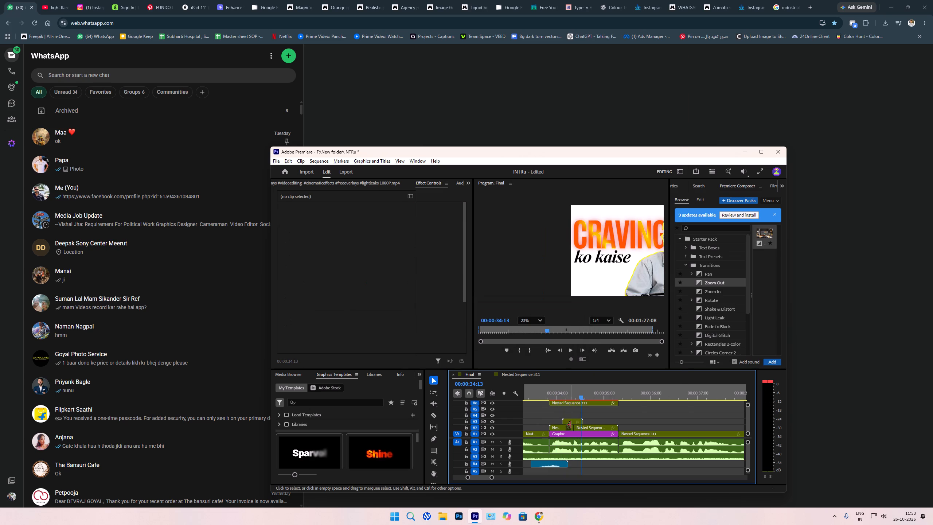
# Add a frame hold at 00:00:34:13 in the nested ko kaise clip, extend the held part to the end of the nested clip below, and preview.
pyautogui.rightClick(570, 419)
pyautogui.click(601, 299)
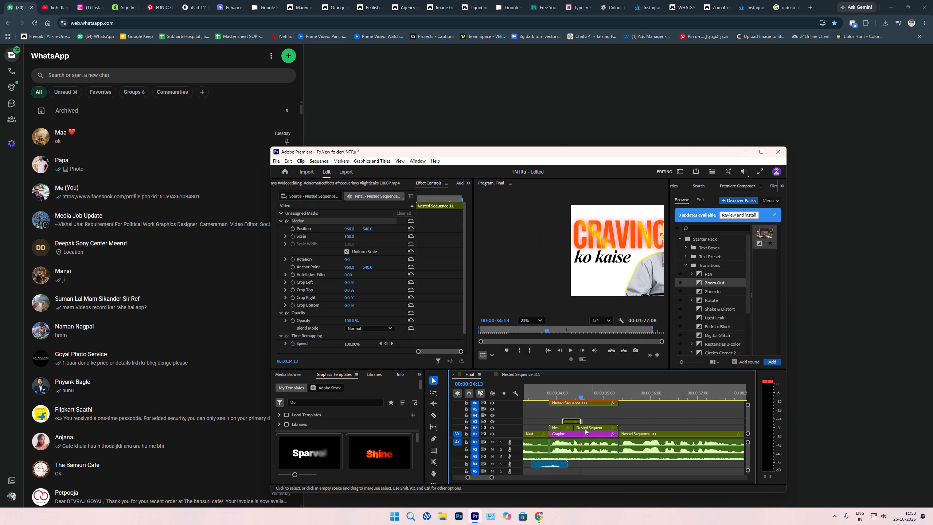
pyautogui.moveTo(585, 422); pyautogui.dragTo(618, 428)
pyautogui.press('Up')
pyautogui.press('Up')
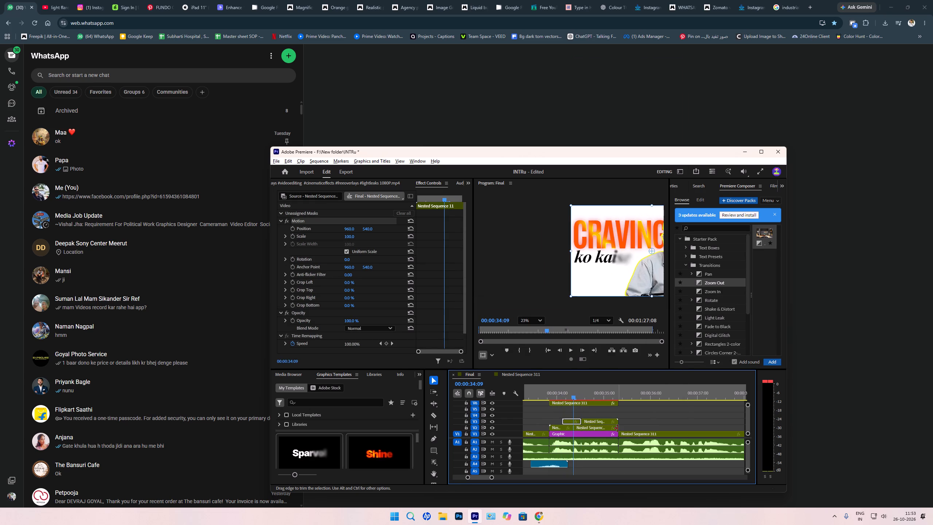
pyautogui.press('Up')
pyautogui.press('Up')
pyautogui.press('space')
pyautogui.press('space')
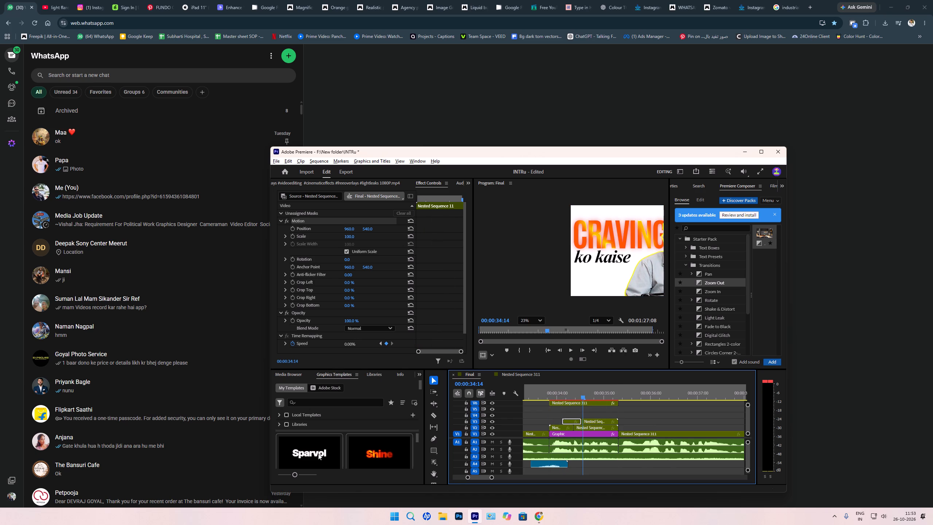
# Add the Fast Wip Shine Animation title template on track V4, starting at about 00:00:34:14.
pyautogui.scroll(-1, 359, 450)
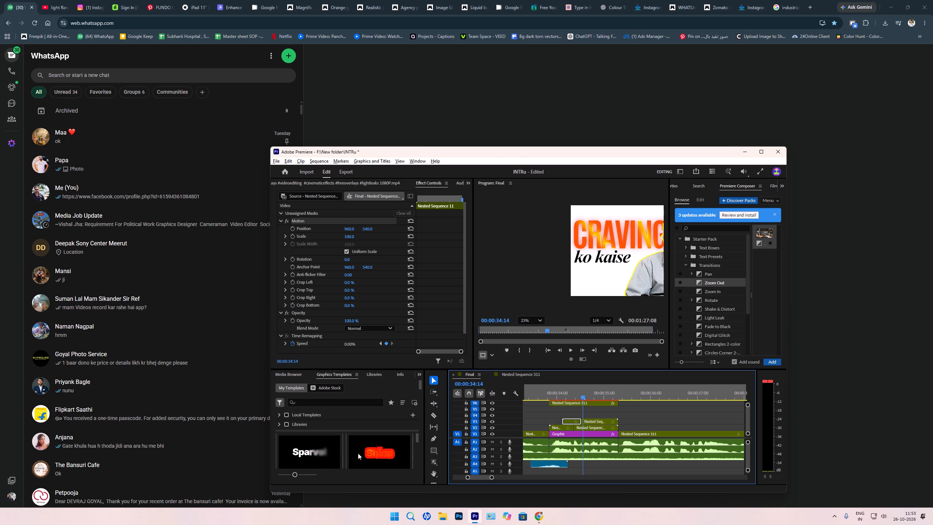
pyautogui.scroll(-20, 342, 448)
pyautogui.scroll(-15, 342, 448)
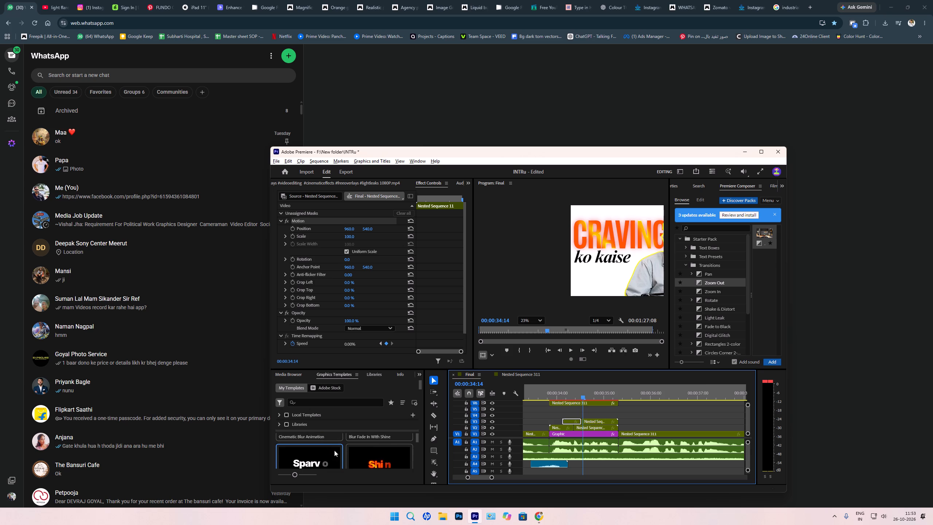
pyautogui.moveTo(376, 460); pyautogui.dragTo(578, 414)
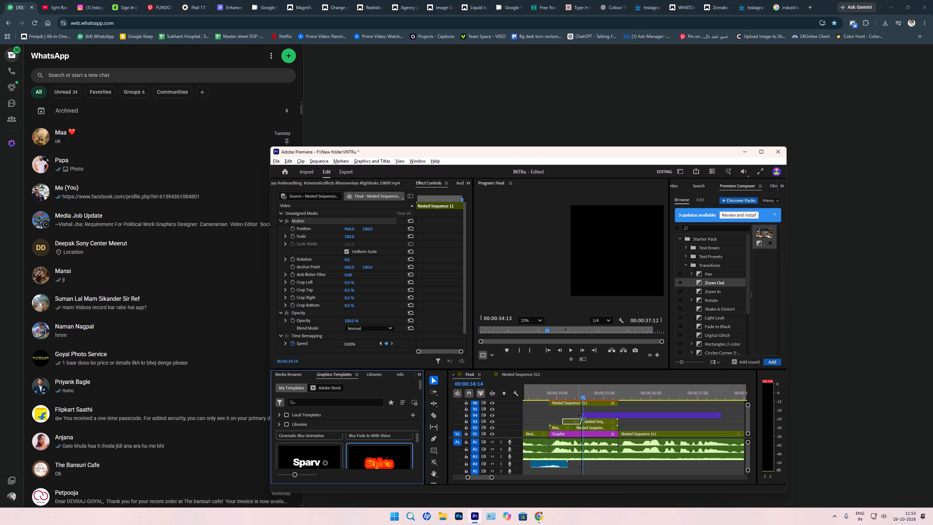
pyautogui.moveTo(578, 414); pyautogui.dragTo(584, 416)
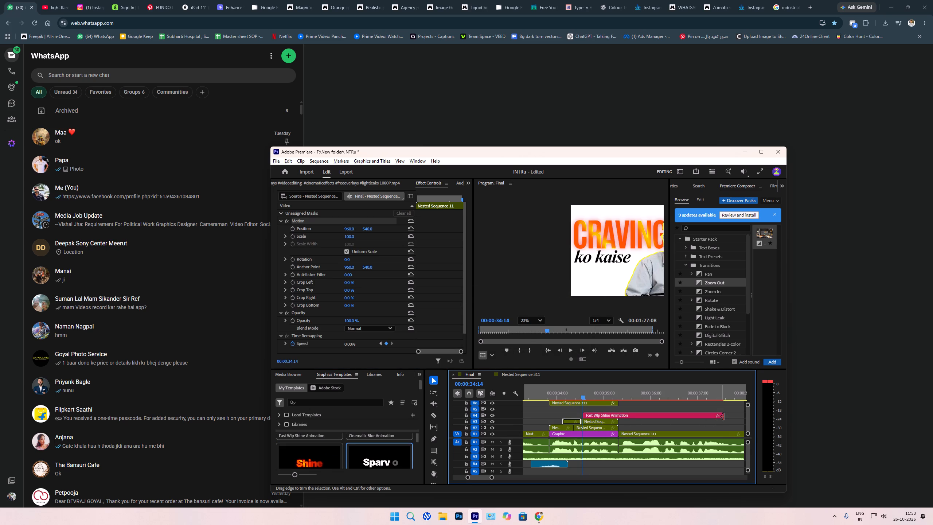
# Trim the end of the Fast Wip Shine Animation clip to match the nested sequences below it, and preview the section.
pyautogui.moveTo(723, 417); pyautogui.dragTo(617, 424)
pyautogui.press('Up')
pyautogui.press('Up')
pyautogui.press('Up')
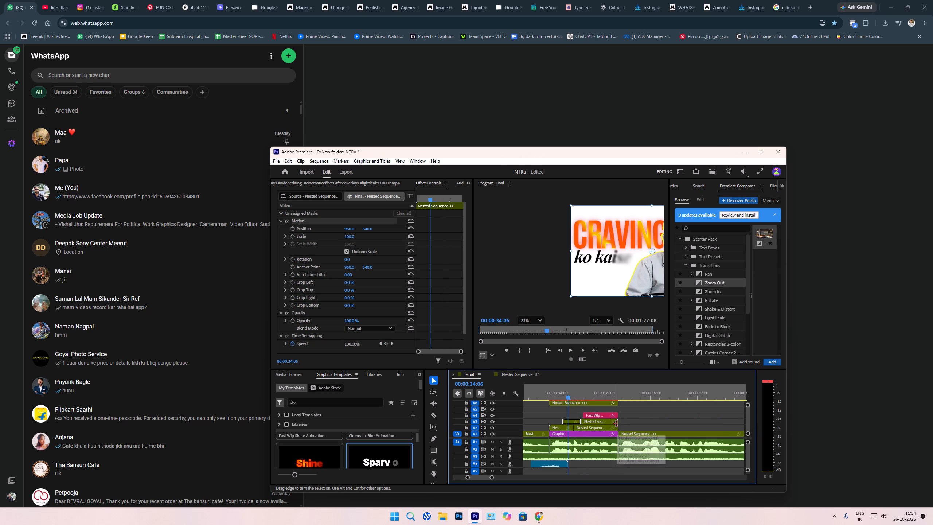
pyautogui.press('space')
pyautogui.press('space')
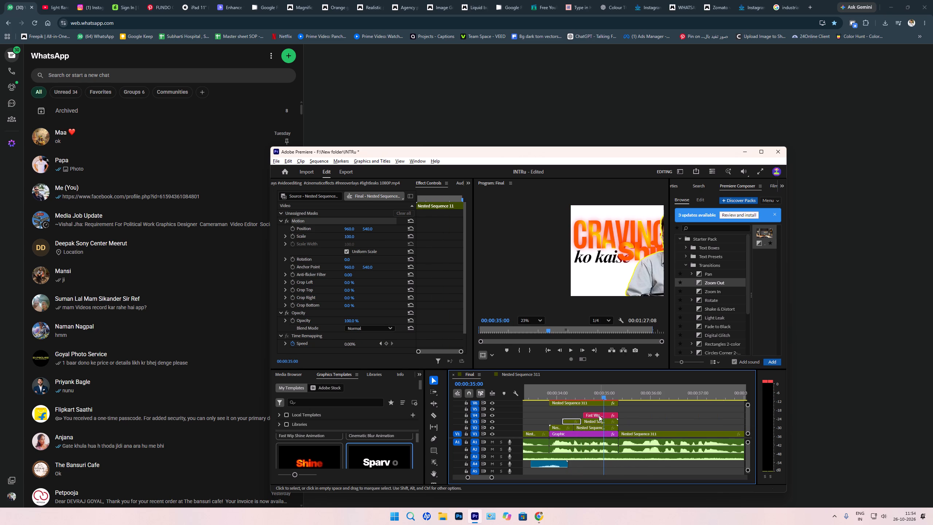
# Change the Fast Wip Shine Animation title's text to "Control".
pyautogui.click(599, 415)
pyautogui.press('space')
pyautogui.press('space')
pyautogui.press('Up')
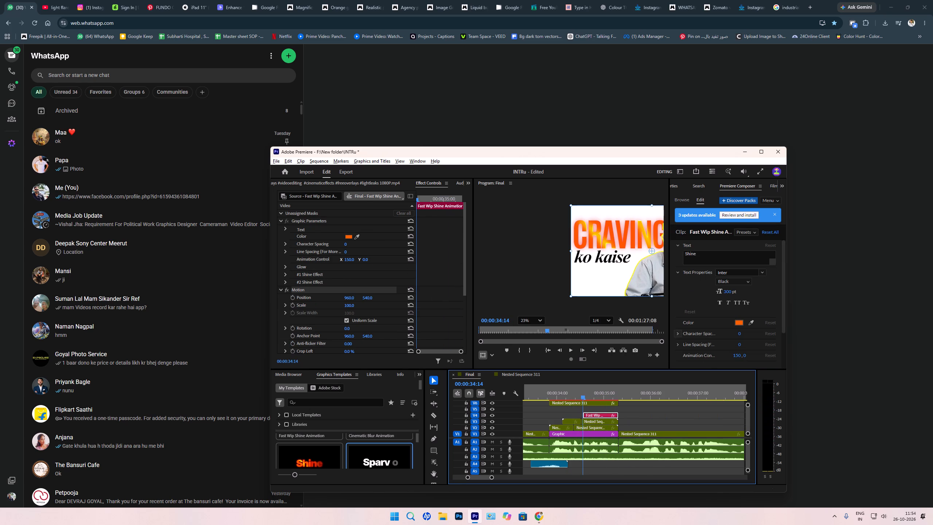
pyautogui.moveTo(705, 259); pyautogui.dragTo(655, 269)
pyautogui.write('Control')
pyautogui.click(679, 306)
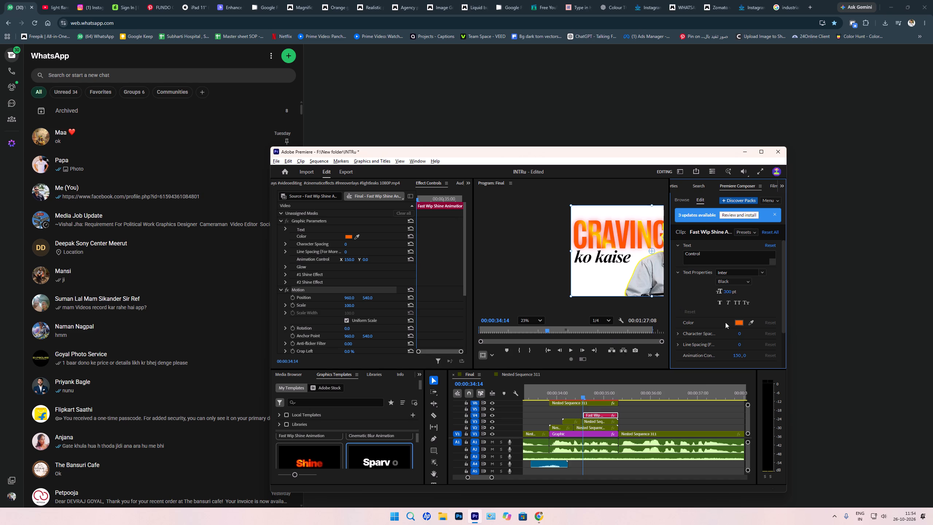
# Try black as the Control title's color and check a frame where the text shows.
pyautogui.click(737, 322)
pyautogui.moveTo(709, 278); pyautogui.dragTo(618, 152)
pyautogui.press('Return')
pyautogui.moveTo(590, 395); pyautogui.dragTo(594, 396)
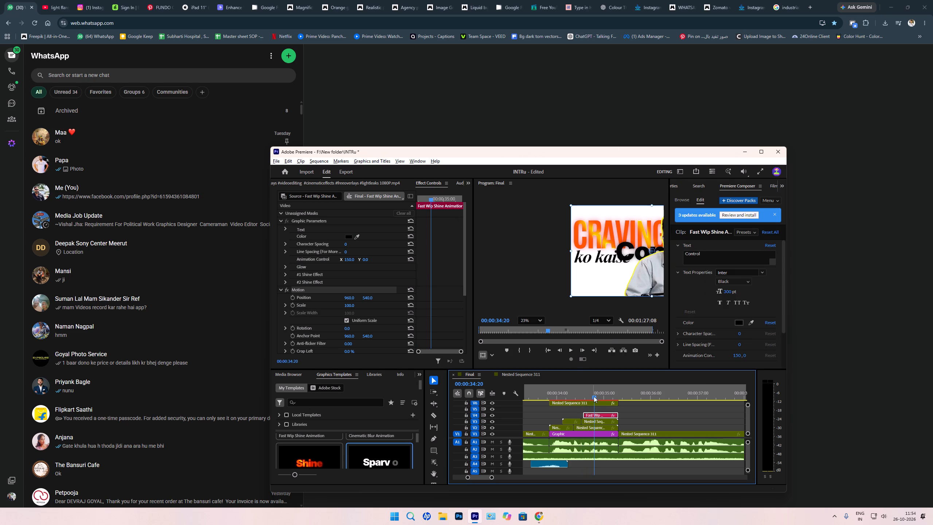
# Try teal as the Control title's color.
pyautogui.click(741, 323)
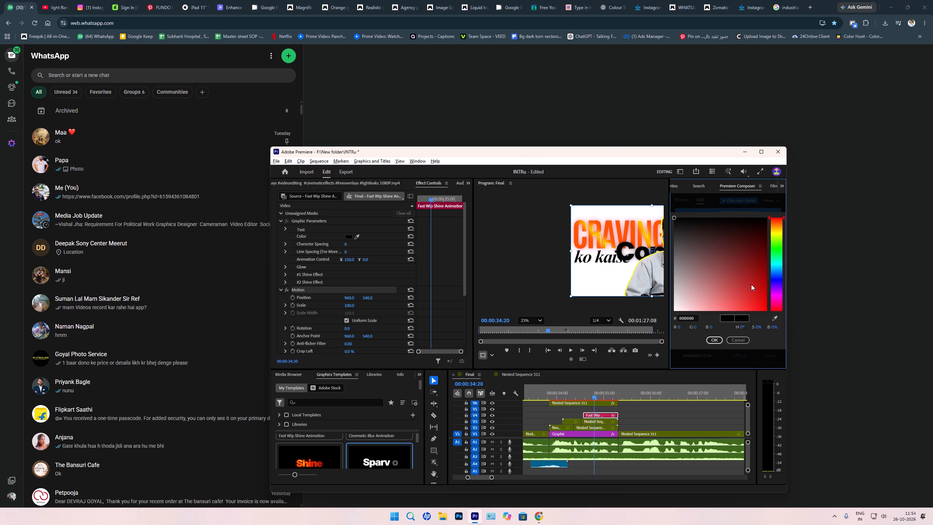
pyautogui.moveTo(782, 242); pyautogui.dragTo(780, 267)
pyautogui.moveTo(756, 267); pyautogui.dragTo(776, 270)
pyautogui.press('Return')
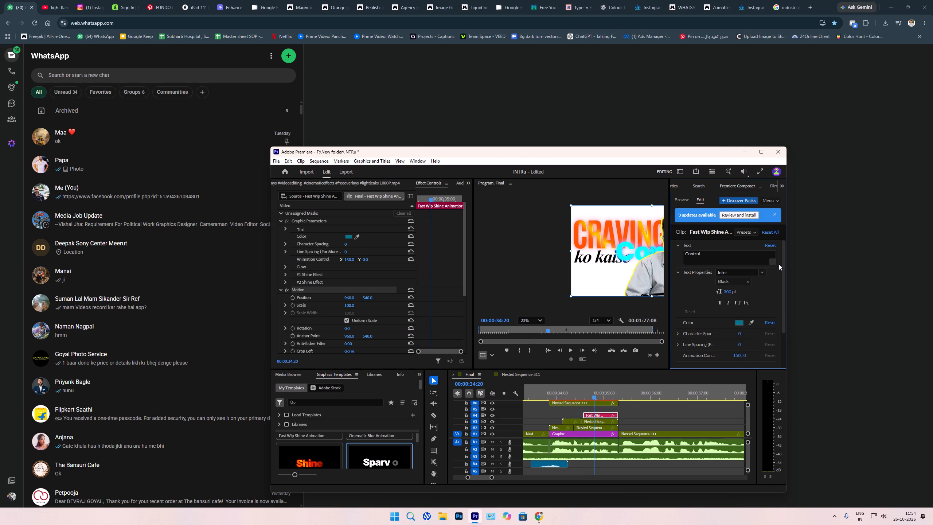
# Set the Control title's glow radius and glow intensity to 0.
pyautogui.scroll(-5, 678, 330)
pyautogui.click(678, 327)
pyautogui.moveTo(735, 338); pyautogui.dragTo(701, 343)
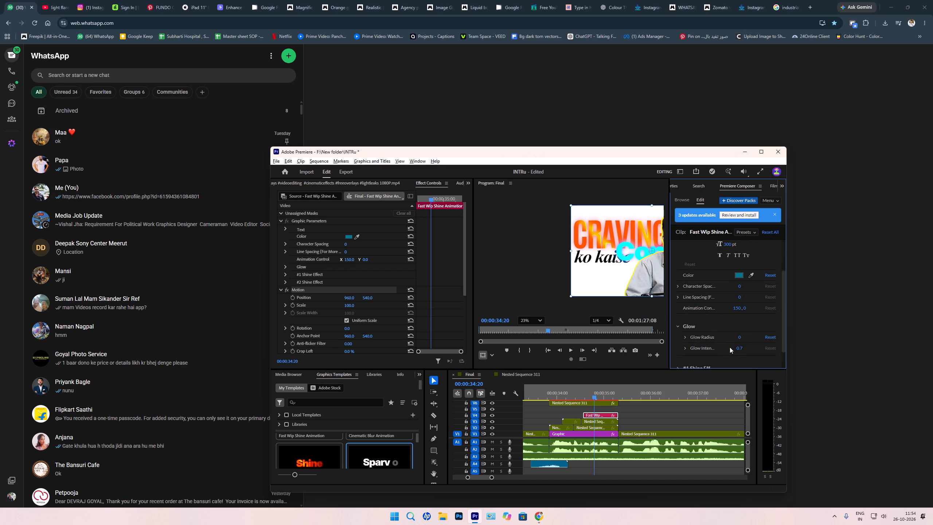
pyautogui.moveTo(737, 349); pyautogui.dragTo(656, 350)
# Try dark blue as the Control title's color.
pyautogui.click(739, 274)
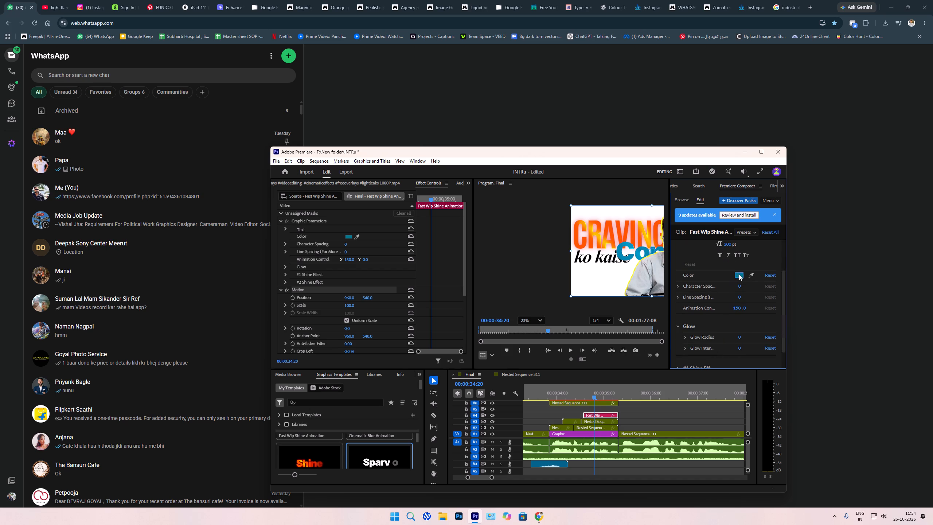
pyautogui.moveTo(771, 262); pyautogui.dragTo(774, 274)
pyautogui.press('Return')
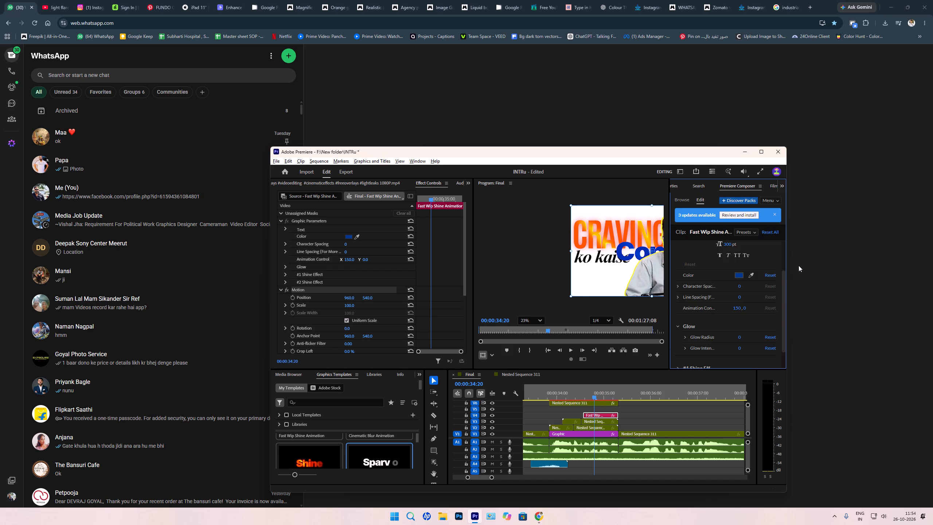
# Set the Control title's color to bright red.
pyautogui.click(743, 278)
pyautogui.click(739, 272)
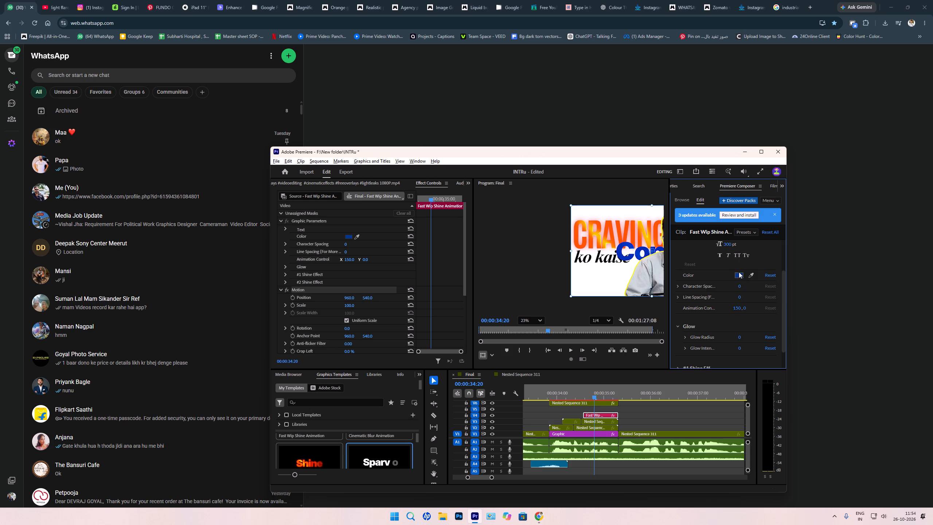
pyautogui.click(739, 275)
pyautogui.moveTo(739, 275); pyautogui.dragTo(780, 211)
pyautogui.moveTo(780, 226); pyautogui.dragTo(785, 209)
pyautogui.moveTo(734, 288); pyautogui.dragTo(752, 309)
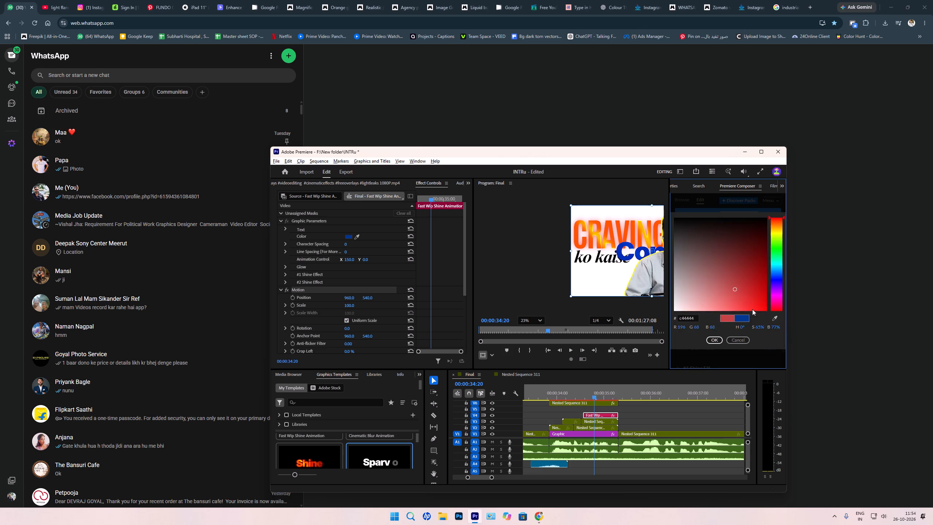
pyautogui.moveTo(752, 309); pyautogui.dragTo(787, 334)
pyautogui.press('Return')
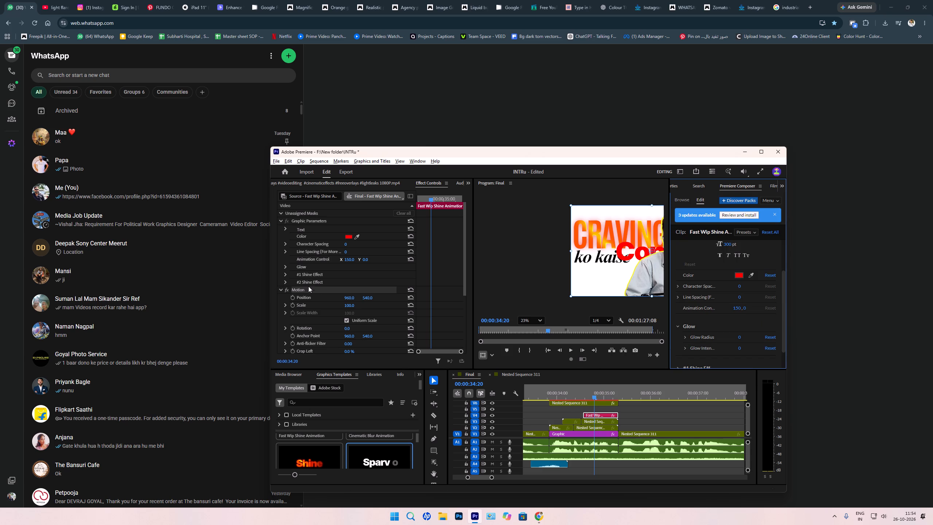
# Move the Control title below ko kaise to about 472, 755 and scale it down to about 46.6.
pyautogui.click(316, 290)
pyautogui.moveTo(630, 258); pyautogui.dragTo(585, 275)
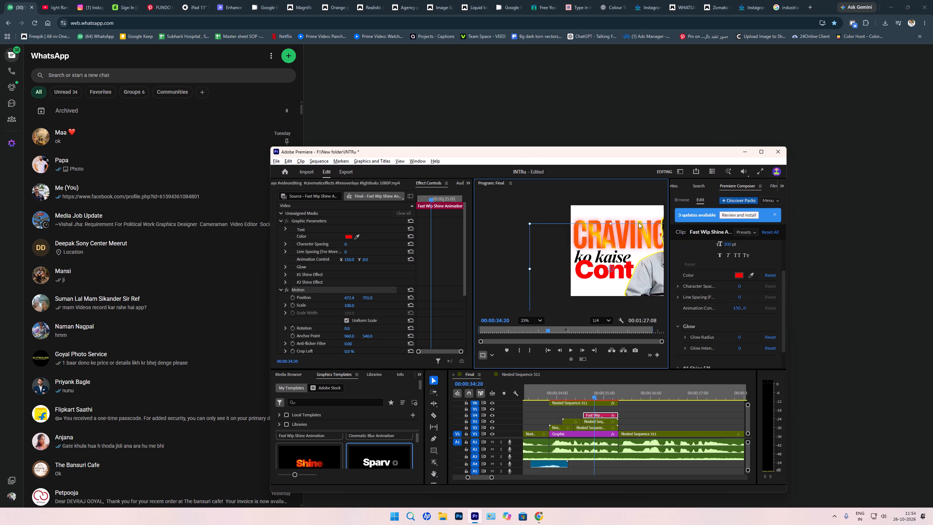
pyautogui.moveTo(610, 223); pyautogui.dragTo(614, 248)
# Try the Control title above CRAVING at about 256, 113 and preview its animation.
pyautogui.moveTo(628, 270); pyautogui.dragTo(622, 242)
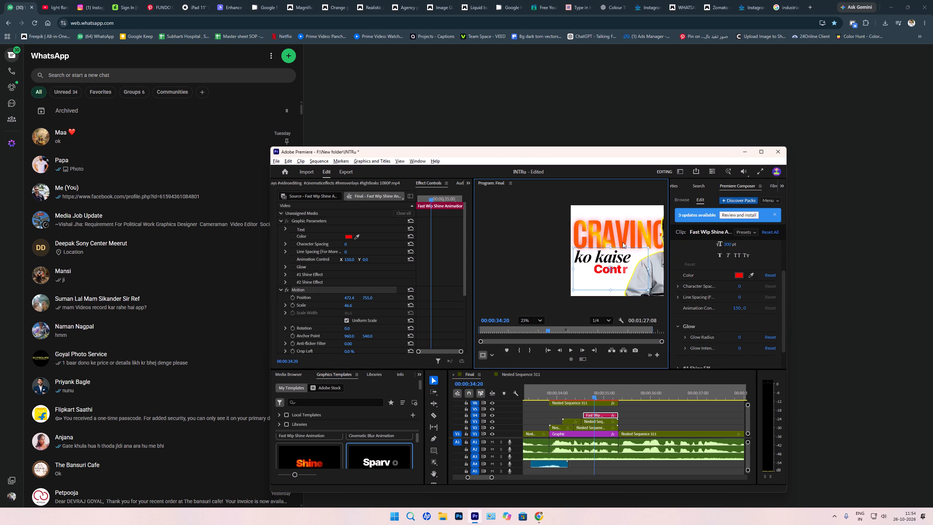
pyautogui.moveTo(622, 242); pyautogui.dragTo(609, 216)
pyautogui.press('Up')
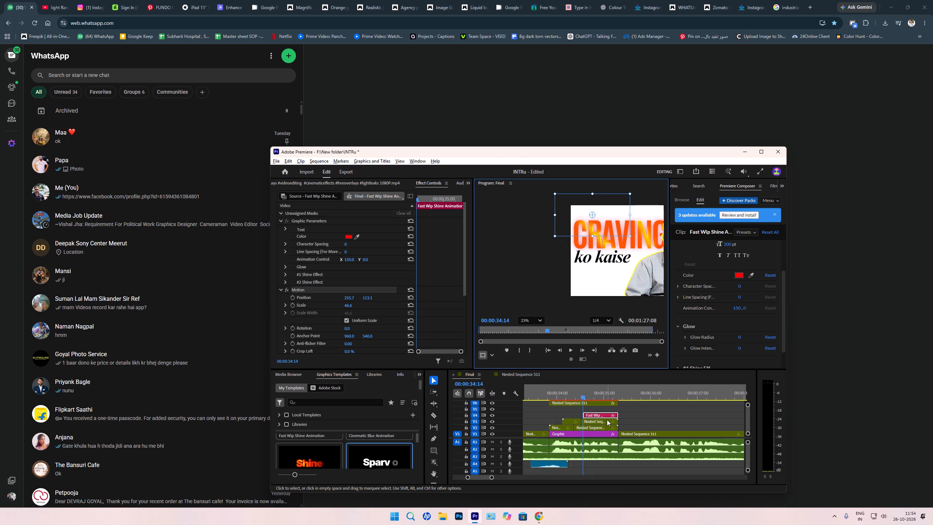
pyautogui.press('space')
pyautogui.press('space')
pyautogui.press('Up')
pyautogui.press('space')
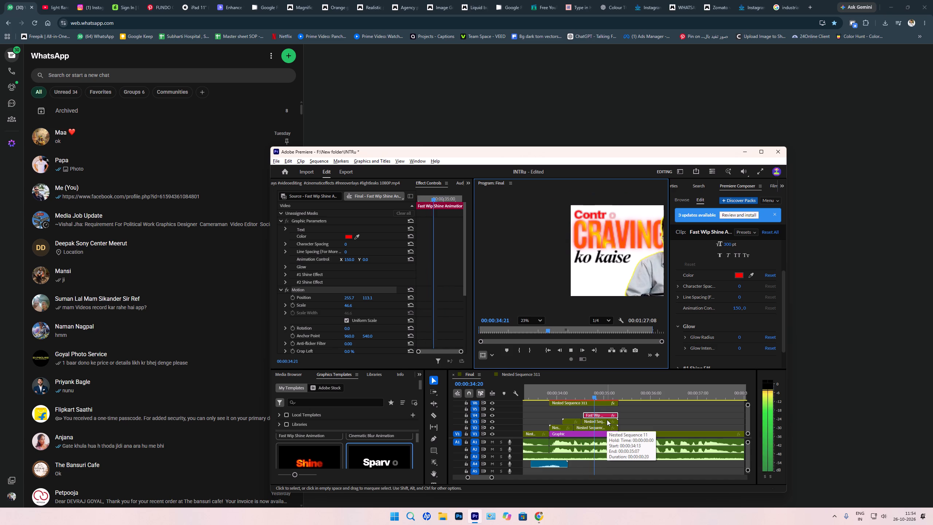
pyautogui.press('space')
# Place the Control title directly beneath ko kaise at about 338, 755 and enlarge it to a scale of about 56.4.
pyautogui.moveTo(609, 213); pyautogui.dragTo(612, 267)
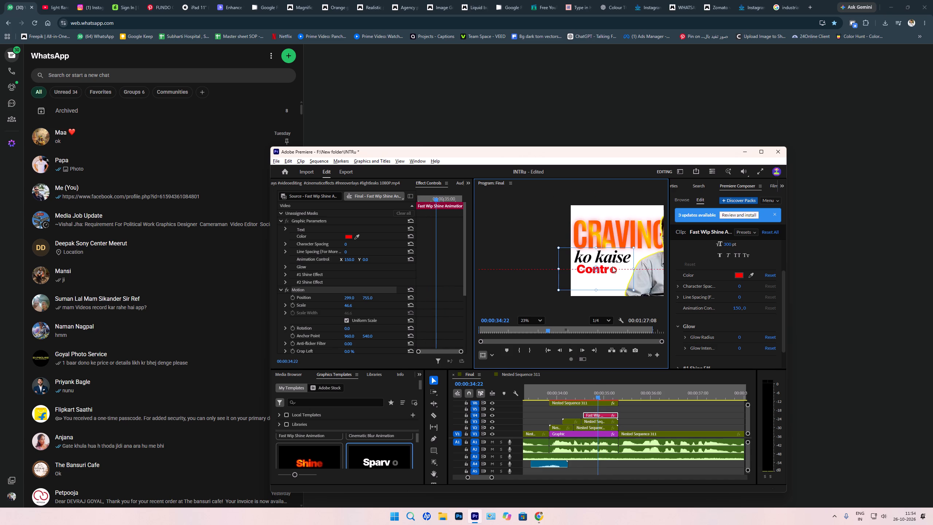
pyautogui.moveTo(612, 267); pyautogui.dragTo(610, 266)
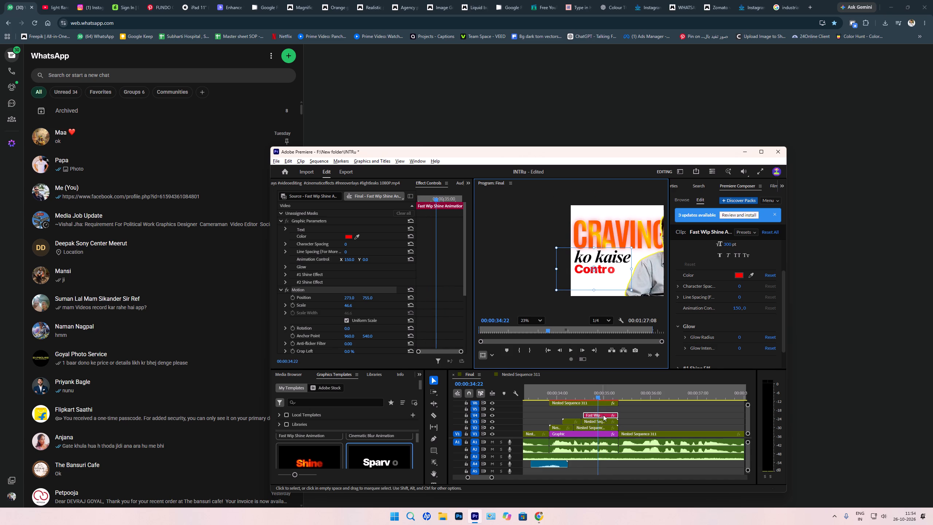
pyautogui.moveTo(633, 269); pyautogui.dragTo(639, 271)
pyautogui.click(631, 271)
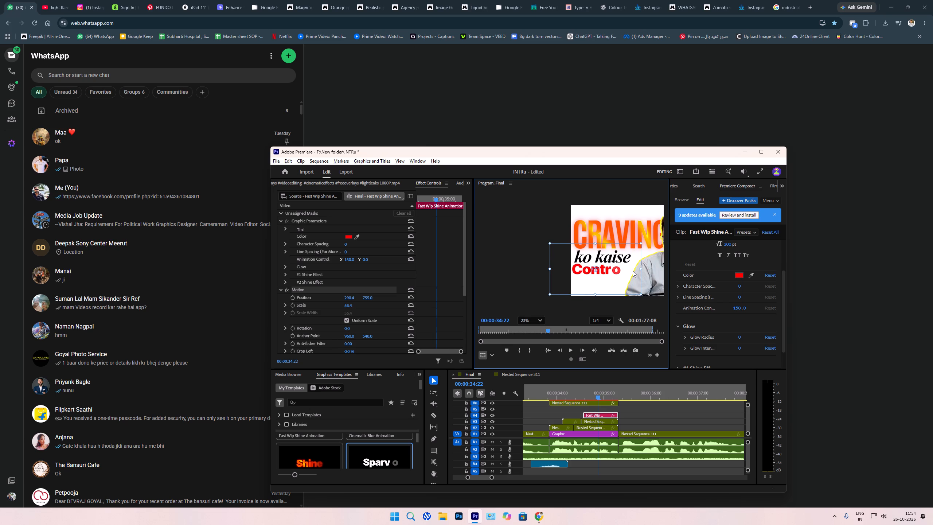
pyautogui.press('space')
pyautogui.press('space')
pyautogui.moveTo(627, 270); pyautogui.dragTo(631, 270)
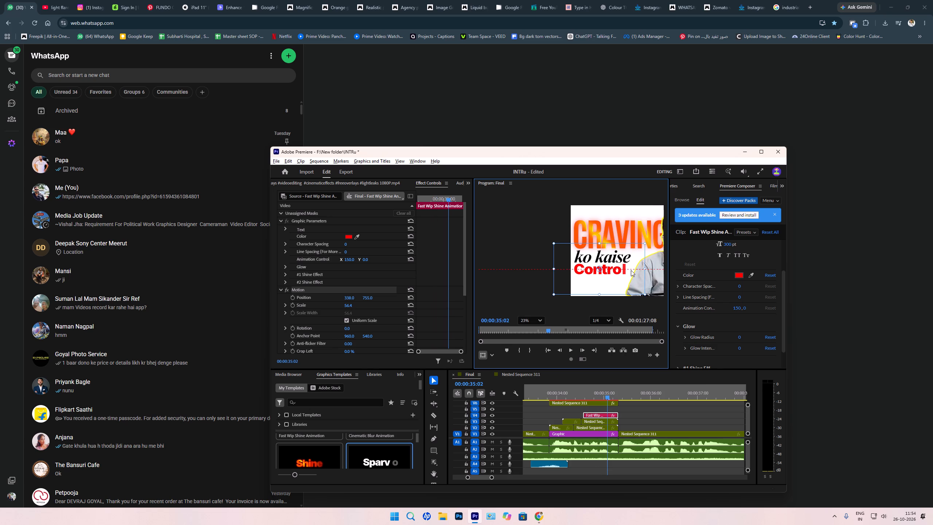
pyautogui.moveTo(631, 270); pyautogui.dragTo(631, 270)
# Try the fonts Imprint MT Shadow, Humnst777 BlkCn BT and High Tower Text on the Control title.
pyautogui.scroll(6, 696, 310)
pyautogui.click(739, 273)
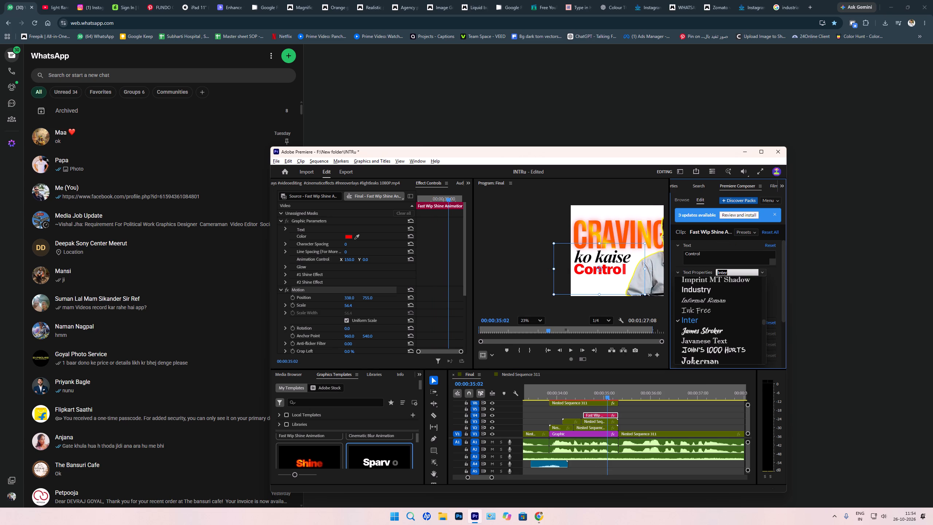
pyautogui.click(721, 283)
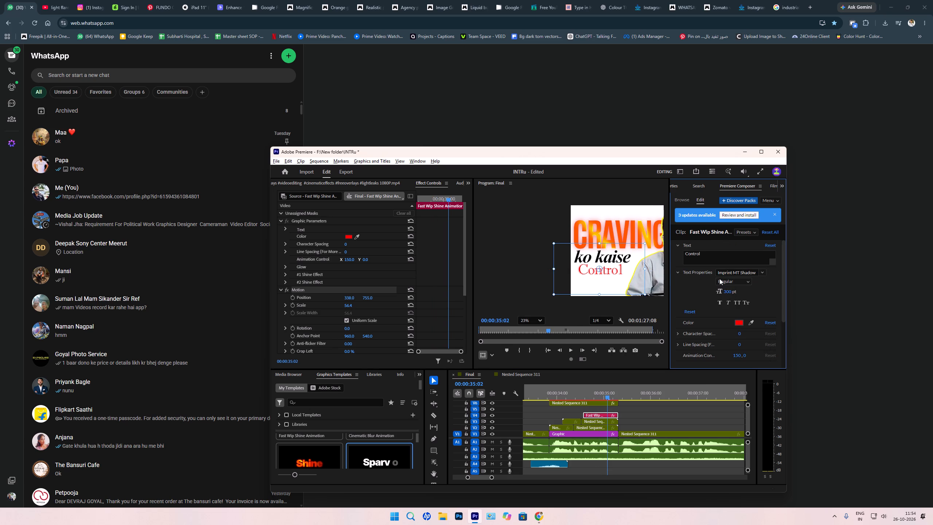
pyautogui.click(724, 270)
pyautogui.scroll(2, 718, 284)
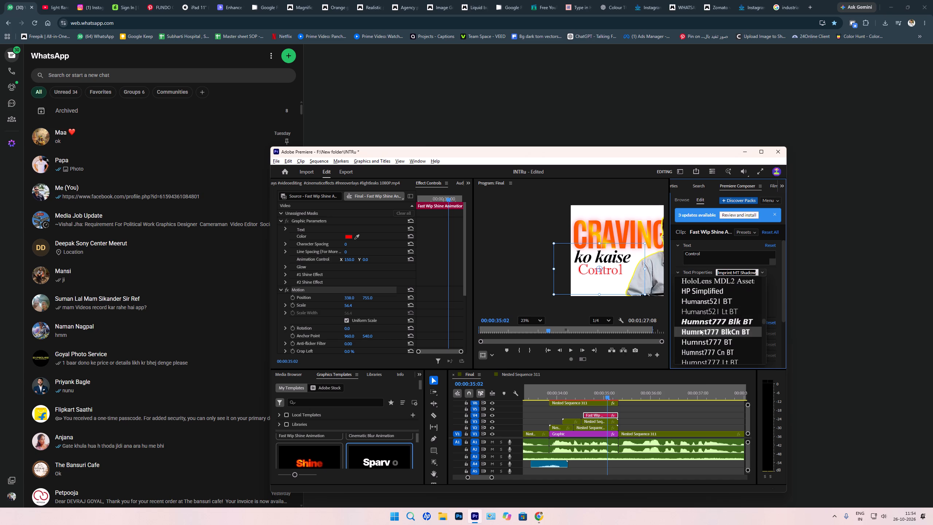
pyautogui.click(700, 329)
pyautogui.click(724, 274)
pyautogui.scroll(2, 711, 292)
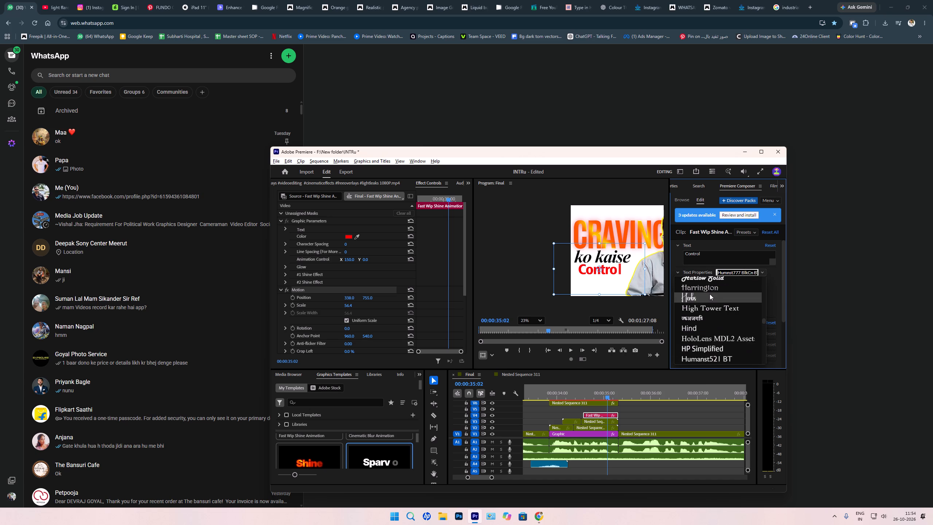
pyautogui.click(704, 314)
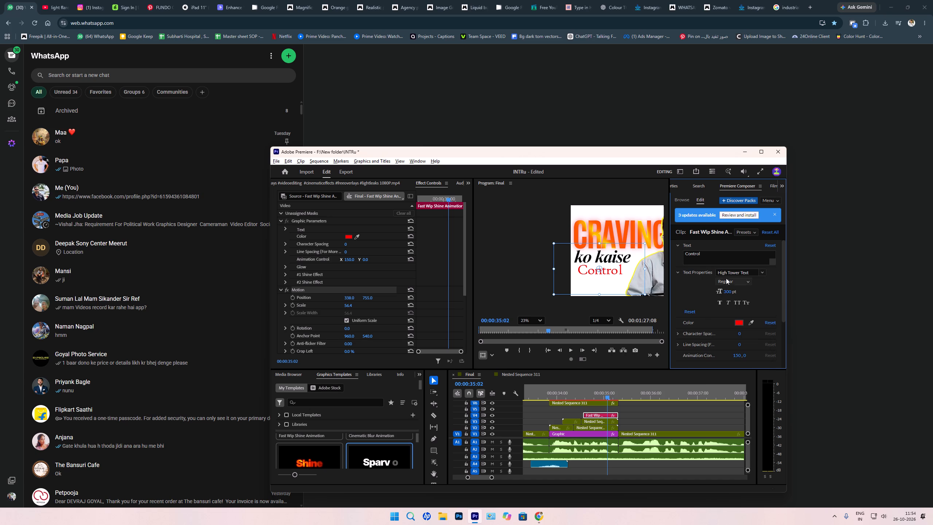
# Set the Control title's font to Haettenschweiler.
pyautogui.click(728, 274)
pyautogui.scroll(1, 710, 302)
pyautogui.click(700, 296)
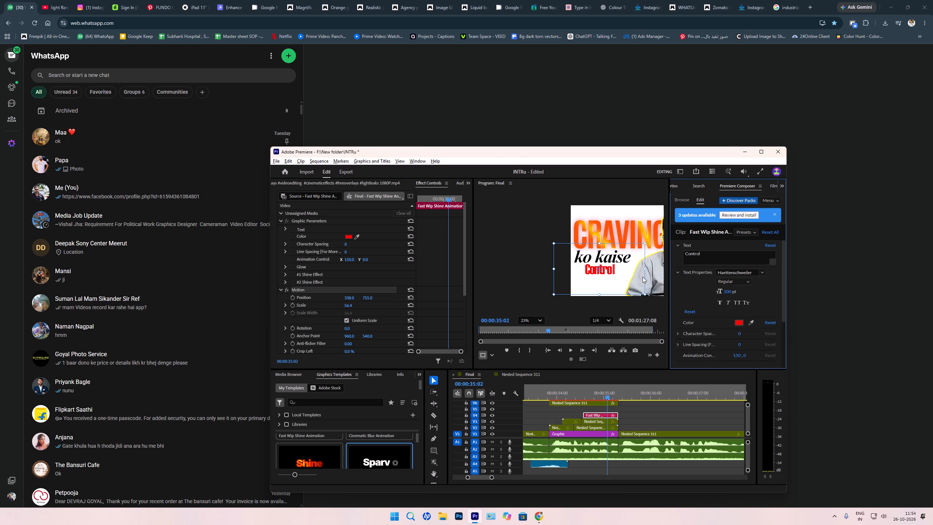
# Set the Control title's font to Gloucester MT in all caps and enlarge it to a scale of about 82.2.
pyautogui.scroll(1, 715, 311)
pyautogui.click(730, 271)
pyautogui.scroll(2, 707, 297)
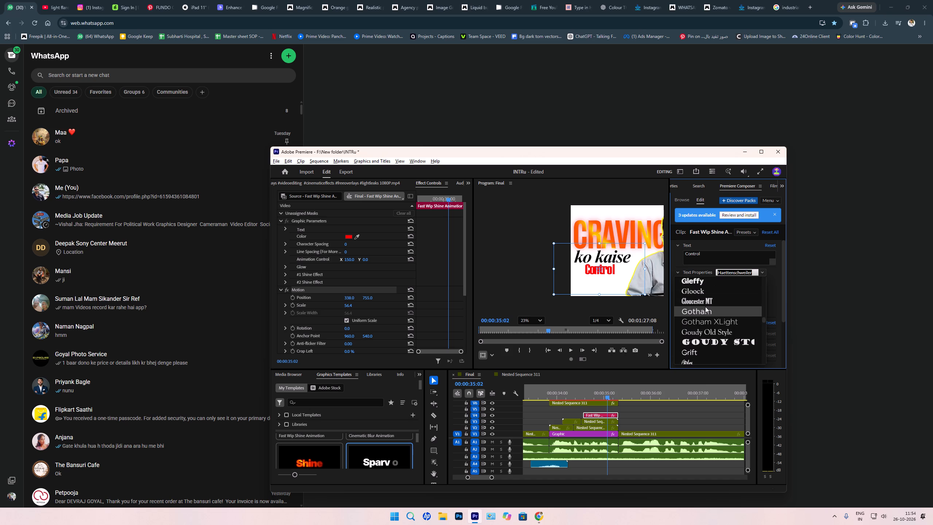
pyautogui.click(700, 301)
pyautogui.moveTo(644, 268); pyautogui.dragTo(656, 266)
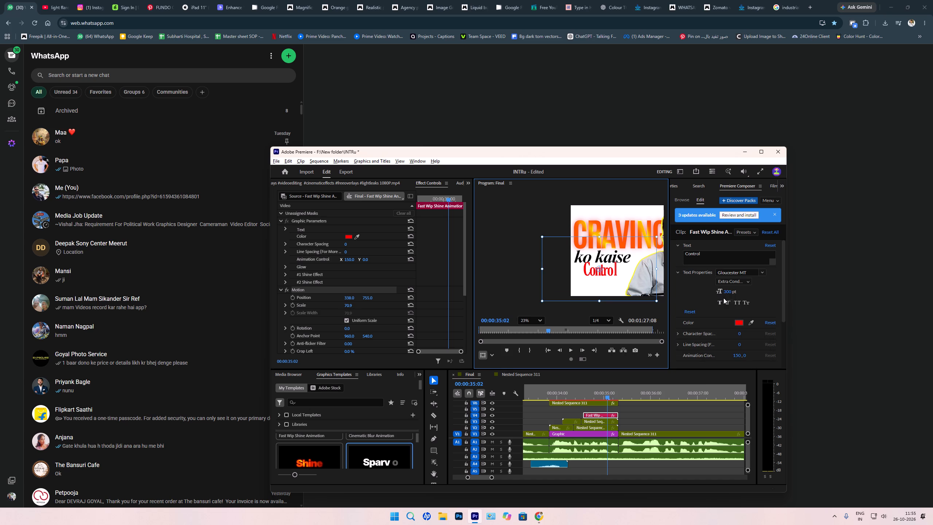
pyautogui.click(741, 301)
pyautogui.moveTo(658, 269); pyautogui.dragTo(665, 269)
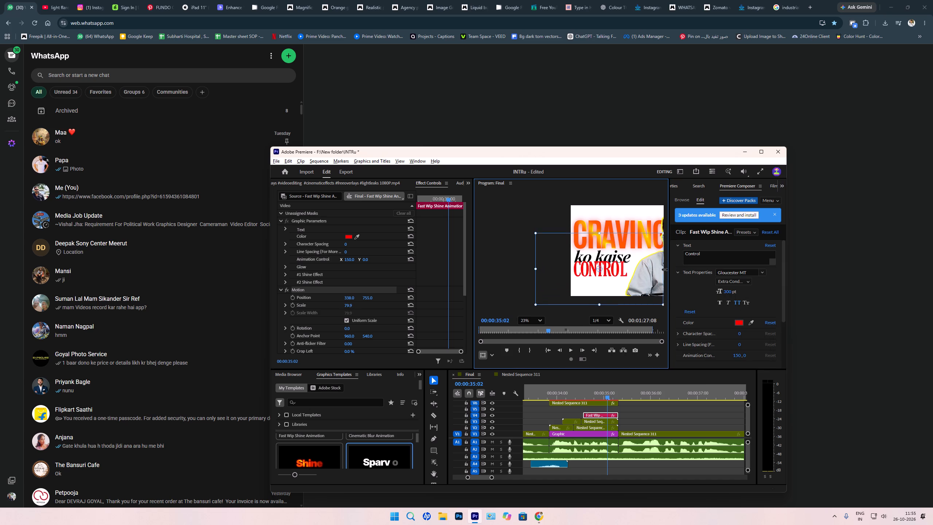
pyautogui.moveTo(665, 269); pyautogui.dragTo(665, 269)
# Reposition the CONTROL title just beneath ko kaise at about 354, 784.
pyautogui.click(633, 271)
pyautogui.moveTo(370, 300); pyautogui.dragTo(370, 300)
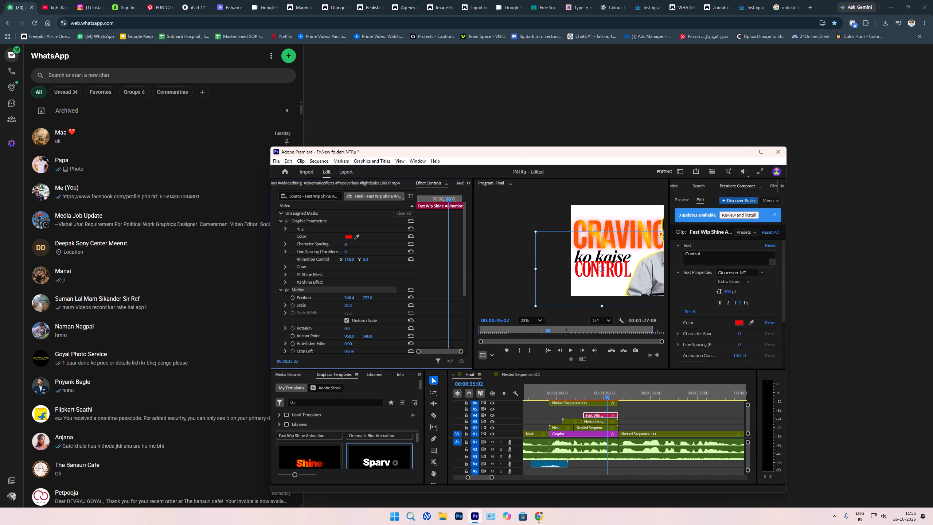
pyautogui.moveTo(370, 300); pyautogui.dragTo(382, 302)
pyautogui.moveTo(352, 298); pyautogui.dragTo(347, 298)
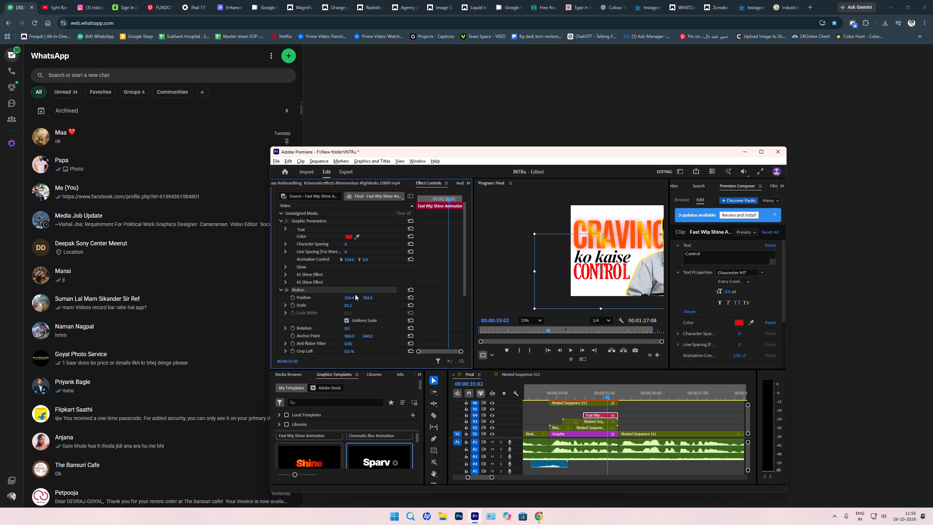
pyautogui.click(500, 239)
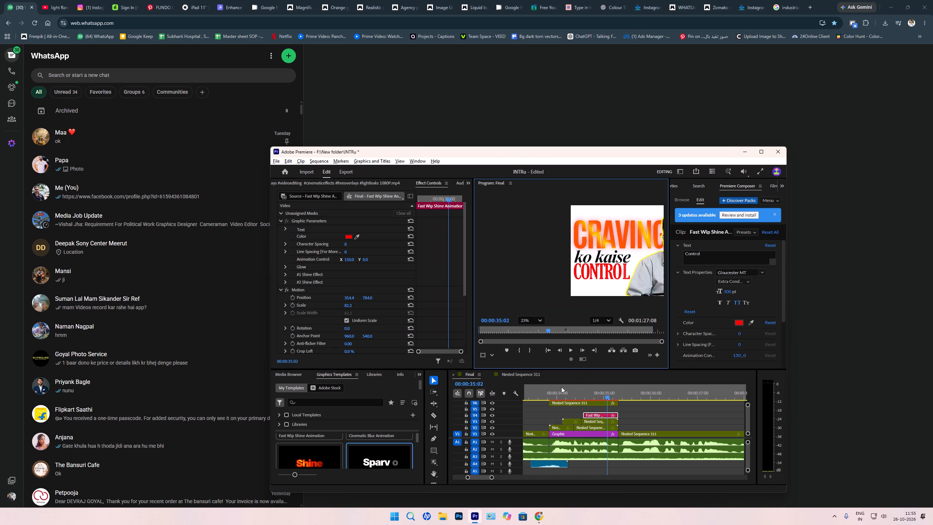
# Play the opening of the CONTROL title to review its animation timing against the other text.
pyautogui.press('Up')
pyautogui.press('Up')
pyautogui.press('Up')
pyautogui.press('space')
pyautogui.press('space')
pyautogui.press('space')
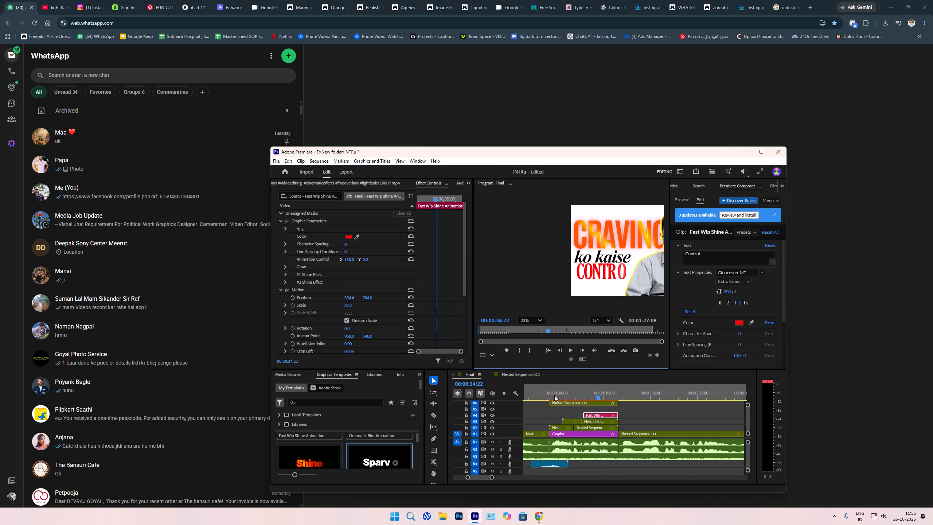
pyautogui.press('space')
pyautogui.press('Up')
pyautogui.press('space')
pyautogui.press('space')
# Add a Fast Wip Animation title on V5 at 00:00:34:23 and trim its end to match the clips below.
pyautogui.press('Right')
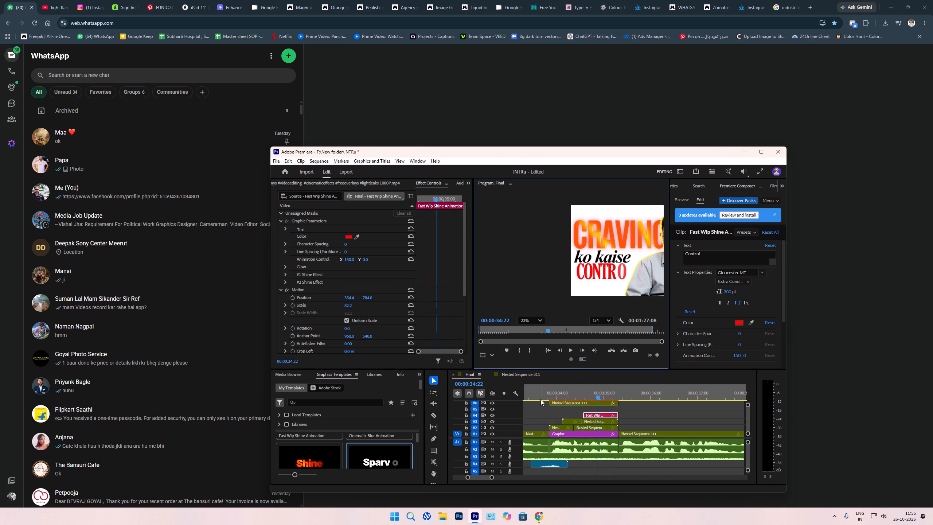
pyautogui.press('Right')
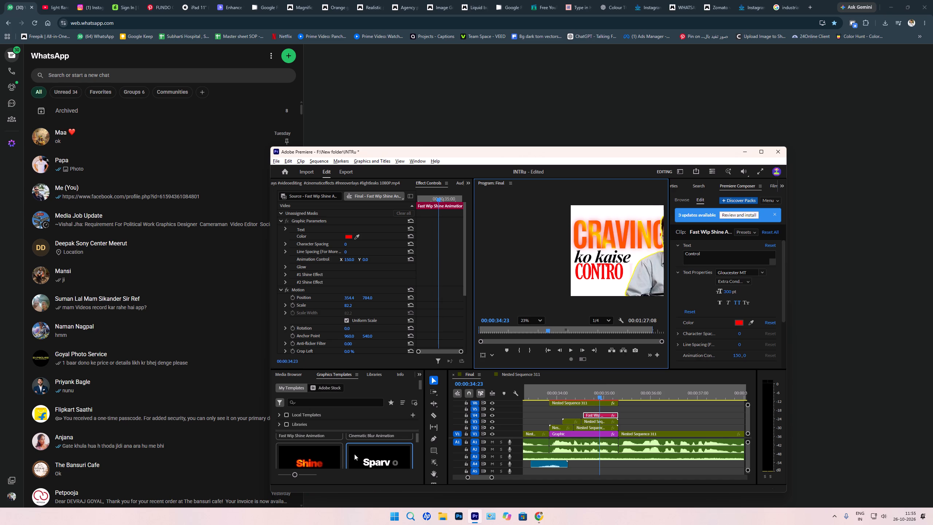
pyautogui.moveTo(362, 456); pyautogui.dragTo(600, 410)
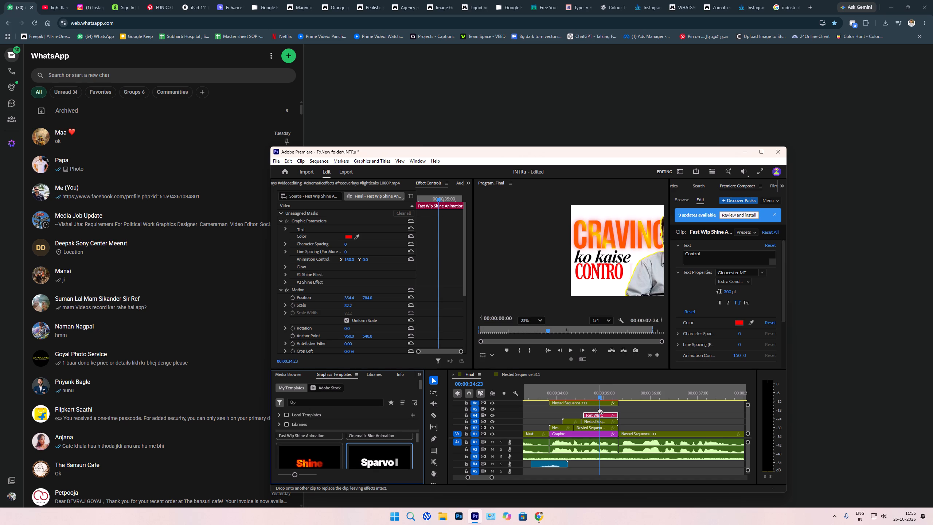
pyautogui.moveTo(600, 410); pyautogui.dragTo(621, 408)
pyautogui.scroll(-5, 629, 412)
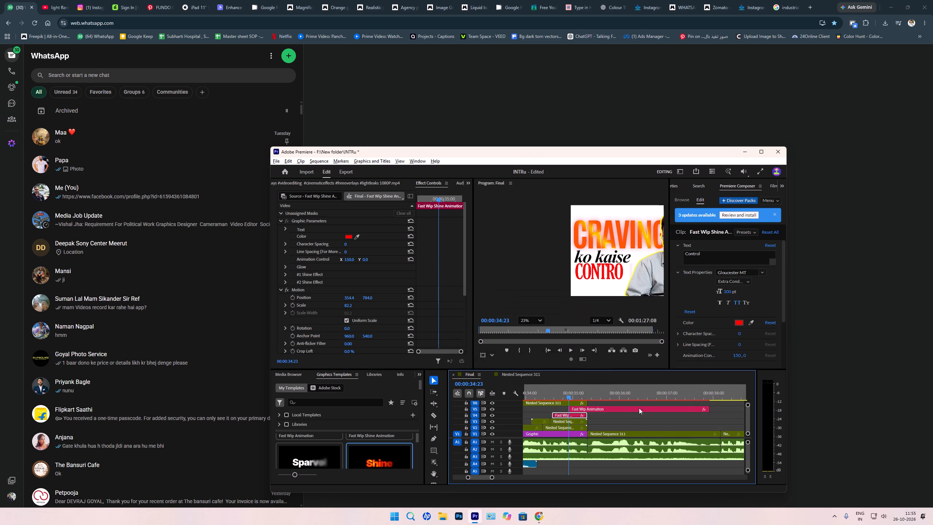
pyautogui.moveTo(708, 408); pyautogui.dragTo(590, 416)
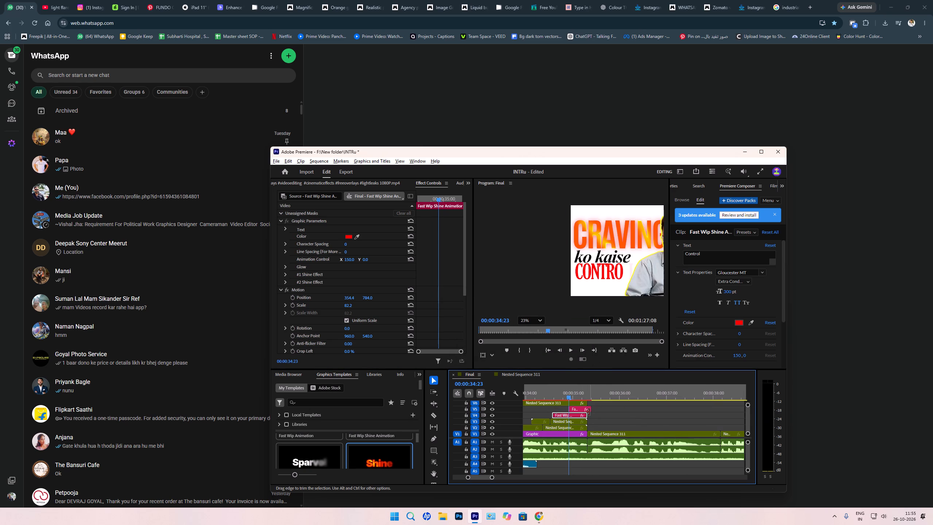
pyautogui.click(589, 412)
# Replace the new V5 title's placeholder text with Kare apni.
pyautogui.click(576, 411)
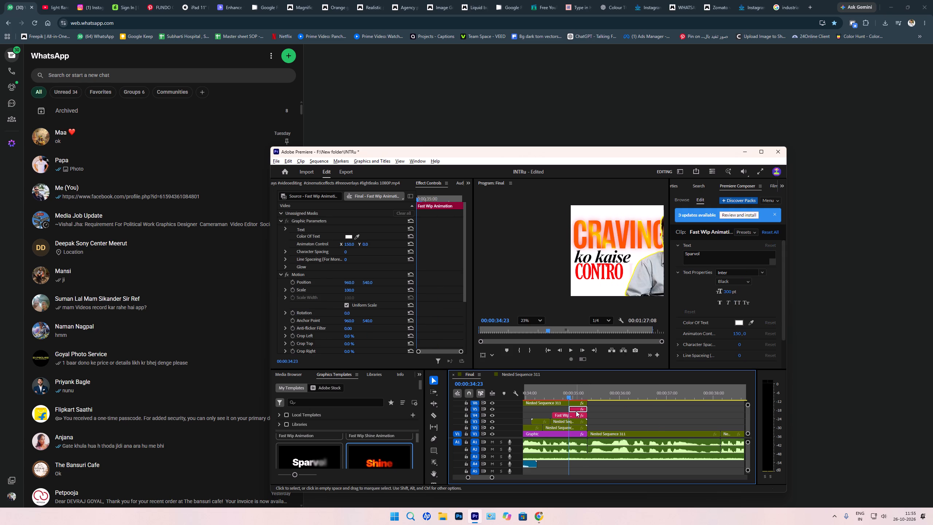
pyautogui.press('space')
pyautogui.press('space')
pyautogui.moveTo(734, 270); pyautogui.dragTo(617, 262)
pyautogui.moveTo(715, 257); pyautogui.dragTo(671, 252)
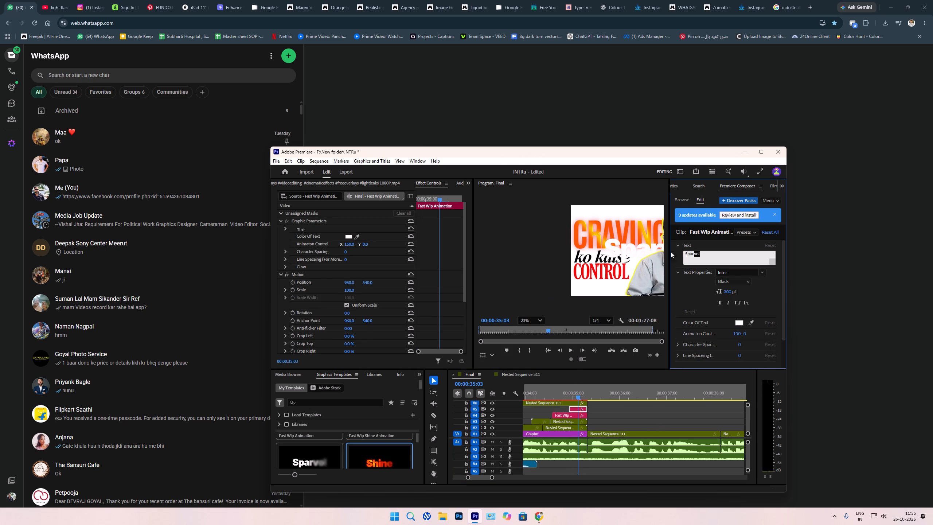
pyautogui.moveTo(671, 252); pyautogui.dragTo(645, 249)
pyautogui.write('Kare a')
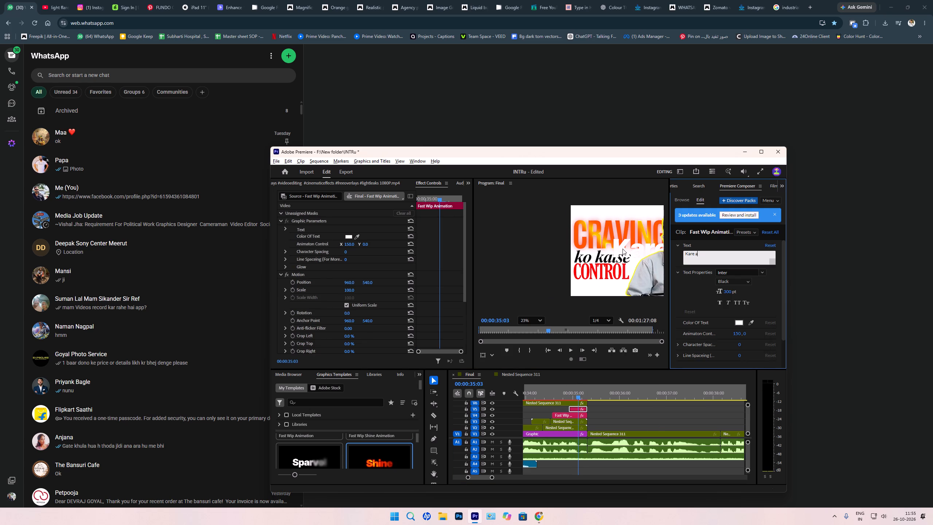
pyautogui.write('pni')
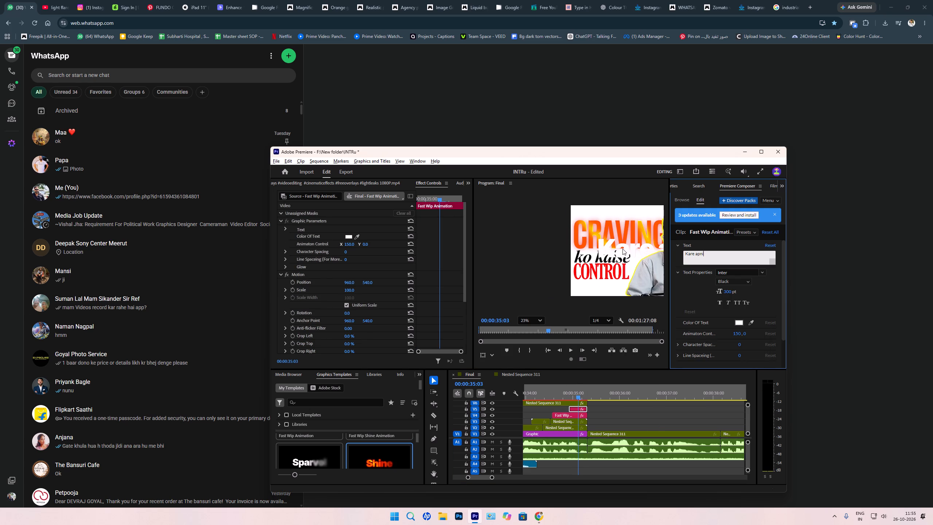
# Set the Kare apni title's text colour to black.
pyautogui.click(686, 292)
pyautogui.click(741, 285)
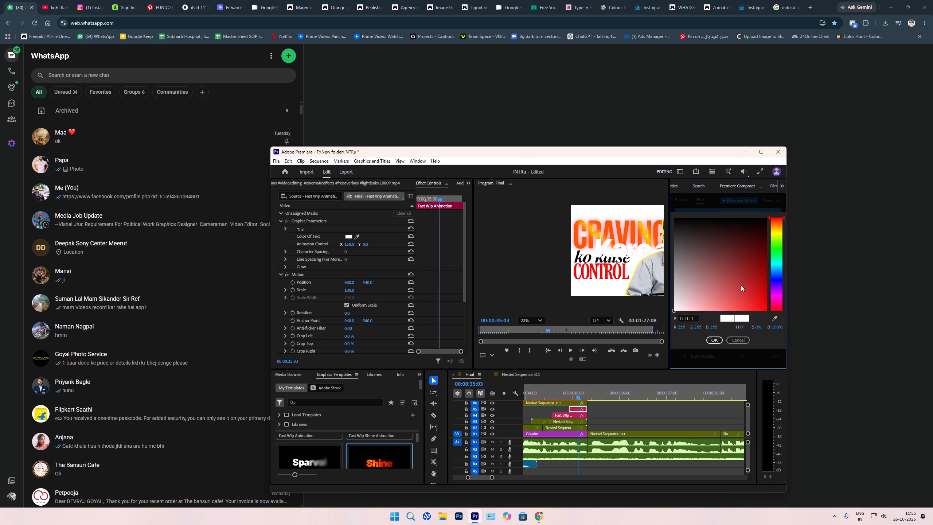
pyautogui.moveTo(727, 272); pyautogui.dragTo(605, 160)
pyautogui.press('Return')
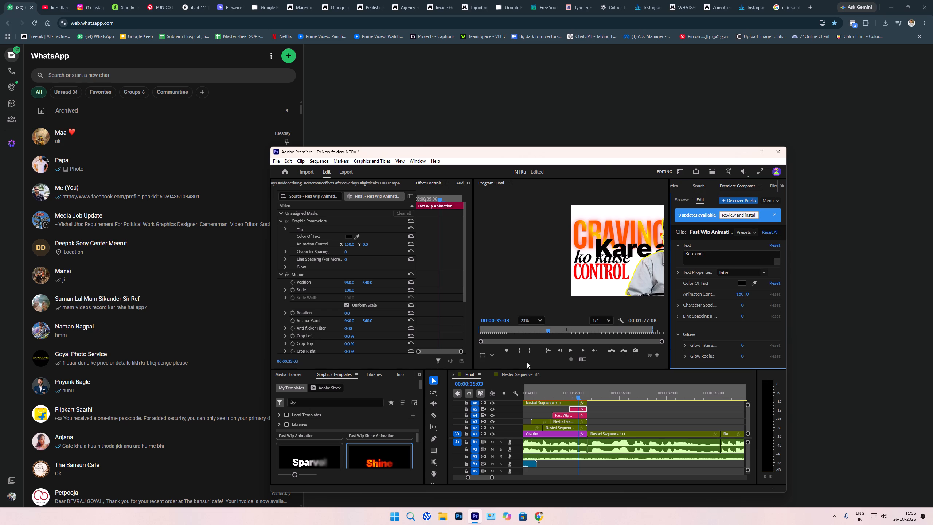
# Place the Kare apni title at the frame's lower left, about 156, 1010, and reduce its scale to 29.
pyautogui.moveTo(346, 291); pyautogui.dragTo(310, 291)
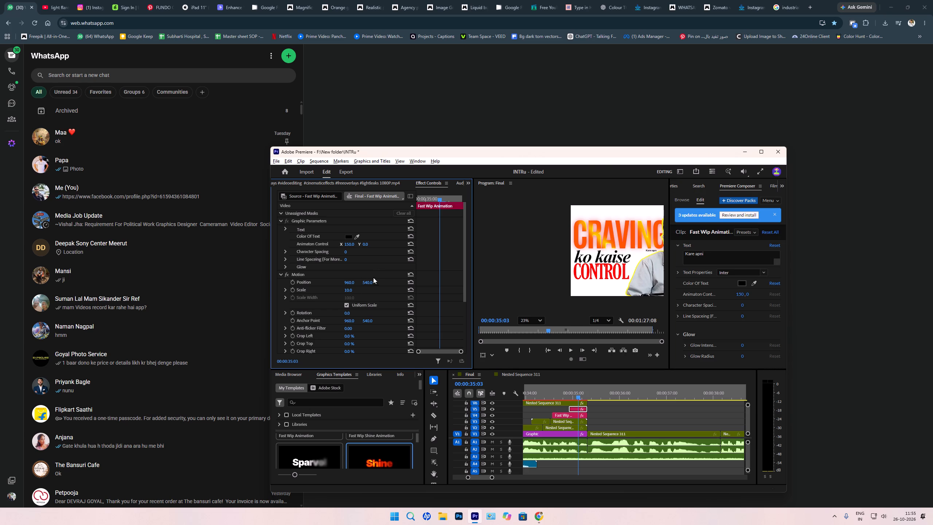
pyautogui.moveTo(371, 281); pyautogui.dragTo(583, 304)
pyautogui.moveTo(351, 284); pyautogui.dragTo(202, 275)
pyautogui.moveTo(202, 275); pyautogui.dragTo(81, 288)
pyautogui.moveTo(366, 283); pyautogui.dragTo(331, 280)
pyautogui.moveTo(331, 280); pyautogui.dragTo(330, 280)
pyautogui.moveTo(352, 281); pyautogui.dragTo(330, 283)
pyautogui.moveTo(348, 291); pyautogui.dragTo(359, 296)
# Check the Kare apni animation and move the title up directly beneath CONTROL, to about 221, 941.
pyautogui.press('space')
pyautogui.press('space')
pyautogui.press('Up')
pyautogui.moveTo(572, 390); pyautogui.dragTo(577, 395)
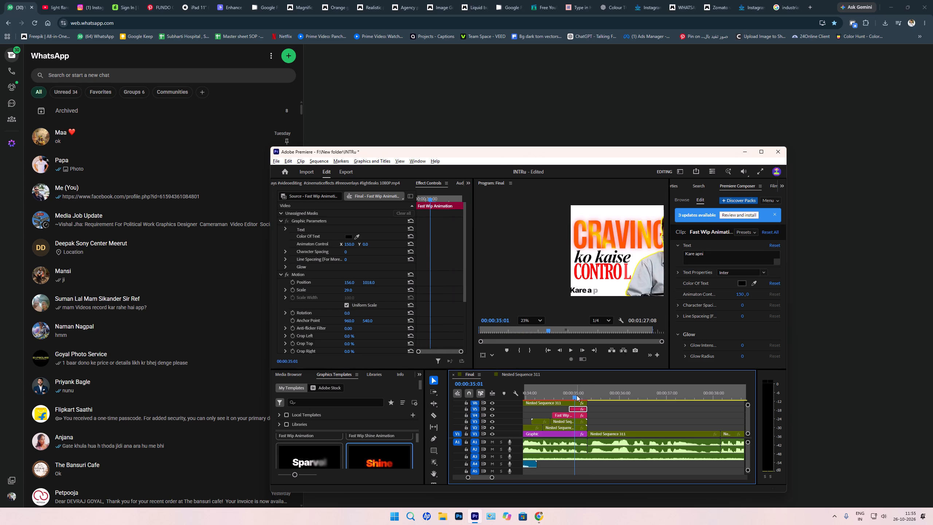
pyautogui.click(322, 273)
pyautogui.moveTo(581, 294); pyautogui.dragTo(585, 288)
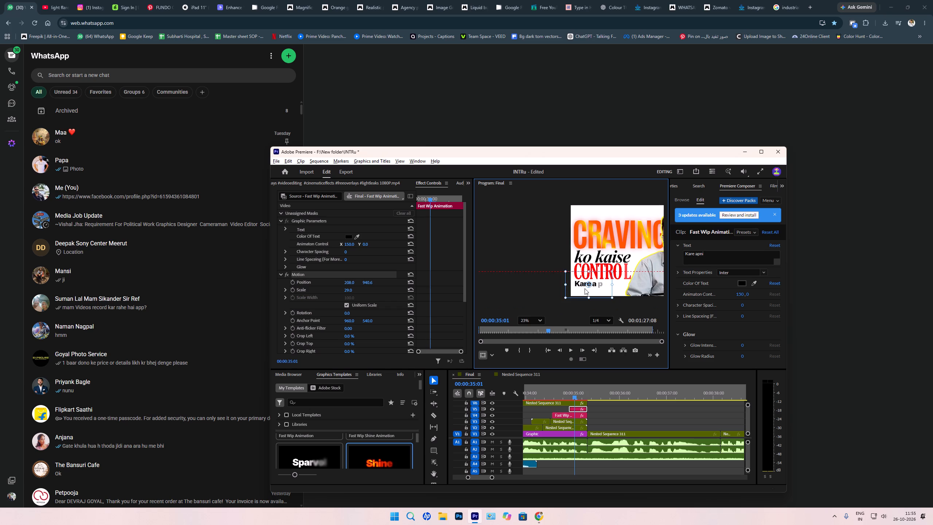
pyautogui.moveTo(585, 288); pyautogui.dragTo(586, 289)
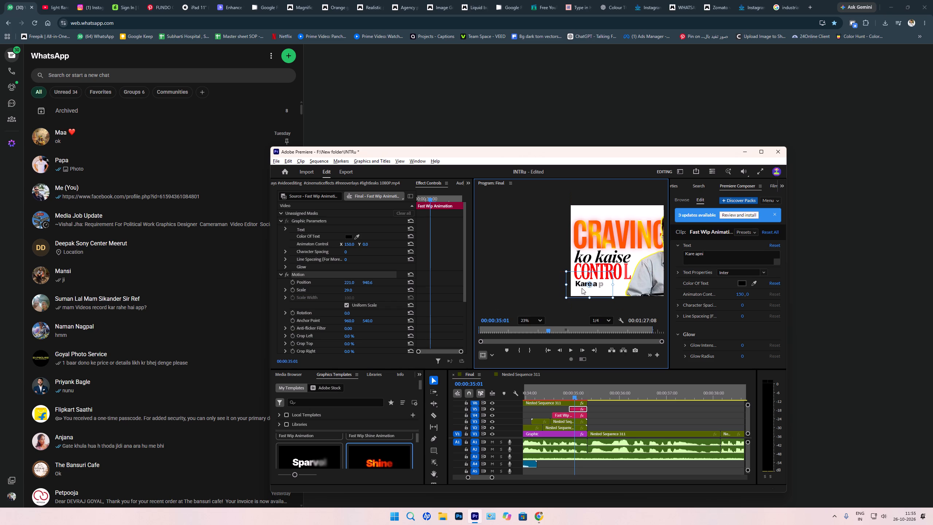
# Preview the full Kare apni line and nudge the title slightly to the right beneath CONTROL.
pyautogui.click(605, 425)
pyautogui.scroll(5, 611, 425)
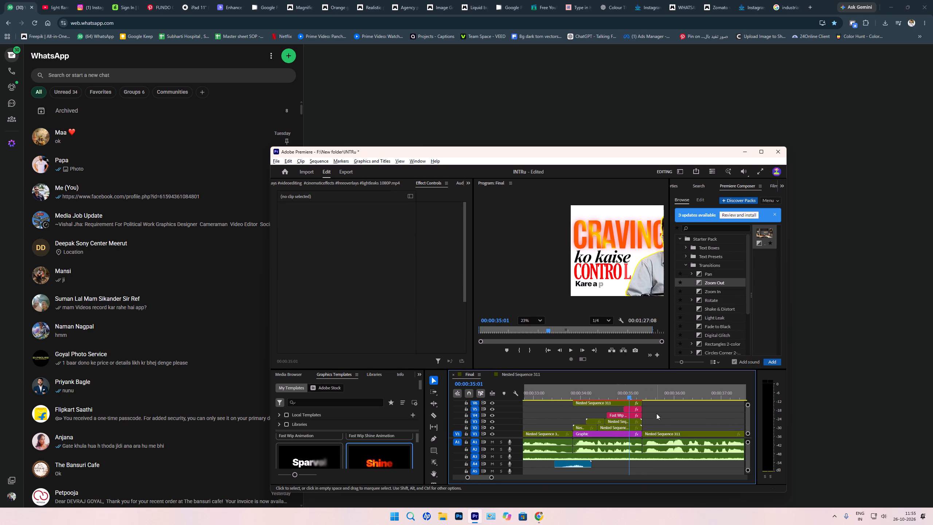
pyautogui.moveTo(649, 405); pyautogui.dragTo(624, 423)
pyautogui.moveTo(655, 409); pyautogui.dragTo(580, 429)
pyautogui.press('space')
pyautogui.press('space')
pyautogui.click(575, 419)
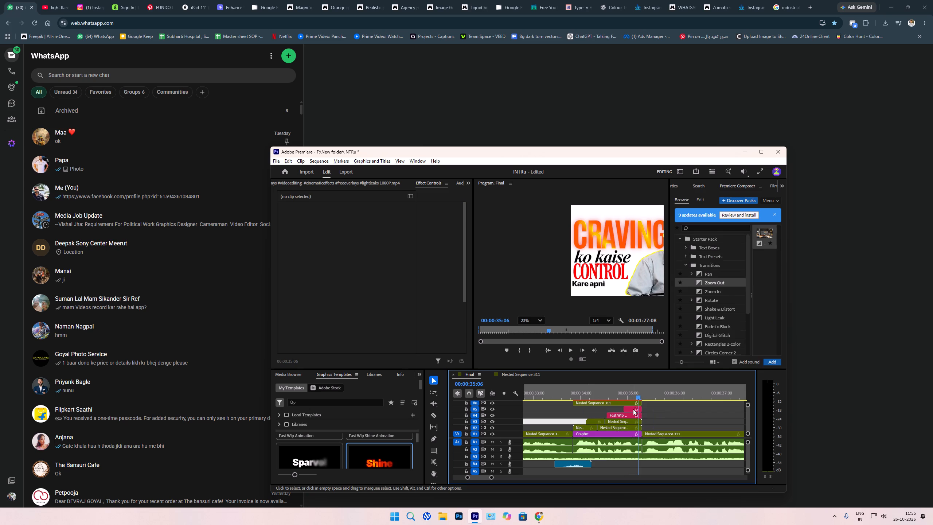
pyautogui.click(633, 409)
pyautogui.moveTo(349, 284); pyautogui.dragTo(352, 284)
pyautogui.moveTo(352, 281); pyautogui.dragTo(365, 284)
pyautogui.click(352, 281)
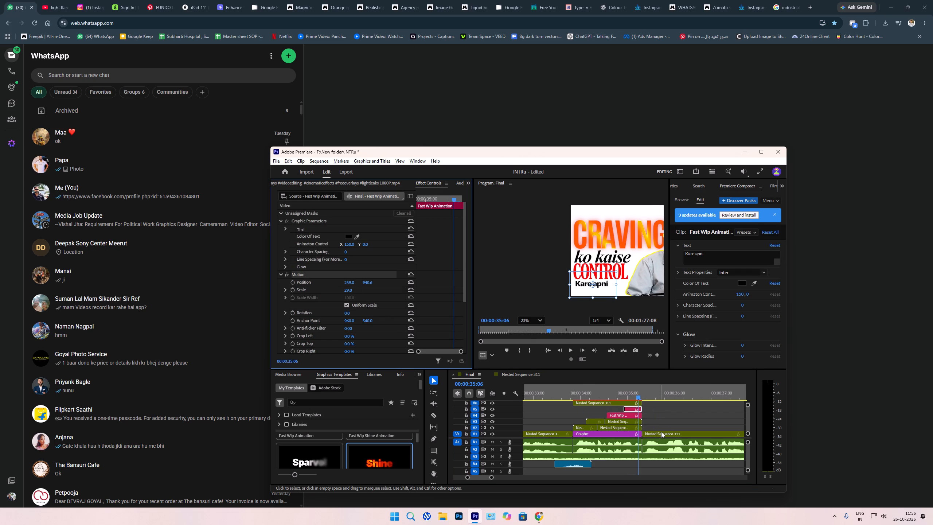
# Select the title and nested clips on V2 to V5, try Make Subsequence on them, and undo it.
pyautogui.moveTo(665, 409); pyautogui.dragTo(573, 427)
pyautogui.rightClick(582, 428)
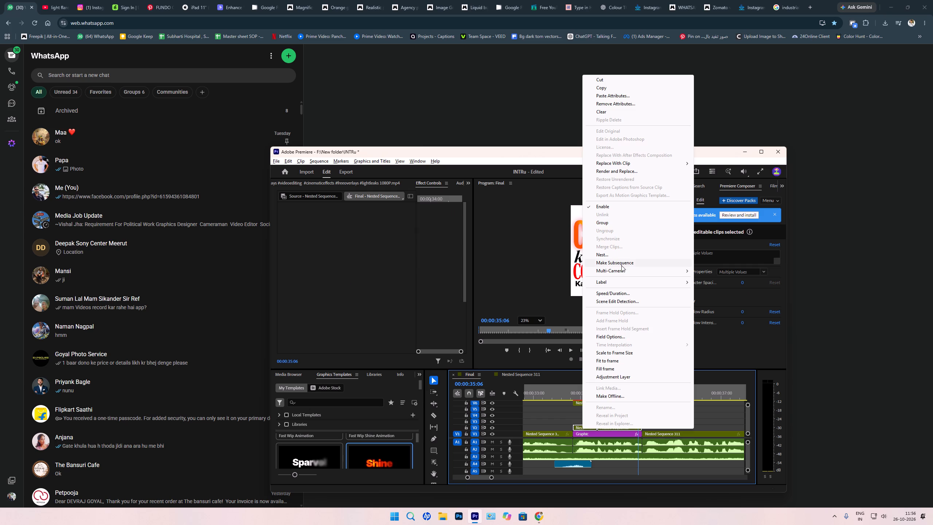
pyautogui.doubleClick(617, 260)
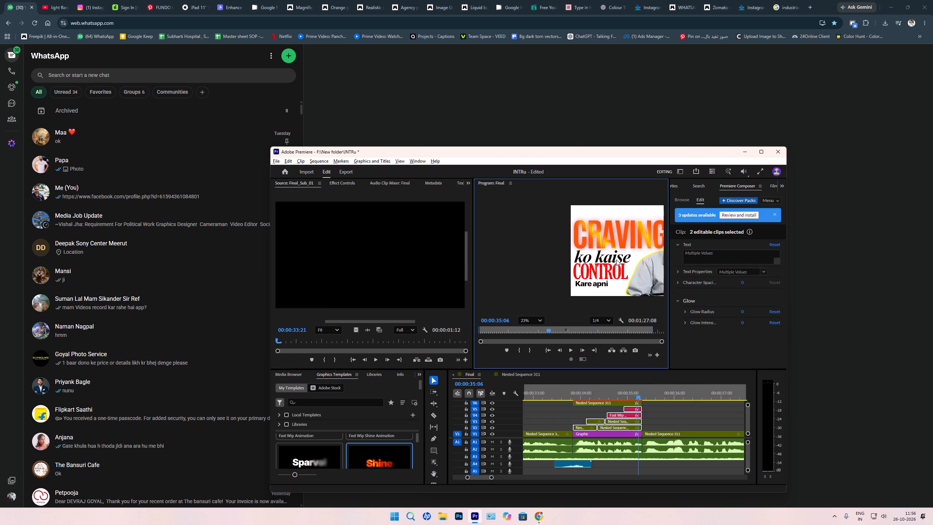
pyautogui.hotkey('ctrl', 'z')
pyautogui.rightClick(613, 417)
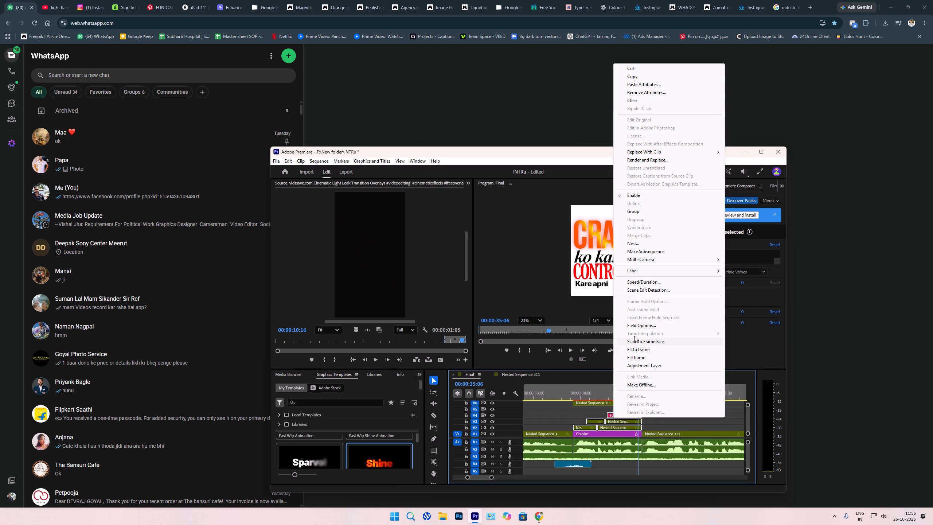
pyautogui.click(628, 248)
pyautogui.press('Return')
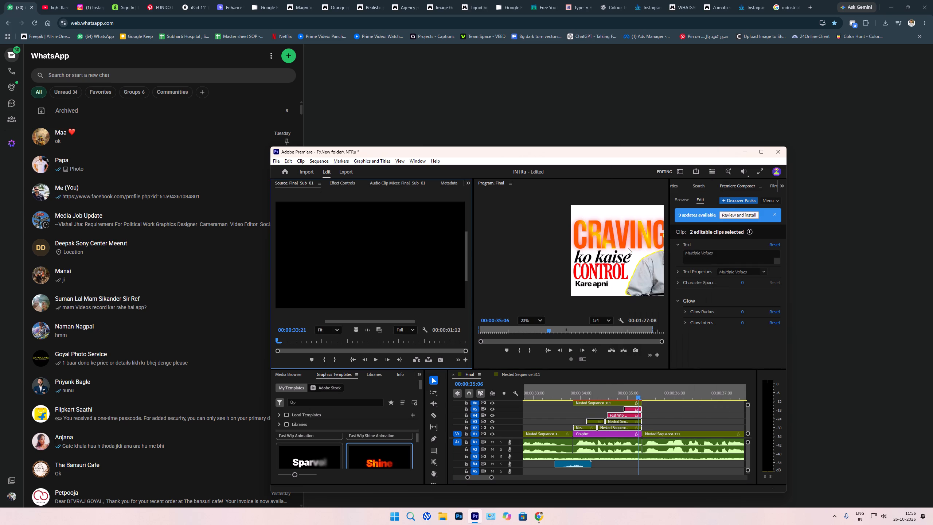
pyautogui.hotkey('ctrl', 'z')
# Nest the selected title and nested clips on V2 to V5 into a single sequence.
pyautogui.rightClick(623, 412)
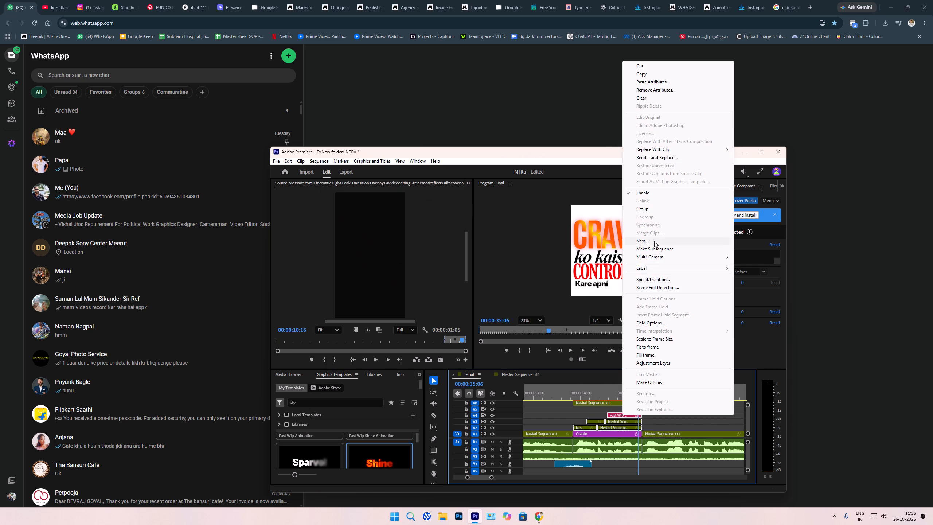
pyautogui.click(653, 238)
pyautogui.press('Return')
pyautogui.click(602, 429)
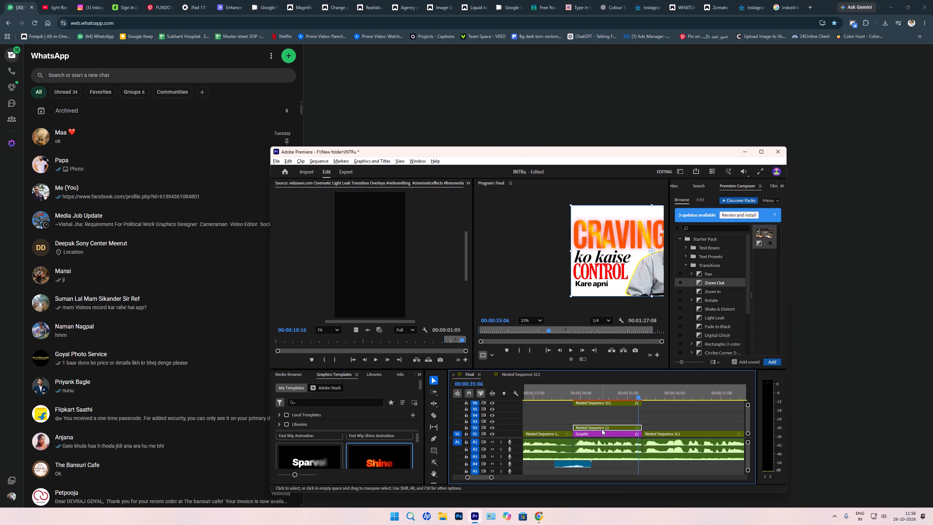
# Raise the new nested text sequence on V2 by setting its vertical position to 400.
pyautogui.click(465, 182)
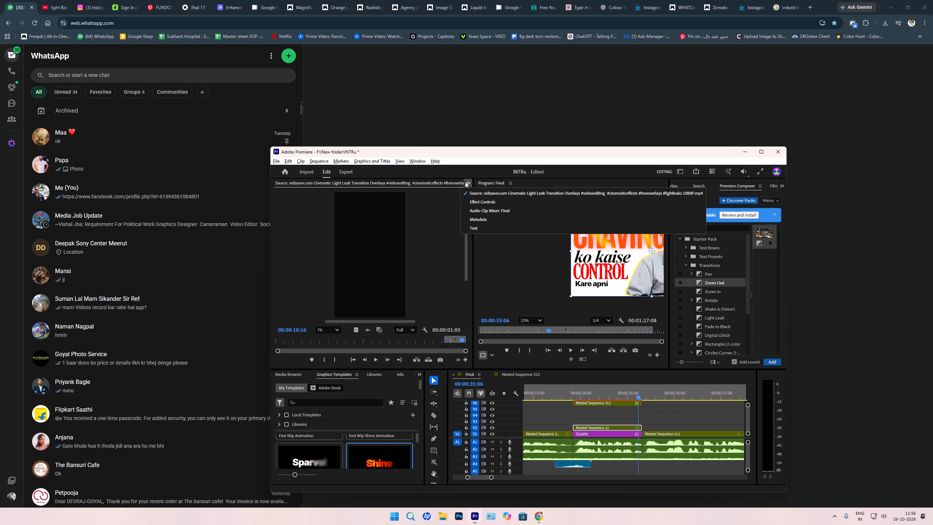
pyautogui.click(481, 202)
pyautogui.click(584, 426)
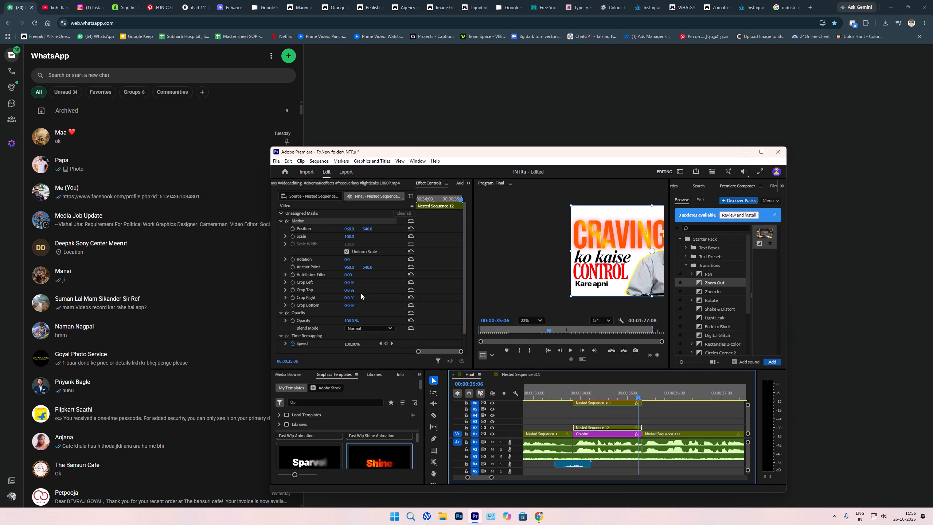
pyautogui.moveTo(365, 227); pyautogui.dragTo(319, 234)
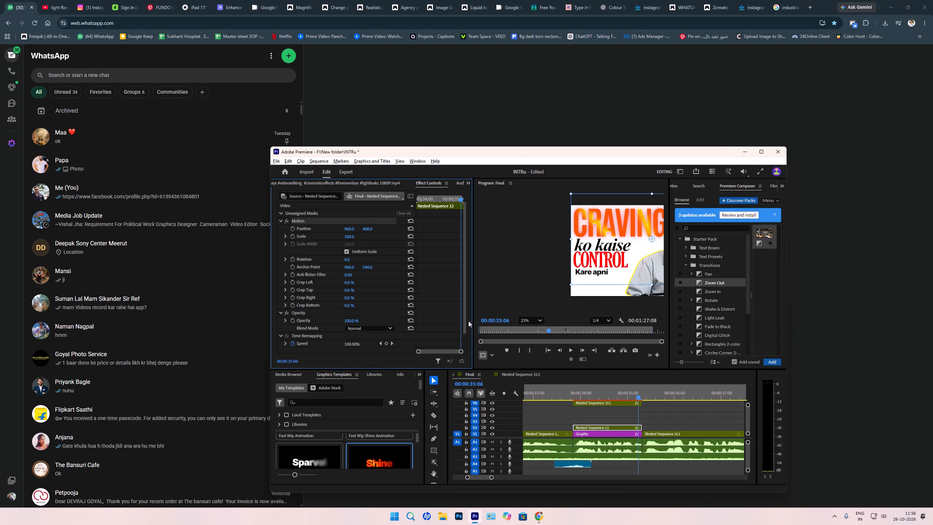
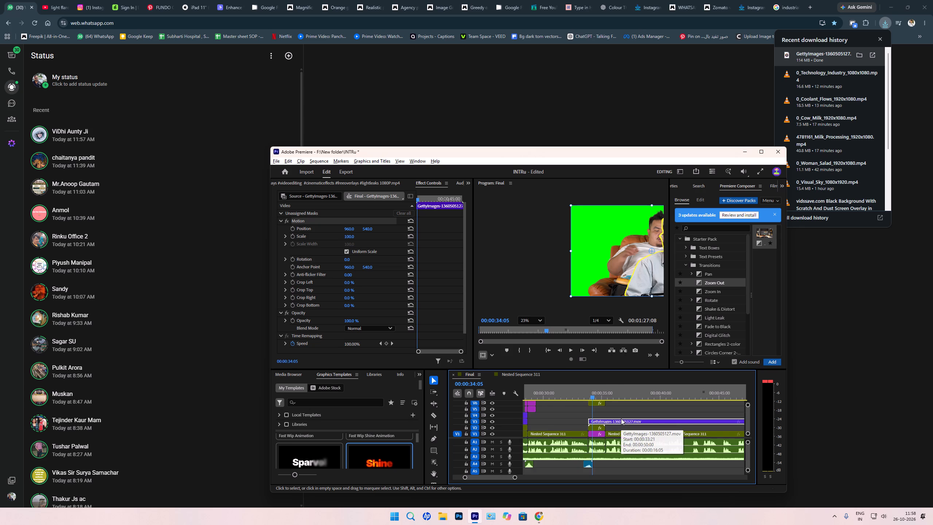
# Trim the end of the green-screen eating clip on V3 to match the end of the CRAVING caption segment below it.
pyautogui.scroll(-6, 621, 419)
pyautogui.moveTo(714, 424); pyautogui.dragTo(547, 429)
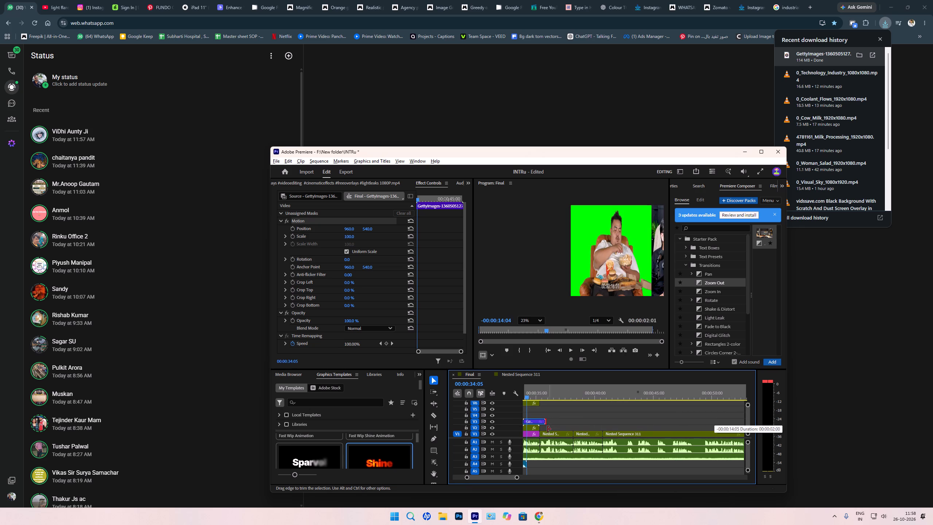
pyautogui.moveTo(547, 429); pyautogui.dragTo(543, 431)
pyautogui.scroll(7, 543, 431)
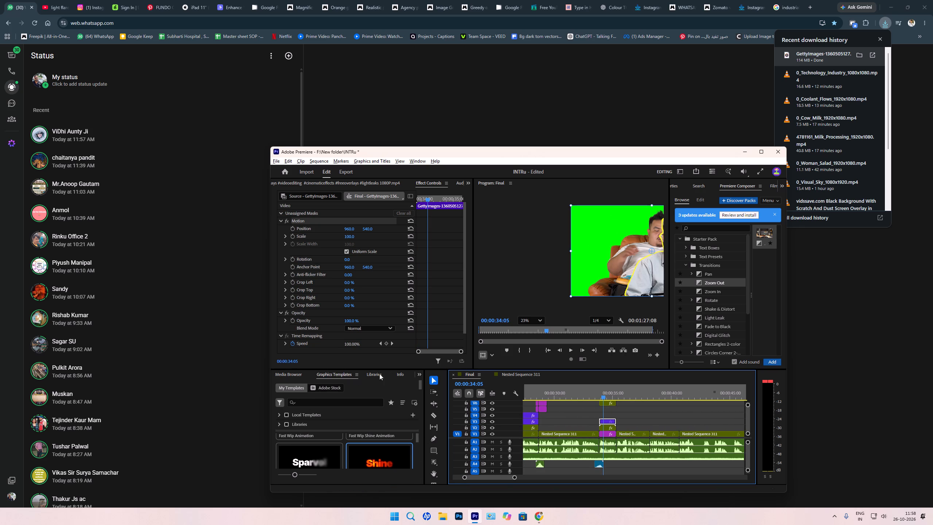
# Apply the Ultra Key effect to the eating-man clip on V3 and sample its green background as the key colour.
pyautogui.scroll(-5, 372, 376)
pyautogui.click(336, 377)
pyautogui.click(315, 388)
pyautogui.moveTo(315, 388); pyautogui.dragTo(225, 392)
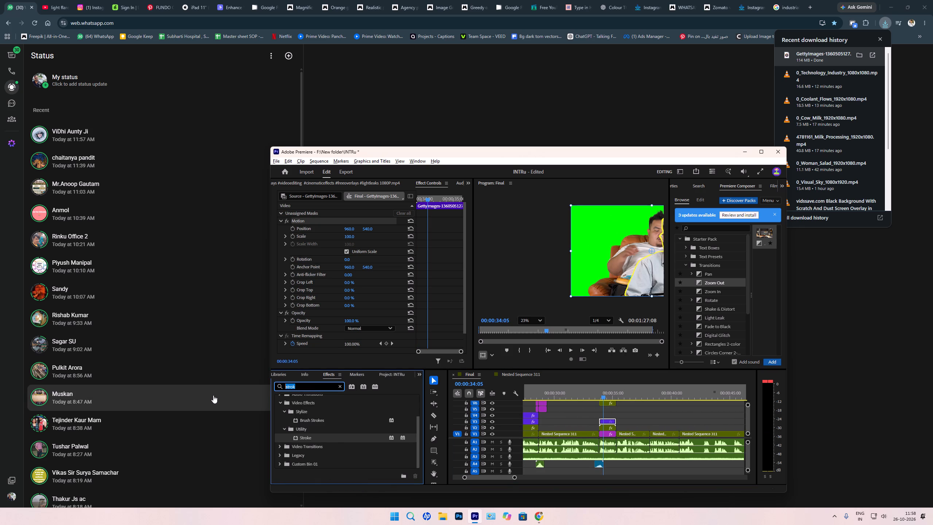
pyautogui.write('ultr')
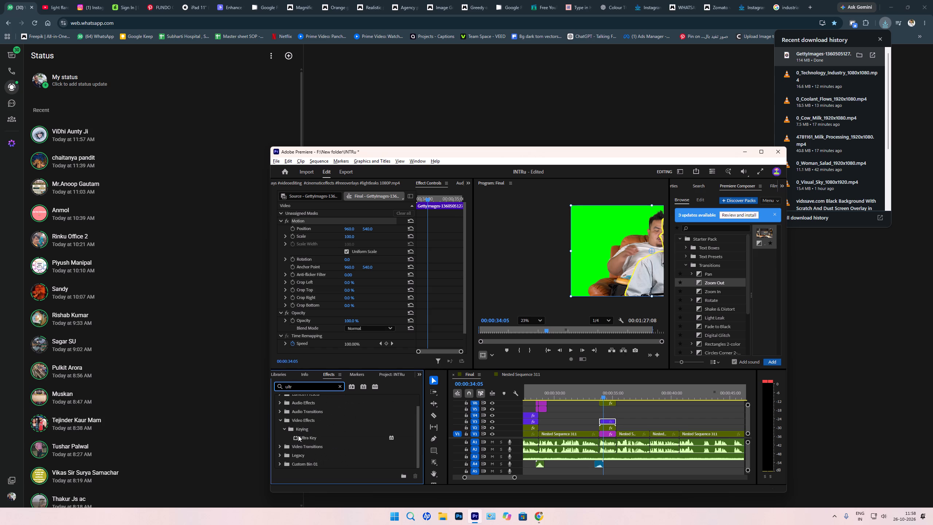
pyautogui.moveTo(300, 438); pyautogui.dragTo(322, 349)
pyautogui.scroll(-7, 320, 344)
pyautogui.click(357, 321)
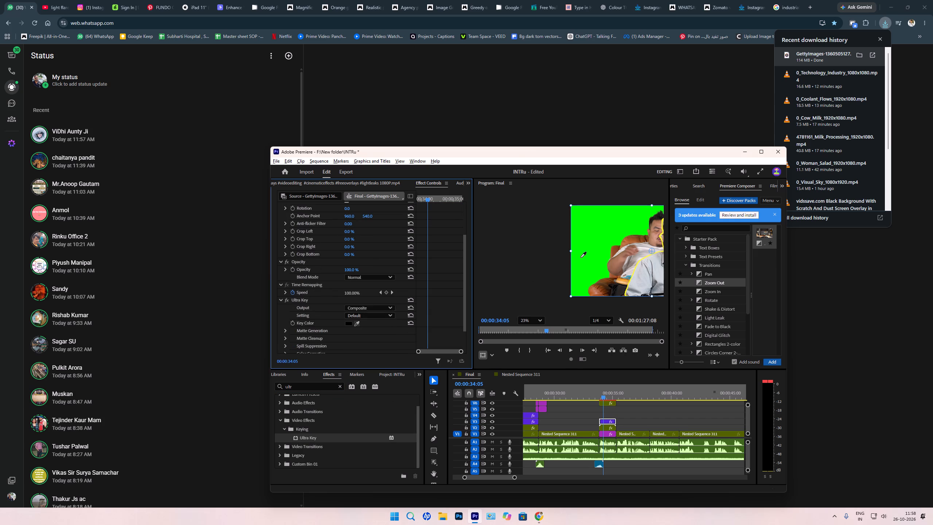
pyautogui.click(606, 238)
# Scale the keyed eating-man clip to about 54.6 and place it in the frame's lower-left corner, at about 435, 940.
pyautogui.scroll(6, 340, 330)
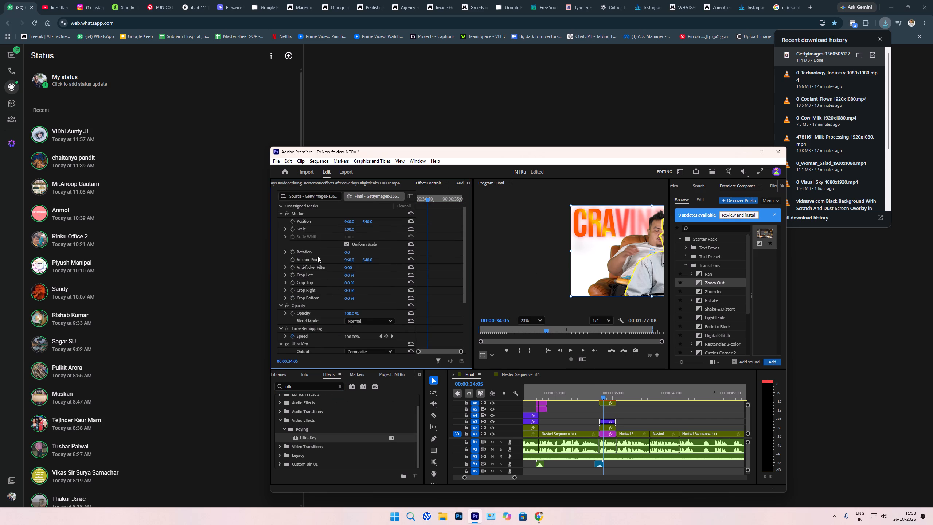
pyautogui.click(307, 222)
pyautogui.scroll(-5, 610, 264)
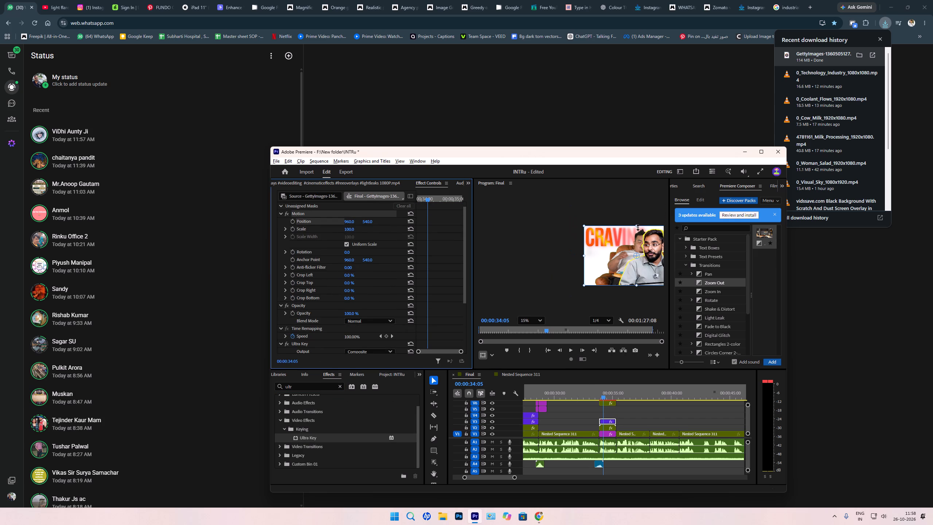
pyautogui.moveTo(638, 227); pyautogui.dragTo(637, 239)
pyautogui.moveTo(620, 251); pyautogui.dragTo(593, 276)
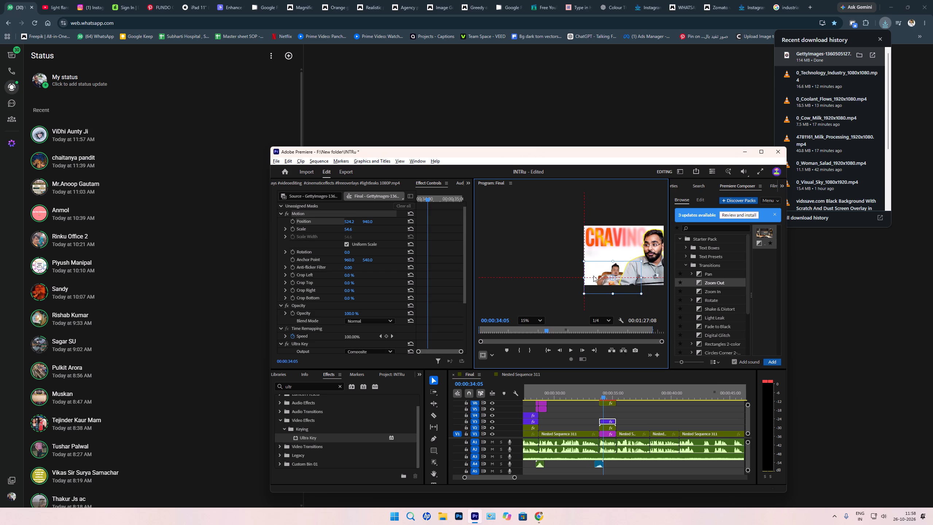
pyautogui.moveTo(593, 276); pyautogui.dragTo(588, 276)
# Play back the CRAVING caption segment and set the eating-man clip's horizontal position to about 494.8.
pyautogui.press('Up')
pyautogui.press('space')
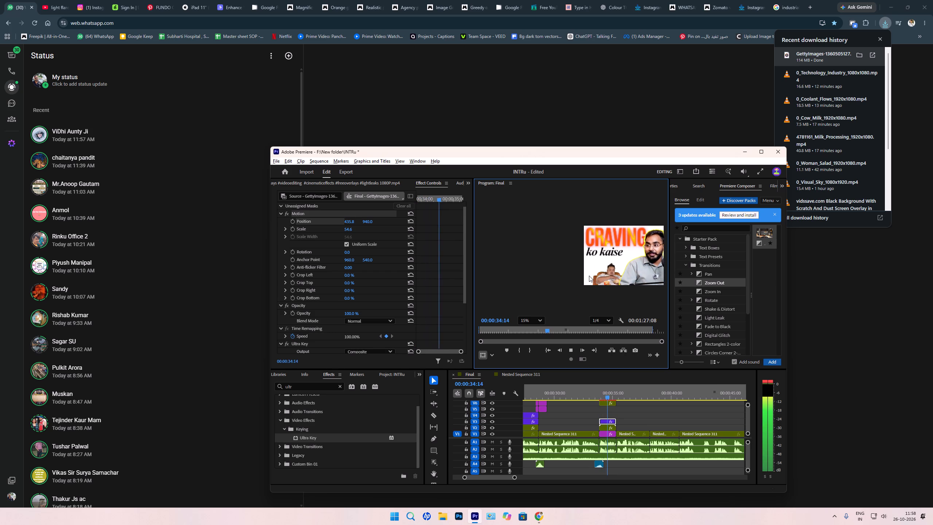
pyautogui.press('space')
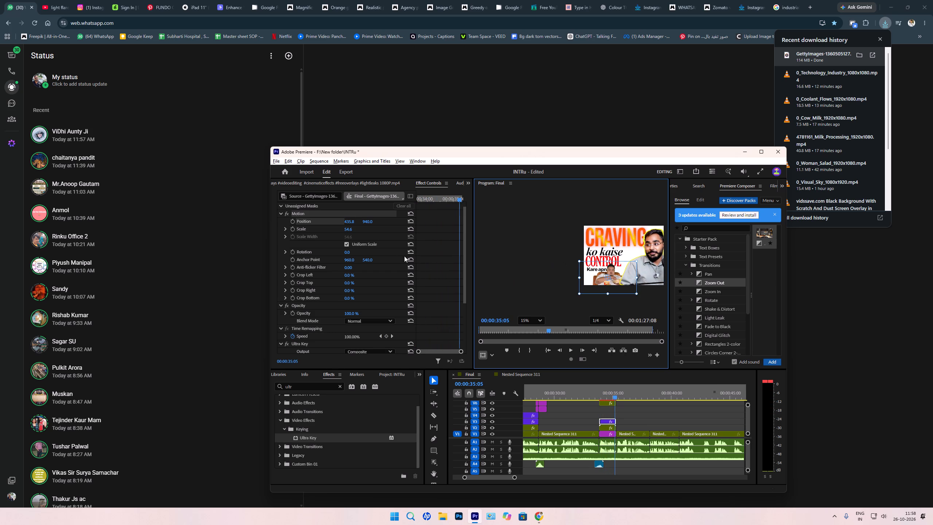
pyautogui.moveTo(351, 223); pyautogui.dragTo(375, 229)
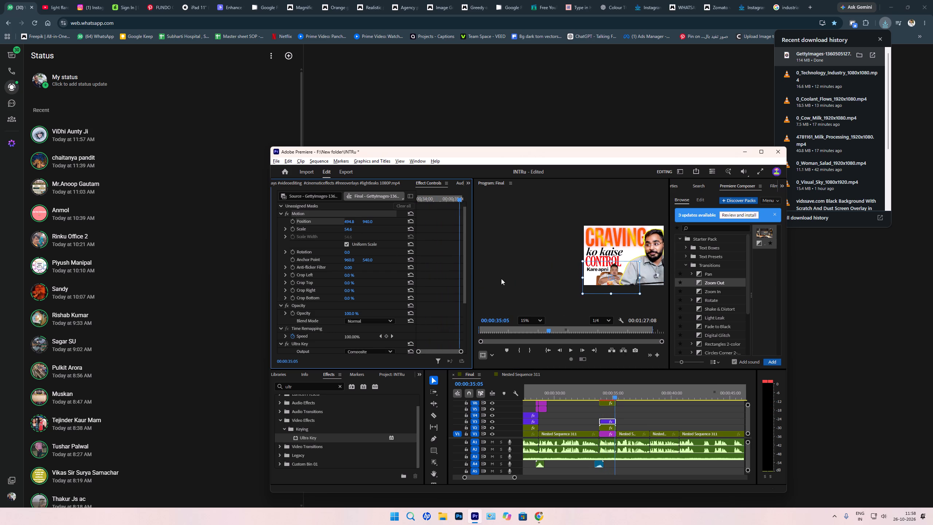
pyautogui.scroll(-5, 525, 289)
pyautogui.click(529, 287)
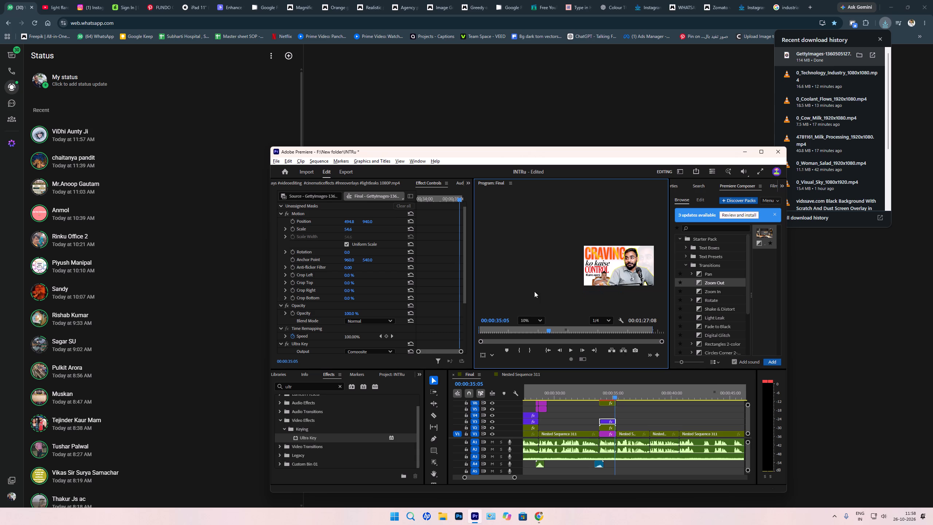
pyautogui.scroll(10, 587, 284)
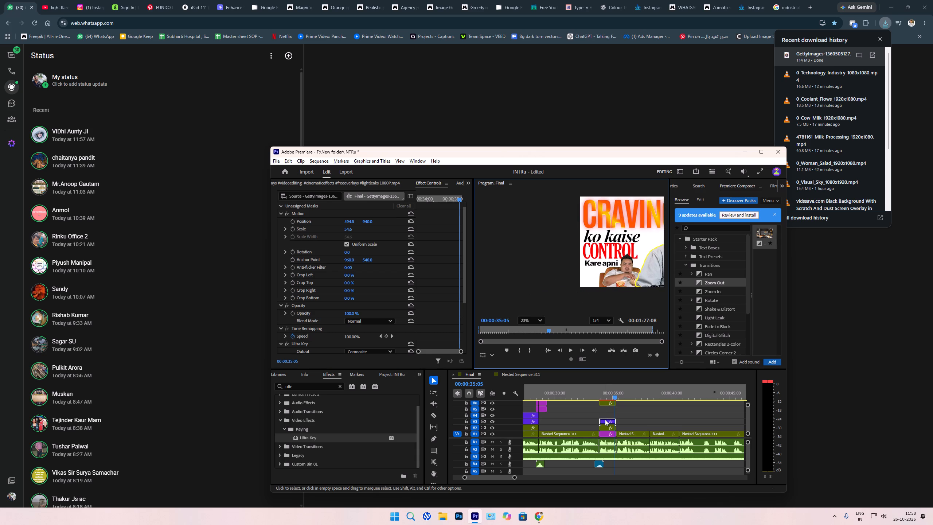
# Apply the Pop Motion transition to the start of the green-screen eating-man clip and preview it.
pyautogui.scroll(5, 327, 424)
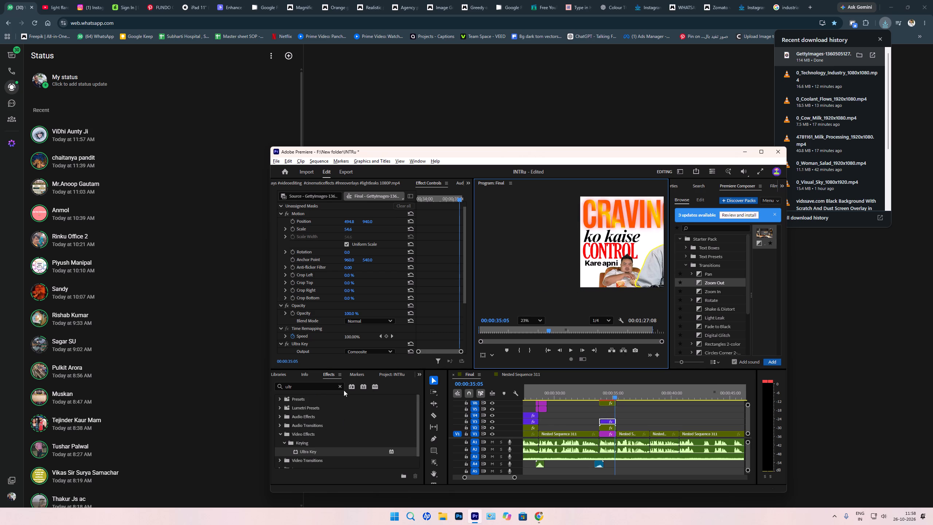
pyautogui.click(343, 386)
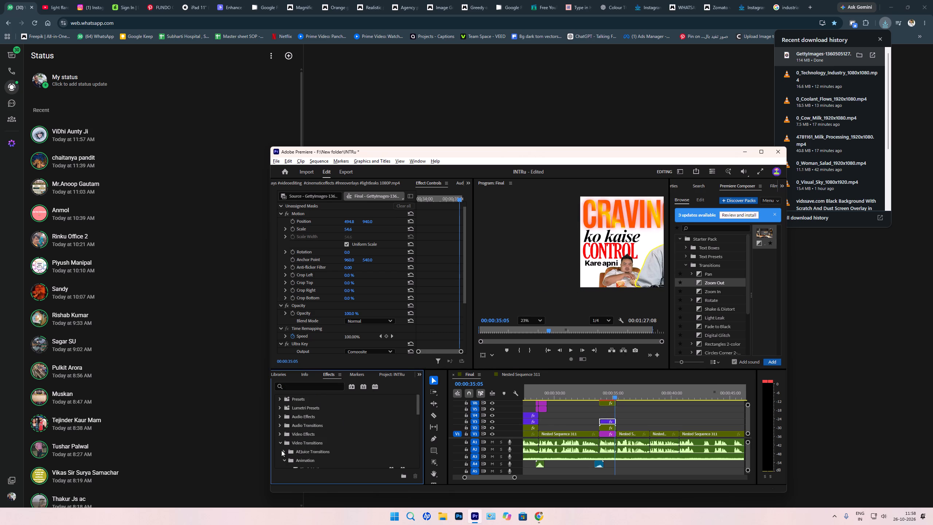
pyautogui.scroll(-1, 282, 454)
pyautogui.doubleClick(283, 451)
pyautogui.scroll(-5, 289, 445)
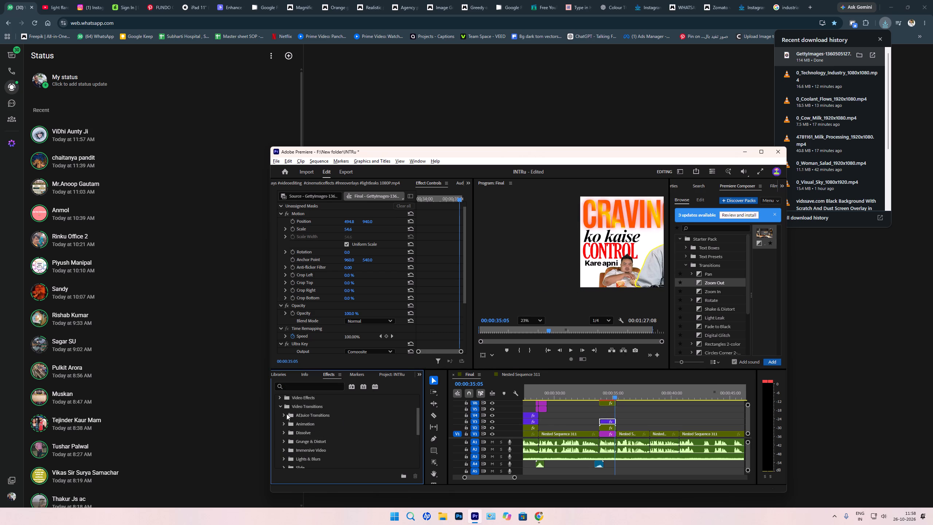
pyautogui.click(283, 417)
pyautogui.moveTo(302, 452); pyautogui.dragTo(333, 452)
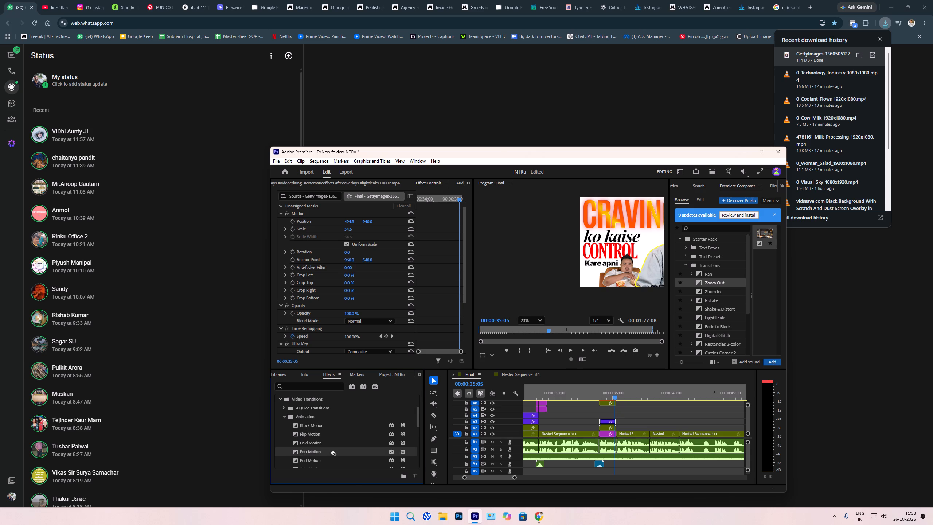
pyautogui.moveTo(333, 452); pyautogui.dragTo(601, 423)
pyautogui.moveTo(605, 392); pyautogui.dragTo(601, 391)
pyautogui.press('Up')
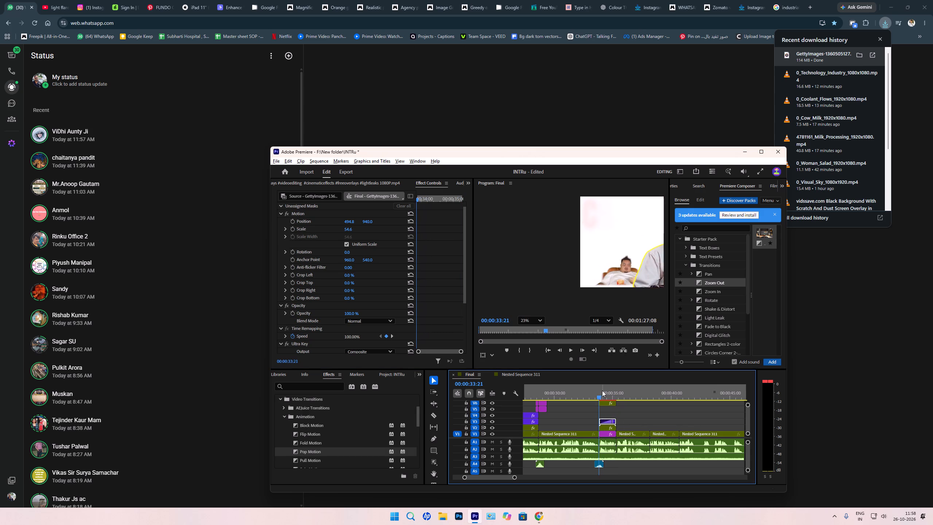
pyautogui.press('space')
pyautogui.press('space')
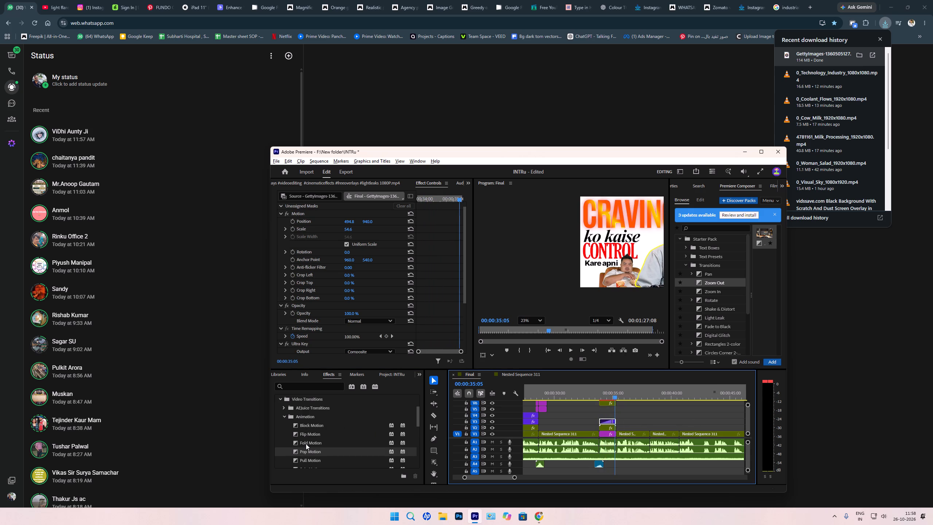
# Apply the Shape Dissolve transition from Smart Tools to the start of the eating-man clip and preview the craving section.
pyautogui.scroll(-16, 306, 444)
pyautogui.scroll(1, 307, 444)
pyautogui.scroll(-1, 307, 444)
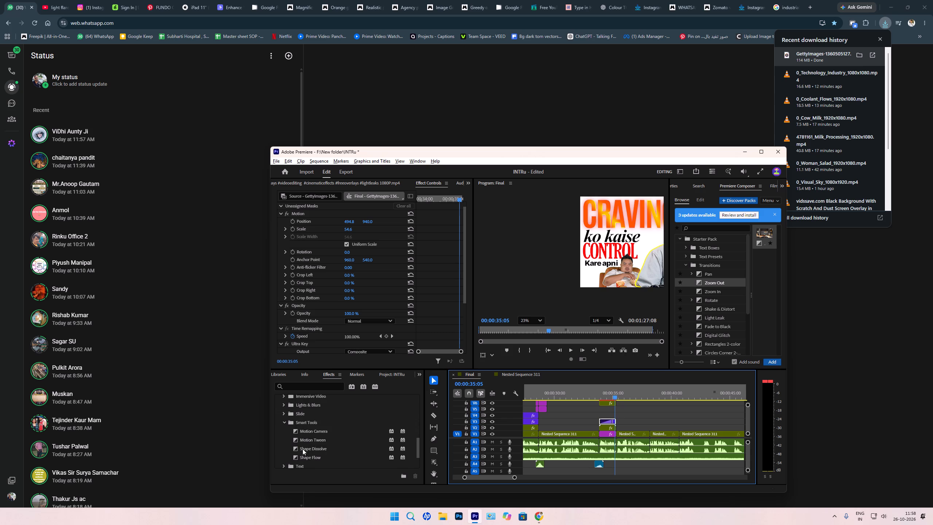
pyautogui.moveTo(302, 449); pyautogui.dragTo(604, 419)
pyautogui.moveTo(605, 393); pyautogui.dragTo(607, 401)
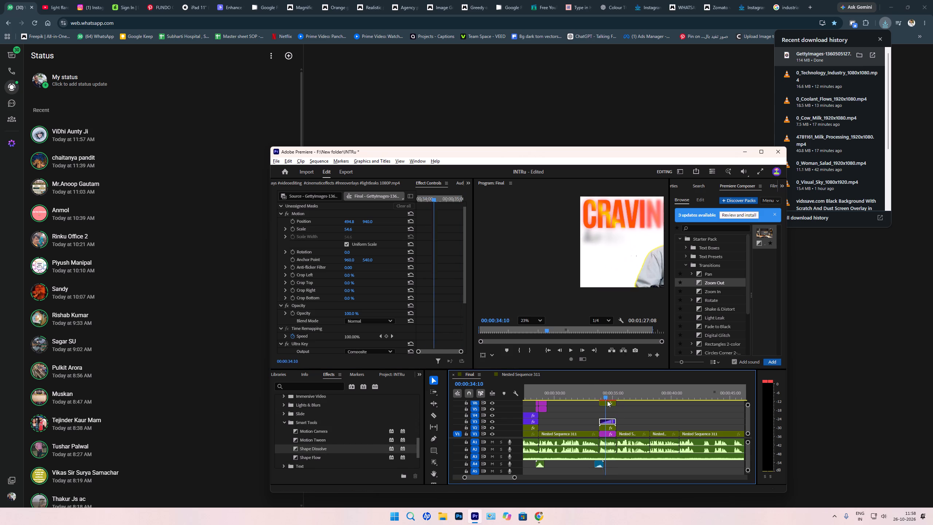
pyautogui.moveTo(607, 401); pyautogui.dragTo(599, 402)
pyautogui.press('space')
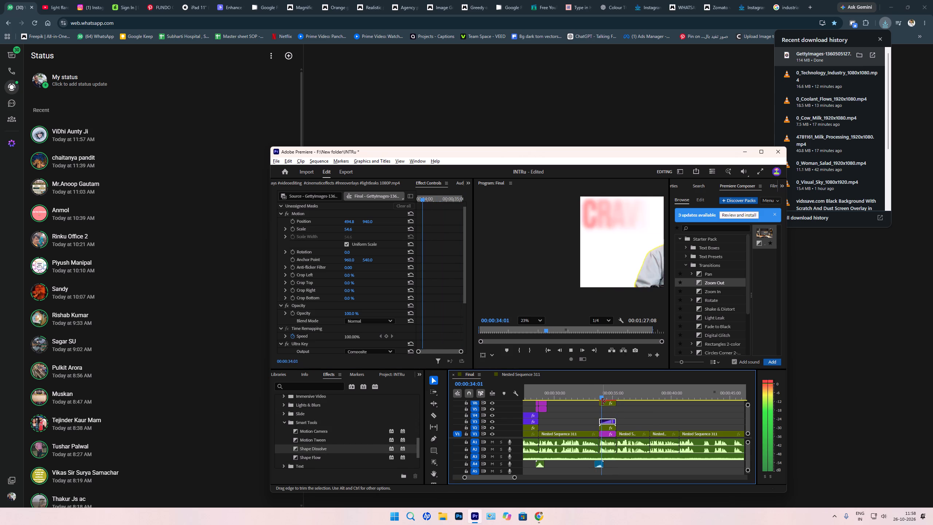
pyautogui.press('space')
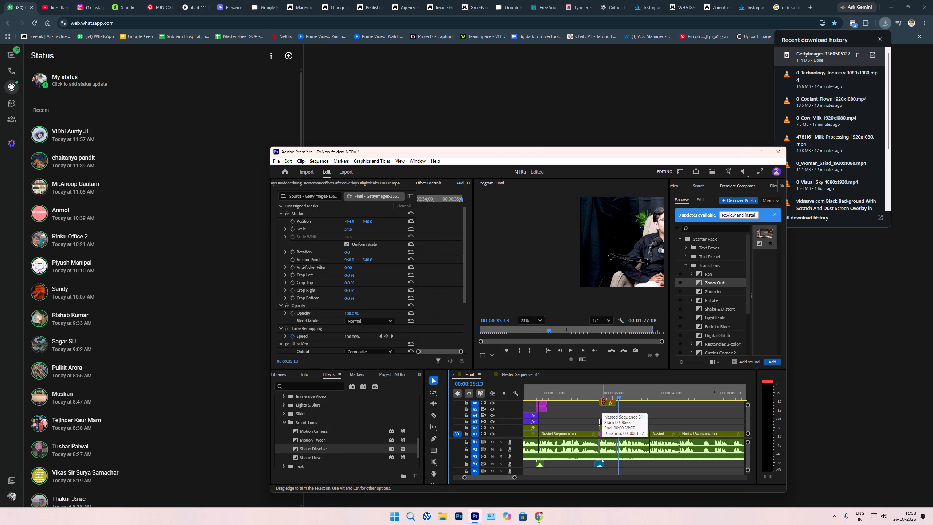
# Play on past the craving section to 00:00:38:00 and save the project.
pyautogui.press('space')
pyautogui.write('=')
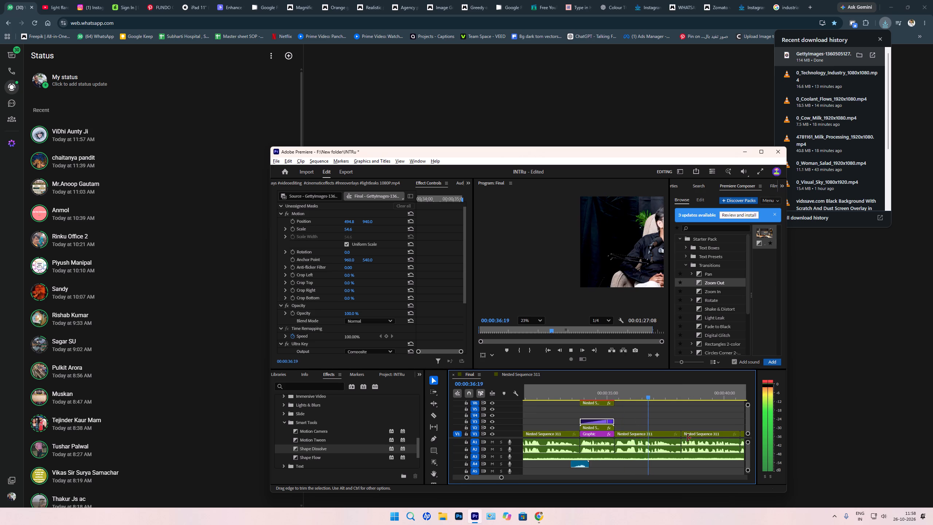
pyautogui.scroll(-5, 679, 433)
pyautogui.press('space')
pyautogui.hotkey('ctrl', 's')
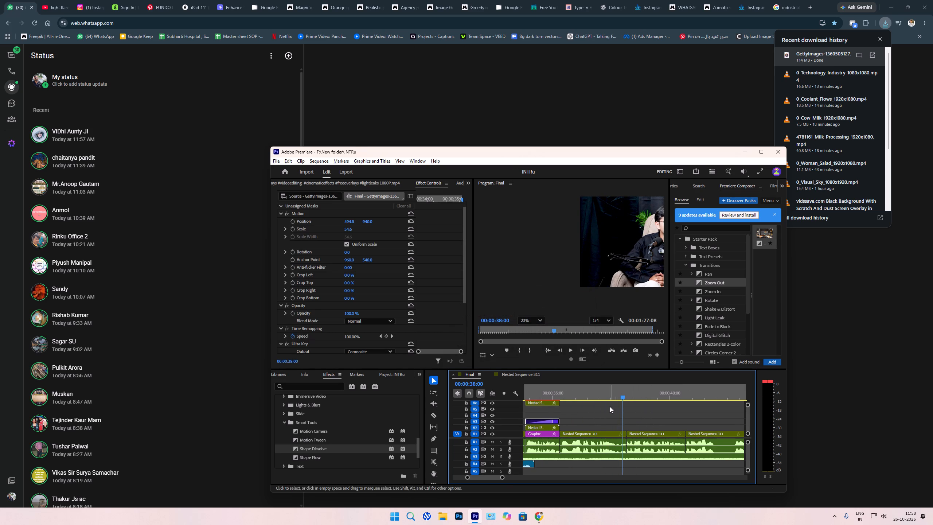
# Review the interview footage after the craving section, from about 00:00:37:24 onward, with the full frame in view.
pyautogui.click(603, 397)
pyautogui.press('space')
pyautogui.press('space')
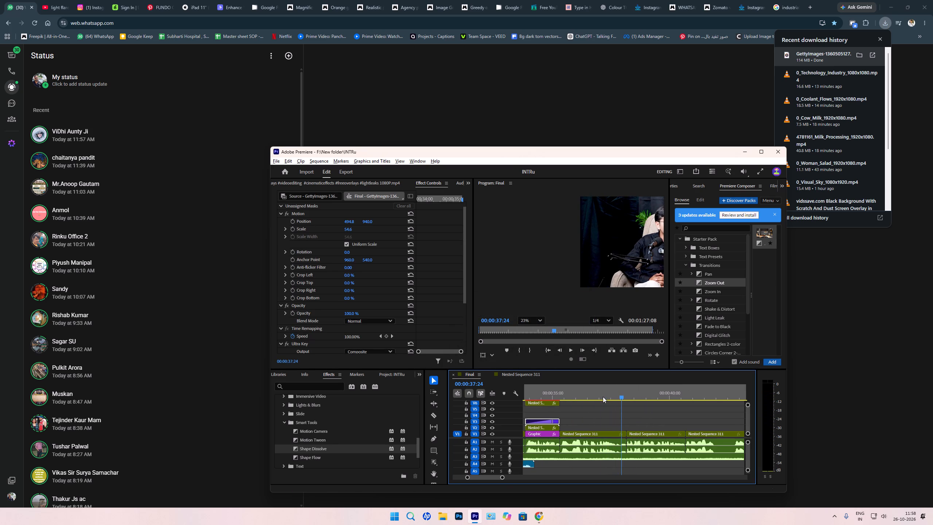
pyautogui.scroll(-17, 586, 238)
pyautogui.scroll(1, 582, 244)
pyautogui.scroll(-5, 582, 244)
pyautogui.moveTo(620, 220); pyautogui.dragTo(571, 280, button='middle')
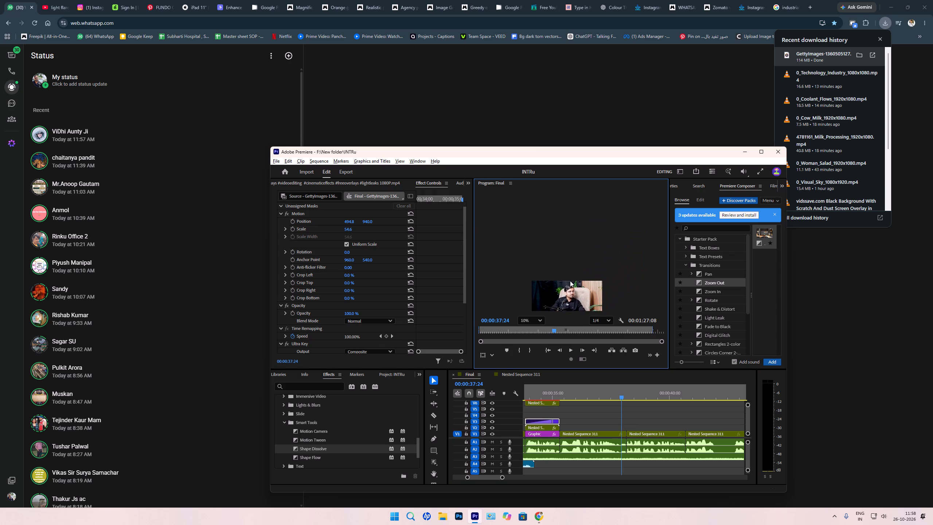
pyautogui.press('space')
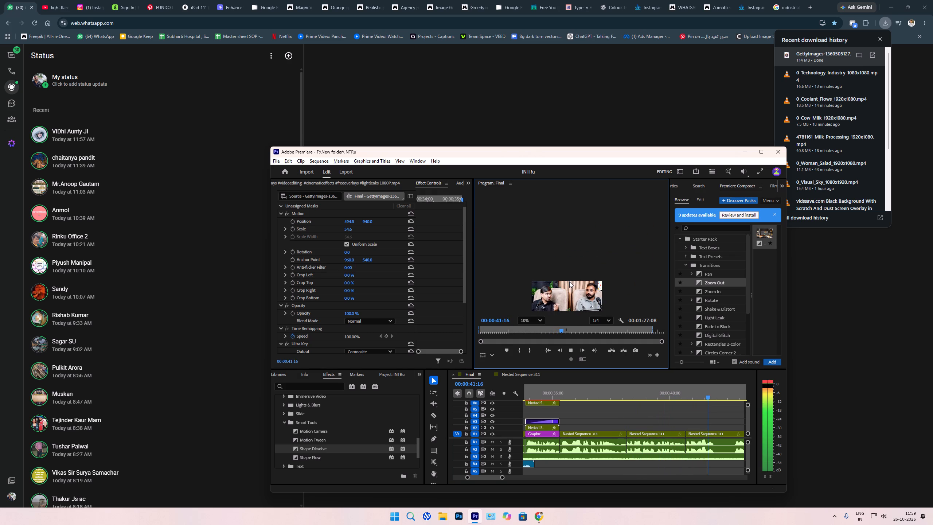
pyautogui.moveTo(505, 479); pyautogui.dragTo(527, 479)
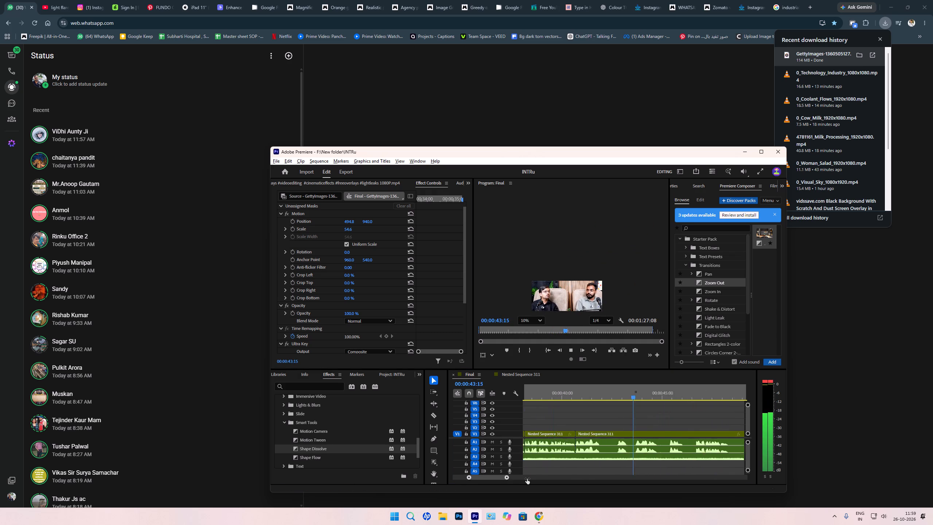
# Ripple-delete the two Nested Sequence 311 interview clips with their audio, from about 00:00:38 to 00:00:53 in the Final sequence.
pyautogui.moveTo(527, 479); pyautogui.dragTo(531, 464)
pyautogui.scroll(3, 607, 446)
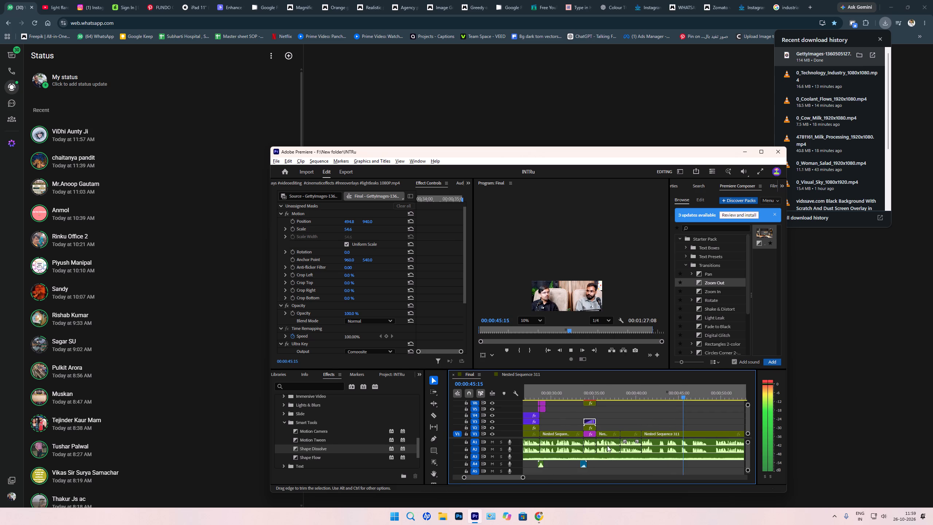
pyautogui.scroll(-5, 608, 442)
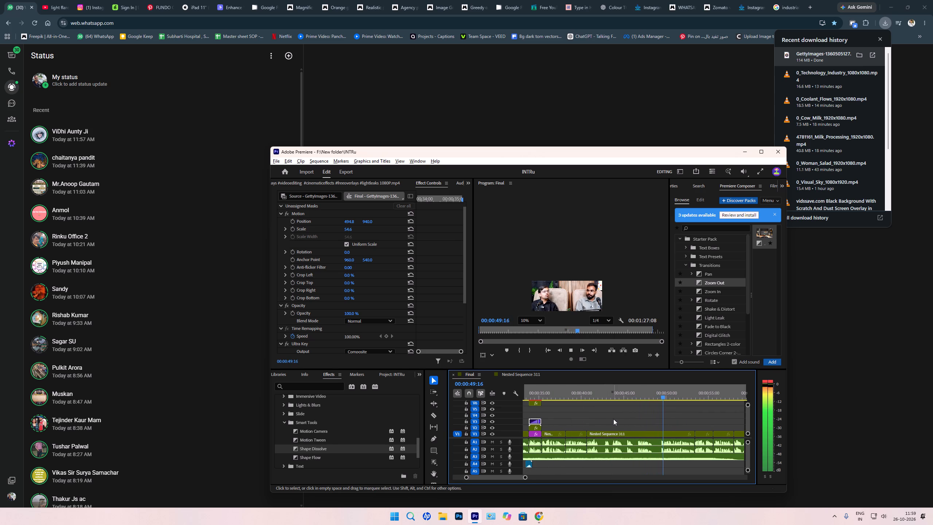
pyautogui.moveTo(580, 415); pyautogui.dragTo(627, 451)
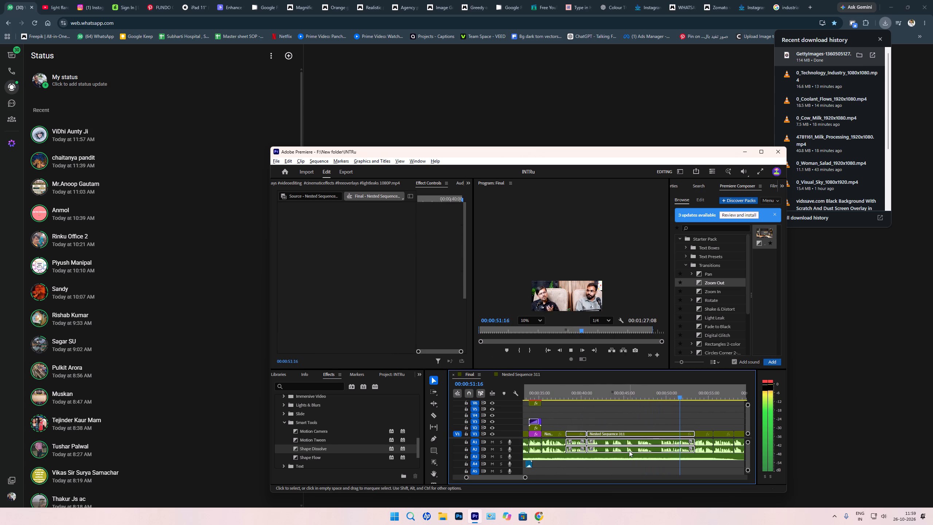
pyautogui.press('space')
pyautogui.hotkey('shift', 'Delete')
# Play back the new cut at about 00:00:38, starting again from an earlier edit point to check the join.
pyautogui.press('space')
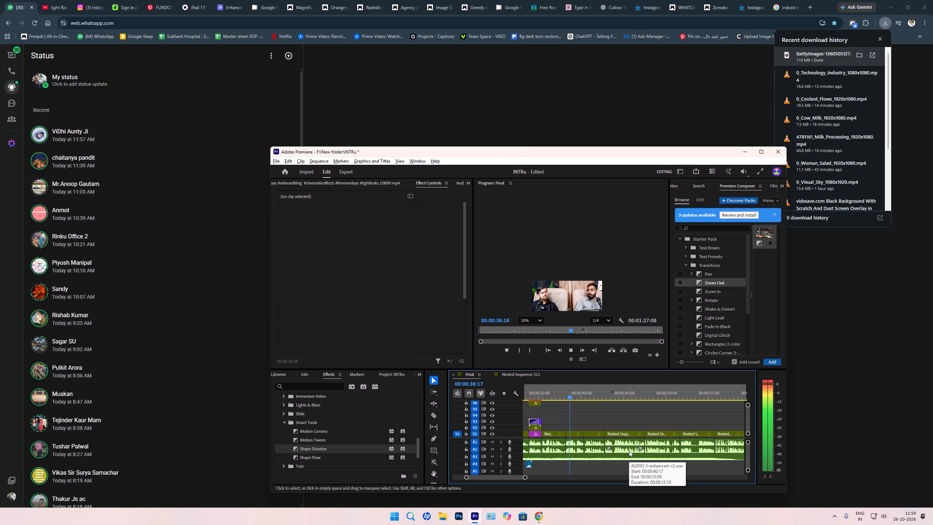
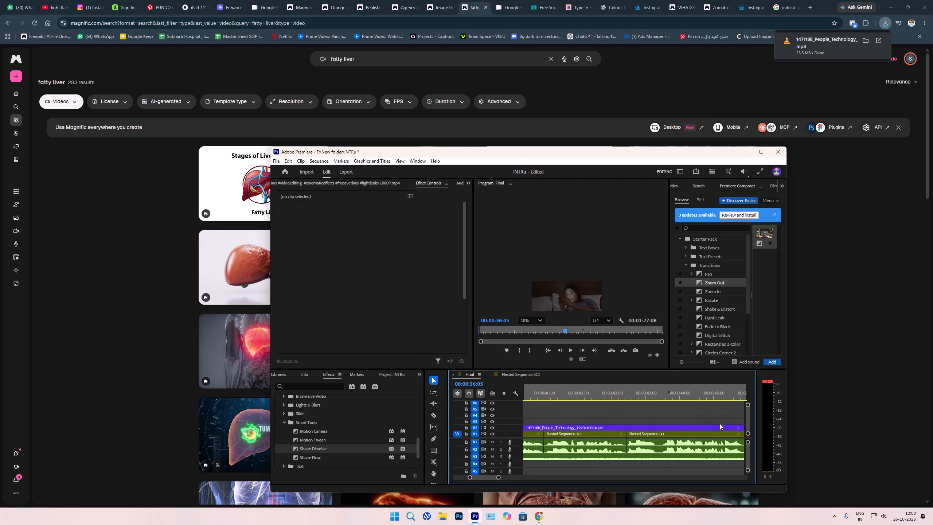
pyautogui.scroll(-20, 721, 424)
pyautogui.scroll(-8, 721, 424)
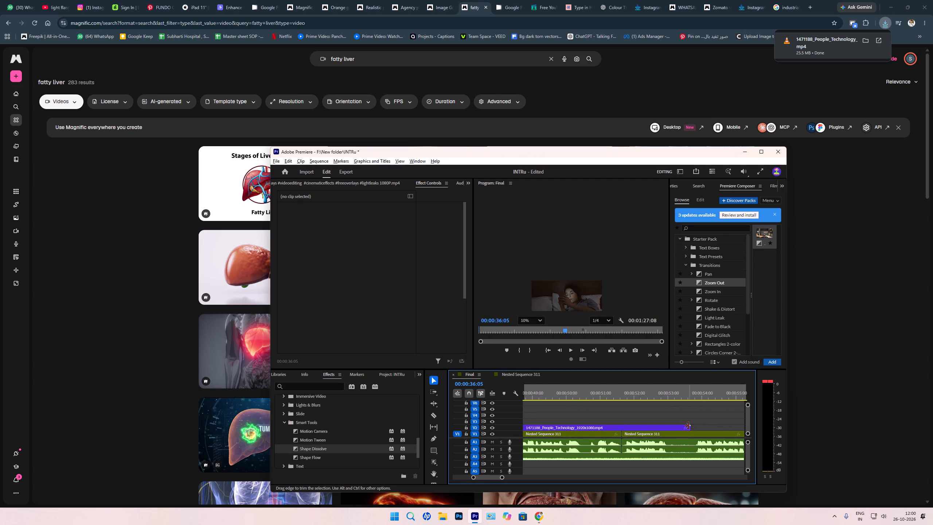
pyautogui.moveTo(692, 427); pyautogui.dragTo(698, 426)
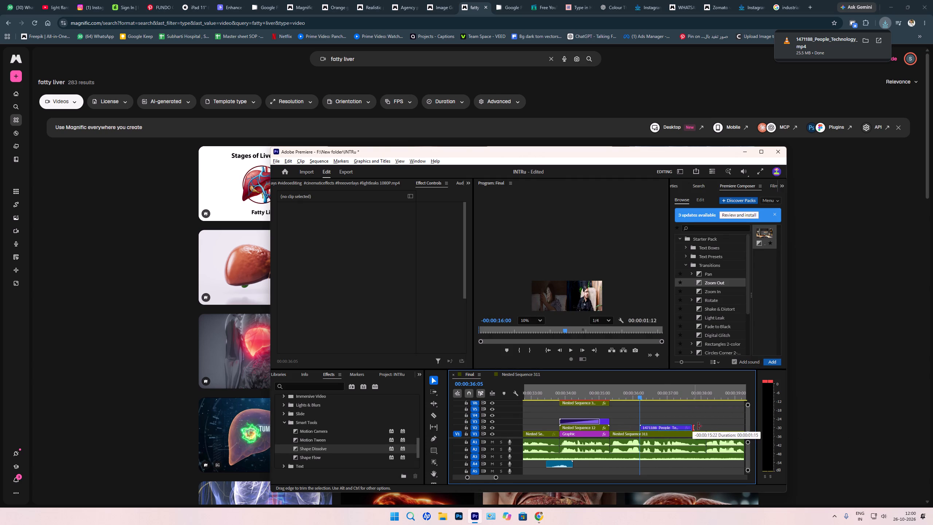
pyautogui.moveTo(698, 426); pyautogui.dragTo(704, 430)
pyautogui.click(662, 427)
pyautogui.press('space')
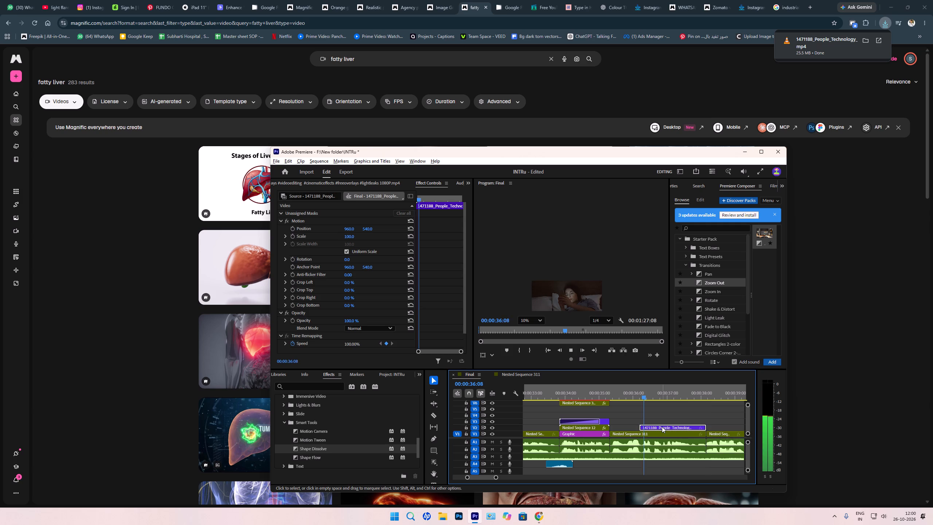
pyautogui.press('Up')
# Copy the Black-Shadow PNG overlay from V6 to V2 at about 00:00:28 and extend its end to the start of the craving section.
pyautogui.moveTo(559, 302); pyautogui.dragTo(559, 299, button='middle')
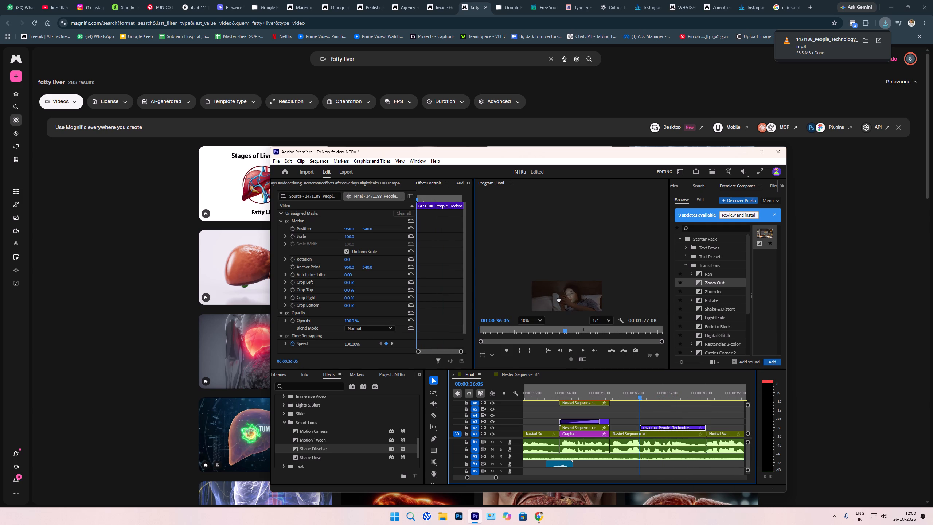
pyautogui.moveTo(559, 299); pyautogui.dragTo(555, 289, button='middle')
pyautogui.press('`')
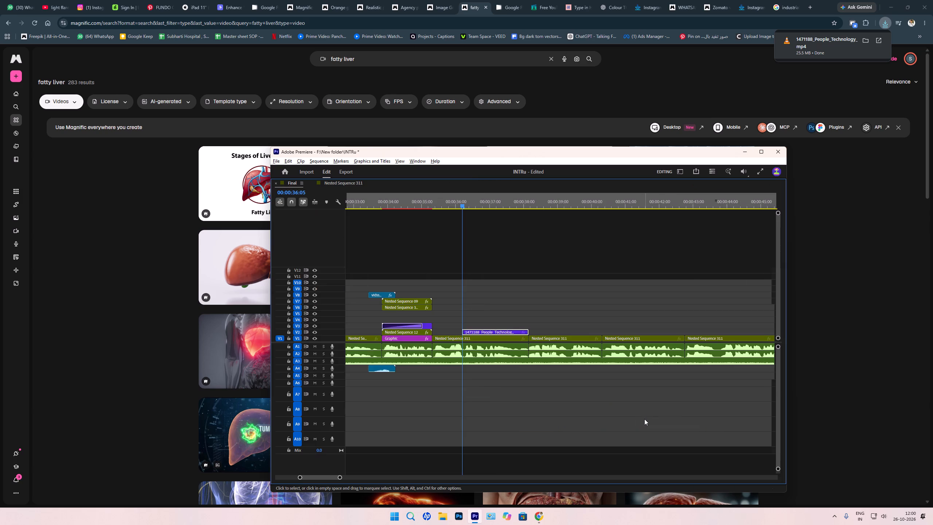
pyautogui.scroll(13, 644, 419)
pyautogui.scroll(6, 578, 402)
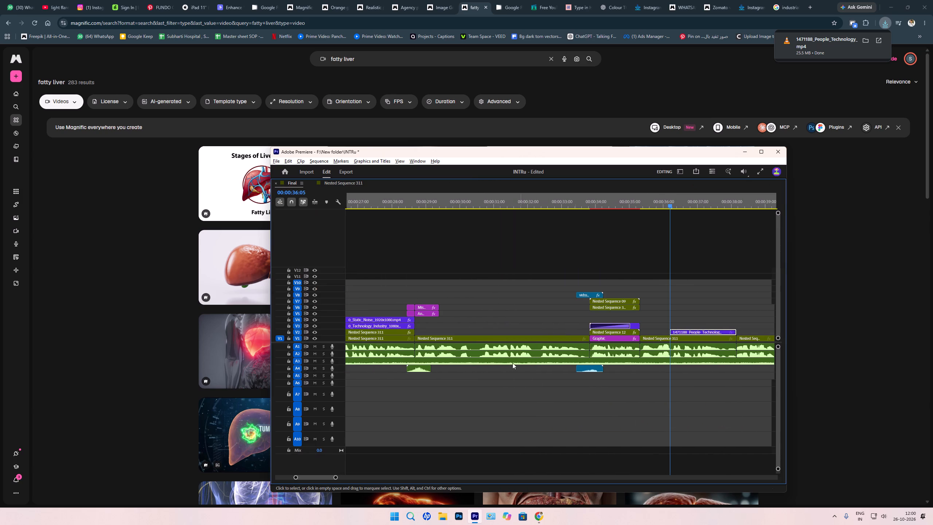
pyautogui.scroll(1, 454, 316)
pyautogui.scroll(-12, 543, 341)
pyautogui.press('`')
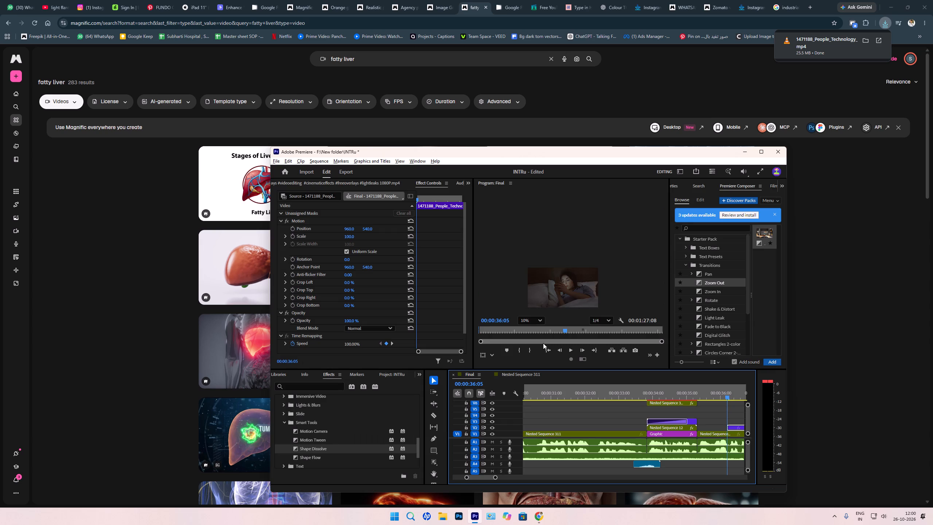
pyautogui.moveTo(631, 395); pyautogui.dragTo(542, 412)
pyautogui.scroll(5, 568, 420)
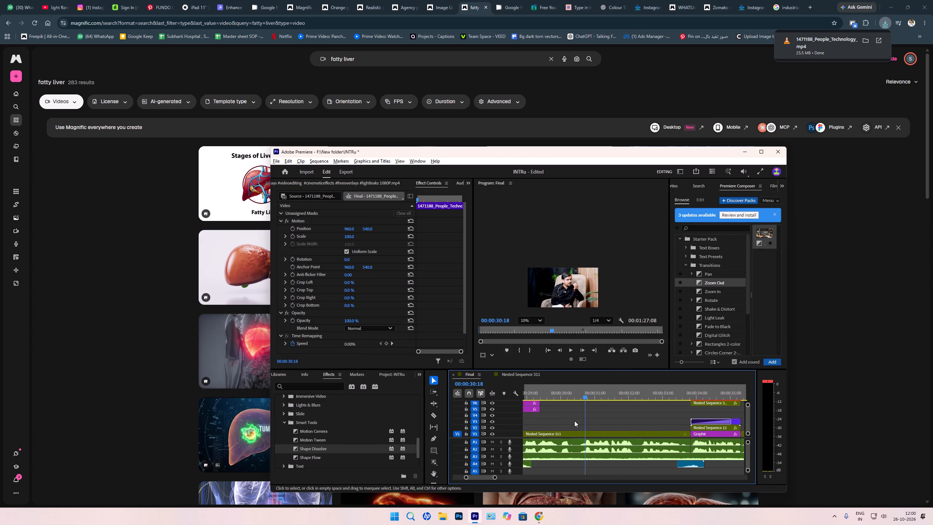
pyautogui.write('---')
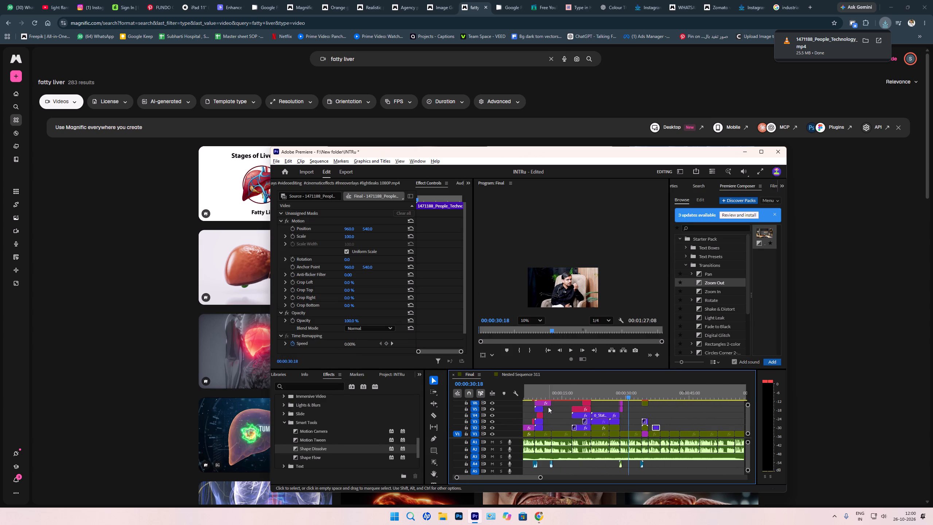
pyautogui.moveTo(541, 402); pyautogui.dragTo(638, 428)
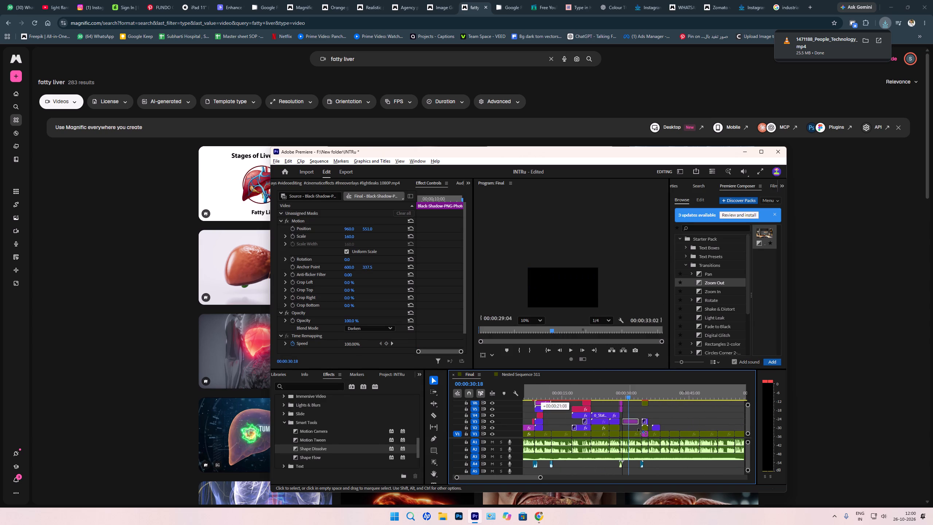
pyautogui.moveTo(638, 428); pyautogui.dragTo(626, 429)
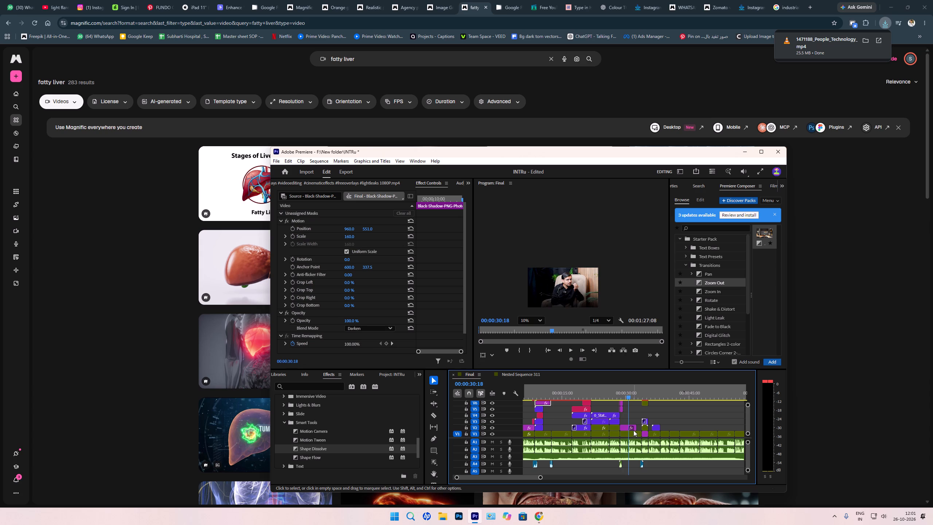
pyautogui.moveTo(635, 428); pyautogui.dragTo(639, 429)
pyautogui.click(640, 429)
# Copy the Black-Shadow overlay into the V2 gap at about 00:00:12, trim it to fit and preview from 00:00:13:14.
pyautogui.moveTo(629, 428); pyautogui.dragTo(558, 427)
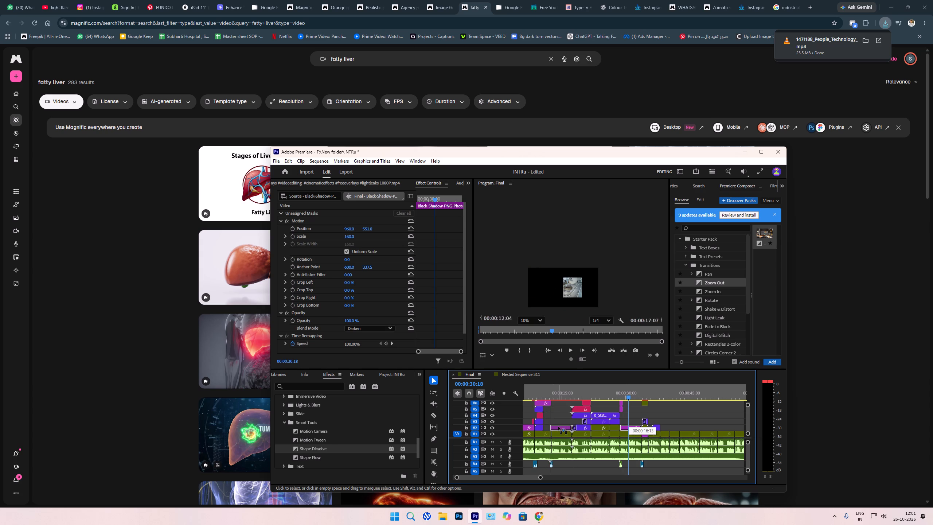
pyautogui.moveTo(558, 427); pyautogui.dragTo(554, 427)
pyautogui.moveTo(549, 427); pyautogui.dragTo(553, 428)
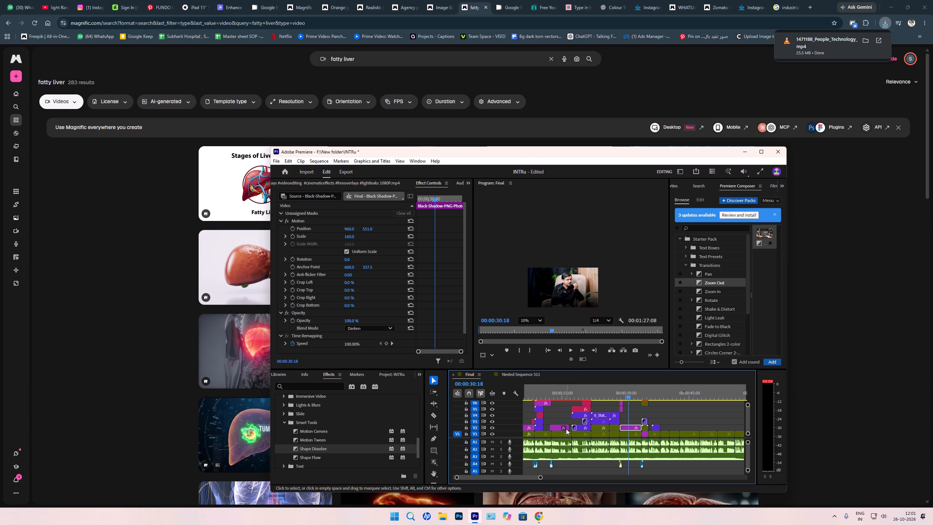
pyautogui.click(569, 429)
pyautogui.click(551, 429)
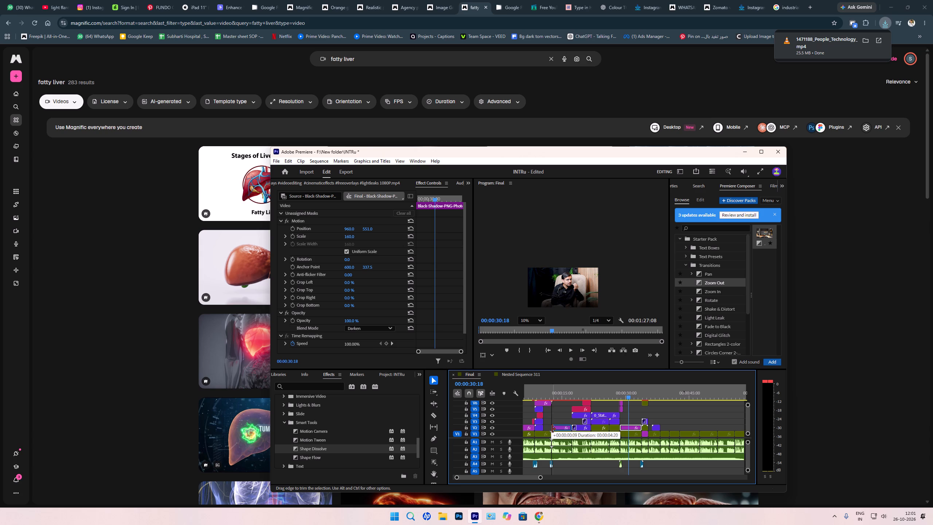
pyautogui.click(557, 393)
pyautogui.press('space')
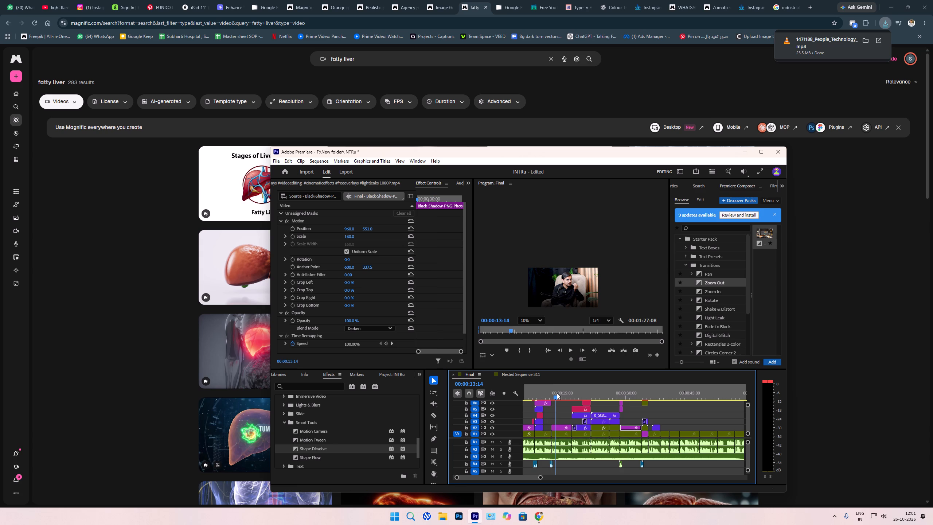
pyautogui.press('`')
pyautogui.press('`')
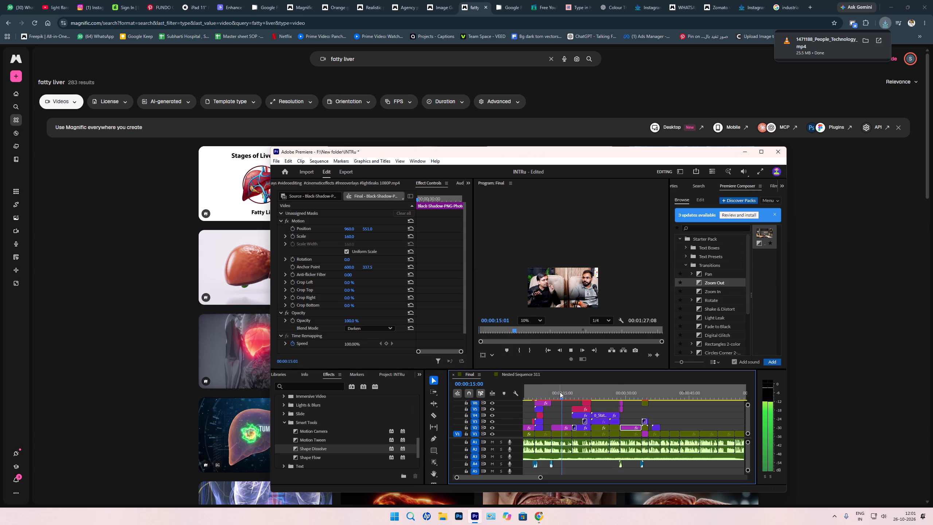
# Copy the Black-Shadow overlay from V2 to V8 over the Industrial Milk section at about 00:00:17, trim its end to that section and preview it.
pyautogui.press('space')
pyautogui.write('-===')
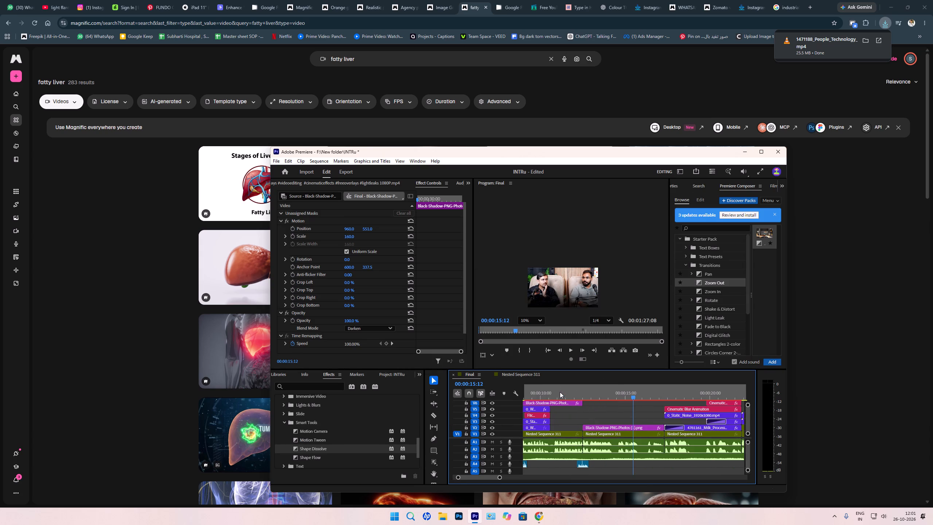
pyautogui.press('space')
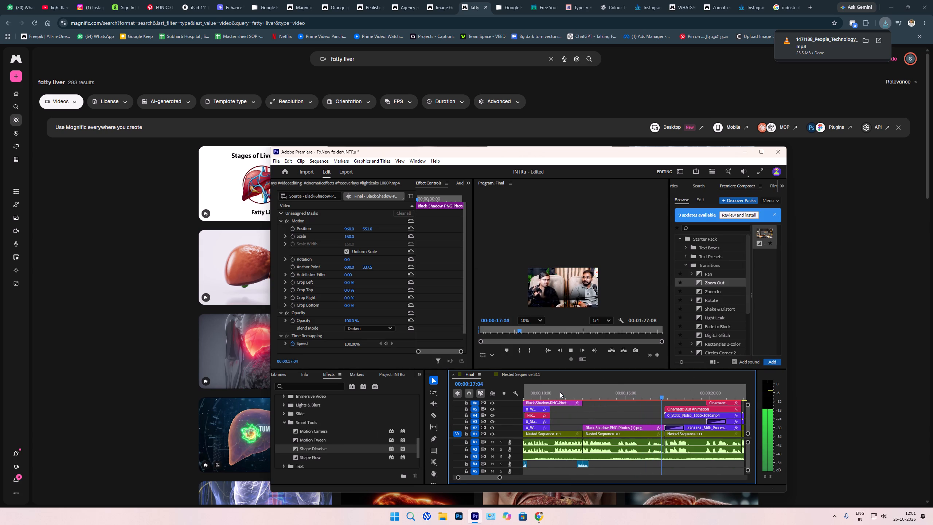
pyautogui.press('space')
pyautogui.write('`')
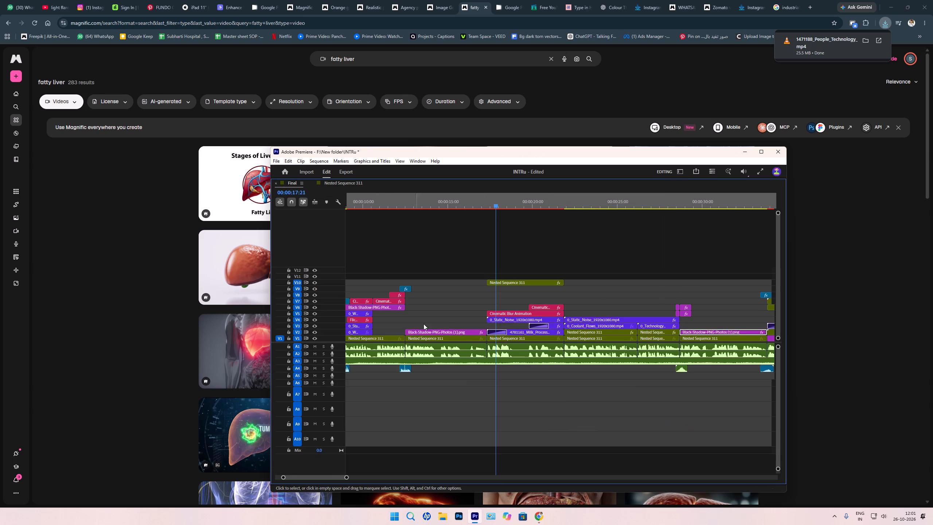
pyautogui.moveTo(425, 330); pyautogui.dragTo(505, 297)
pyautogui.moveTo(573, 296); pyautogui.dragTo(569, 295)
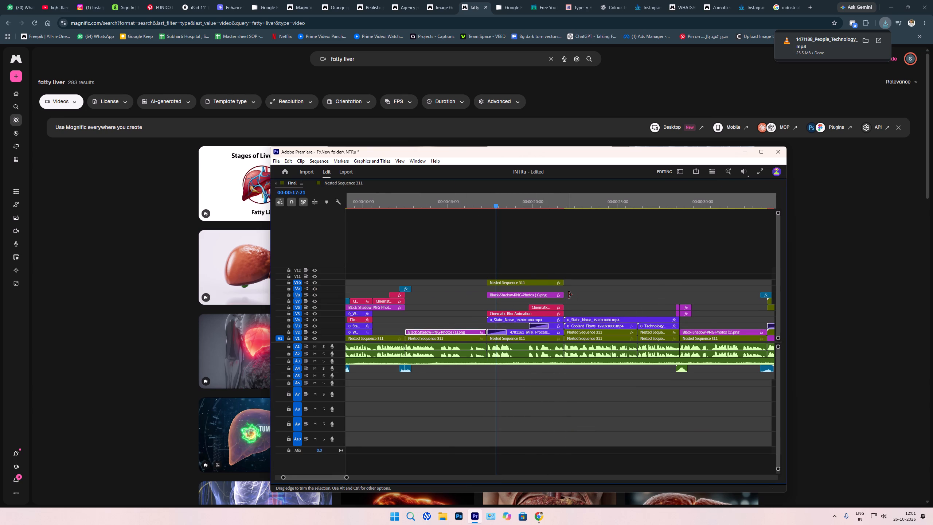
pyautogui.write('`')
pyautogui.press('space')
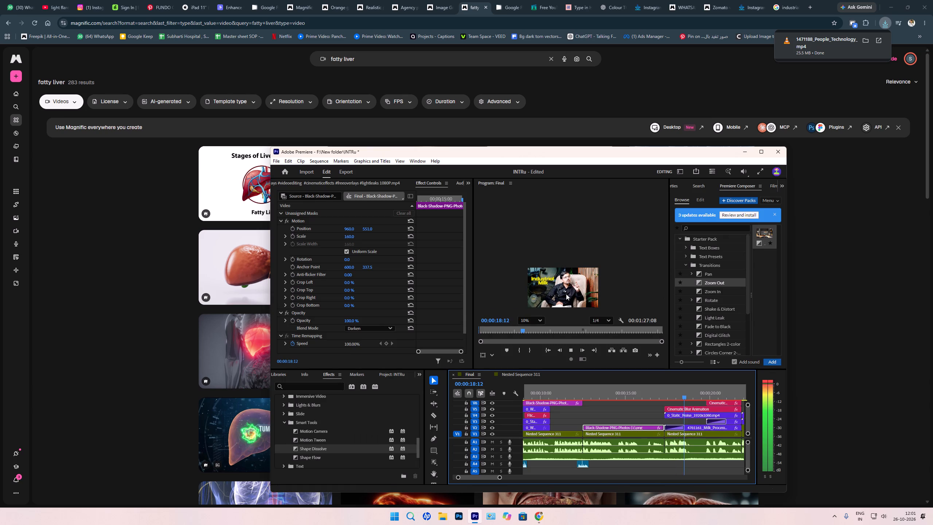
pyautogui.press('space')
pyautogui.write('`')
pyautogui.press('`')
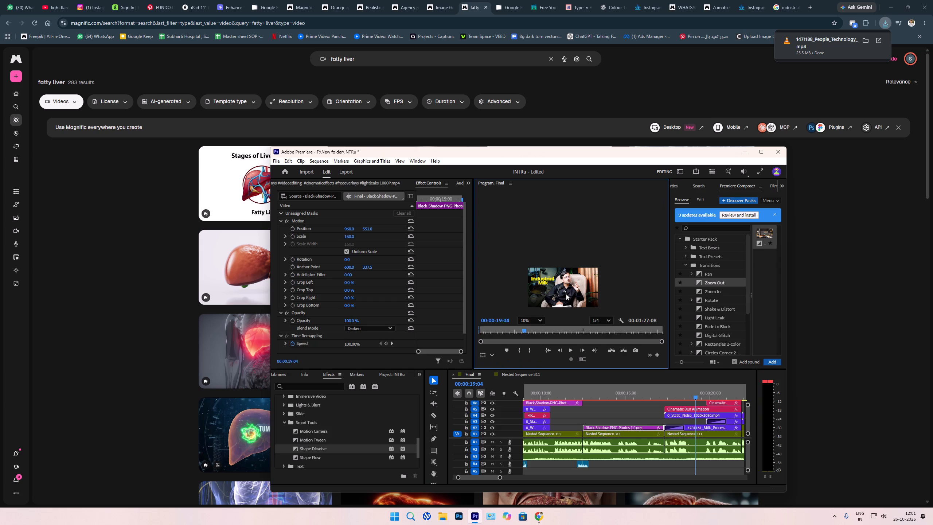
# Move the Black-Shadow copy over the Industrial Milk section up from V8 to V11, above the nested sequence, and preview it.
pyautogui.click(643, 418)
pyautogui.press('`')
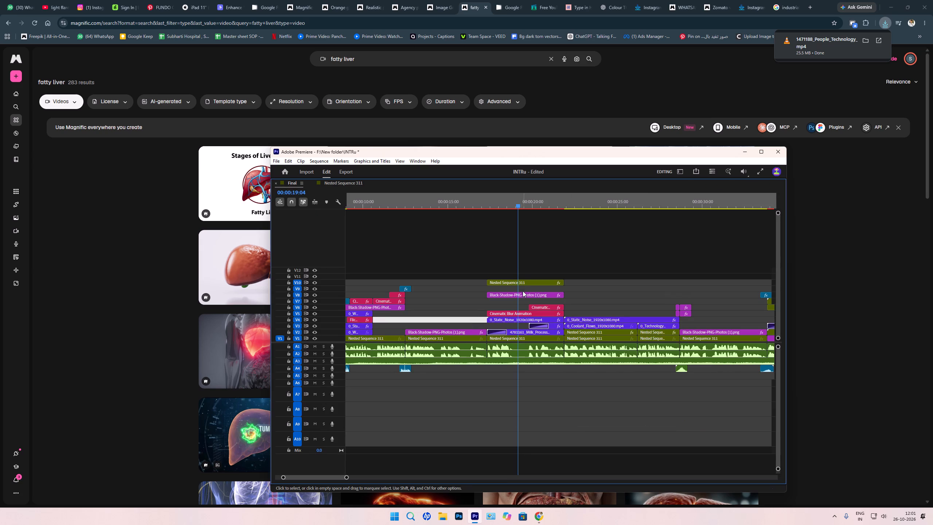
pyautogui.moveTo(524, 294); pyautogui.dragTo(521, 276)
pyautogui.write('`')
pyautogui.press('space')
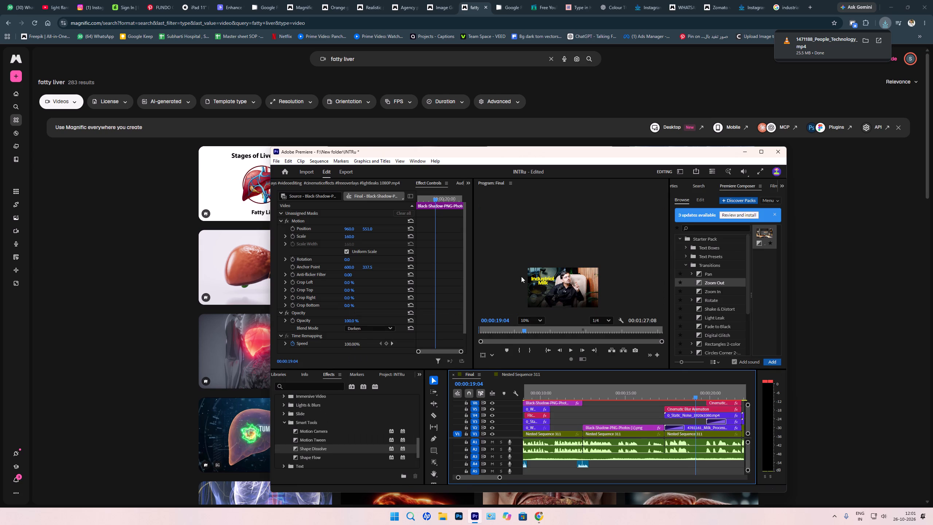
pyautogui.press('space')
pyautogui.press('space')
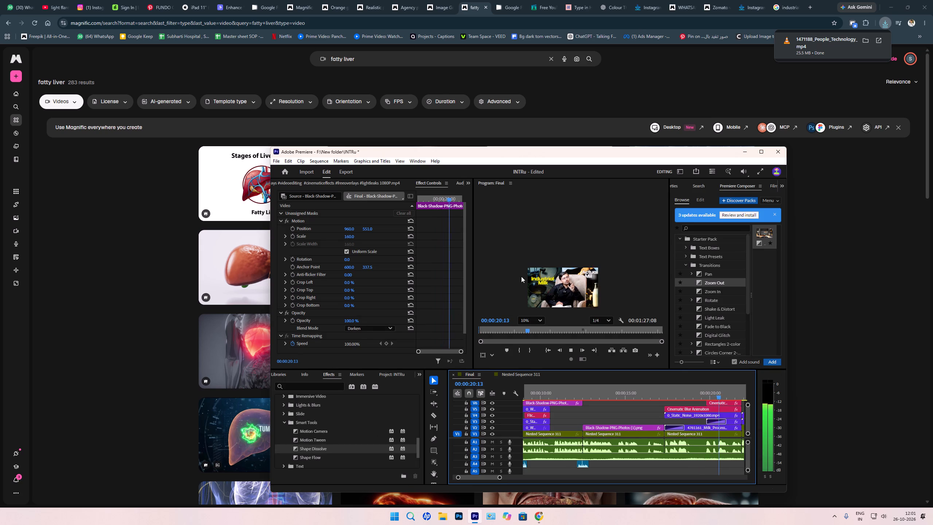
pyautogui.press('space')
pyautogui.press('space')
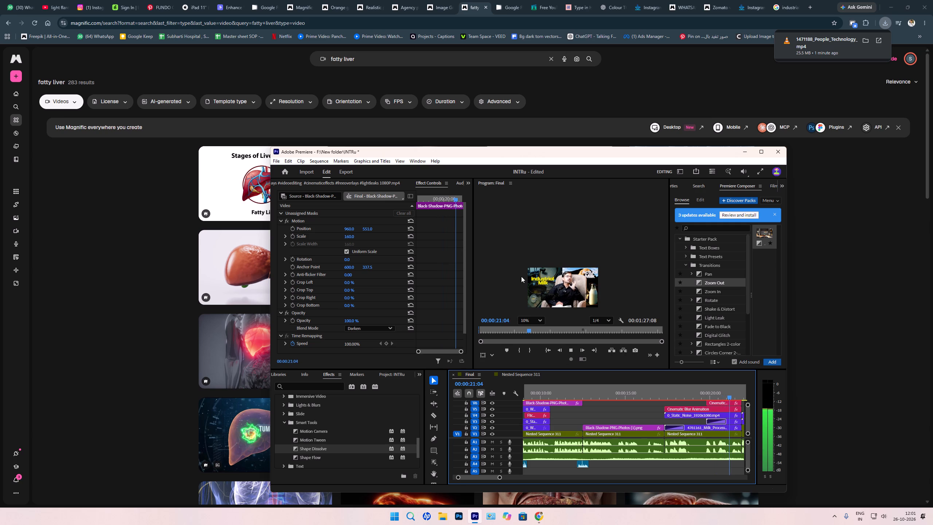
pyautogui.press('space')
# Move the transition adjustment clips at about 00:00:29 up one track, onto V6 and V7.
pyautogui.scroll(6, 672, 452)
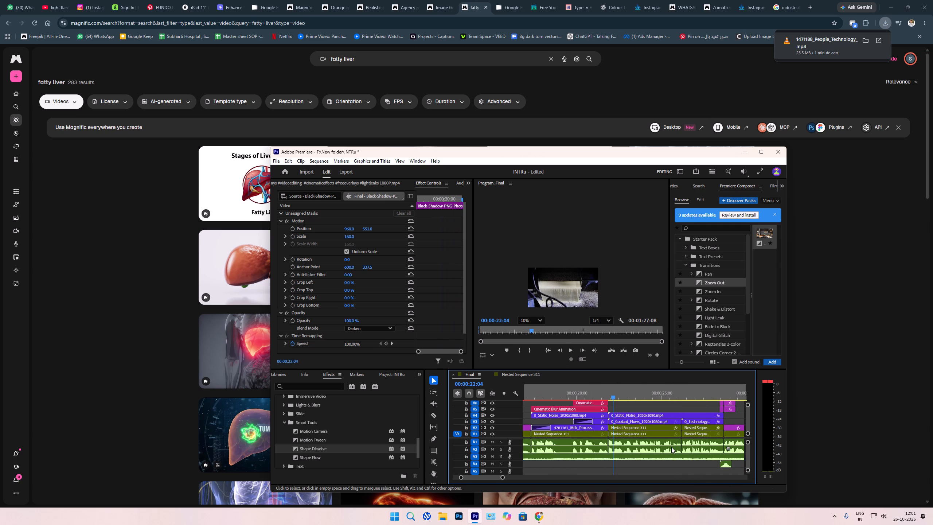
pyautogui.press('`')
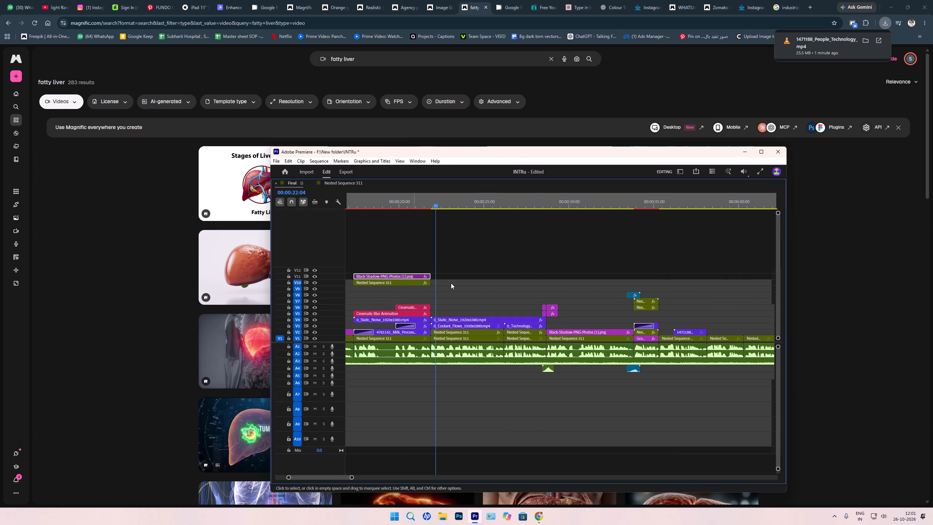
pyautogui.moveTo(506, 294); pyautogui.dragTo(551, 308)
pyautogui.moveTo(551, 307); pyautogui.dragTo(551, 303)
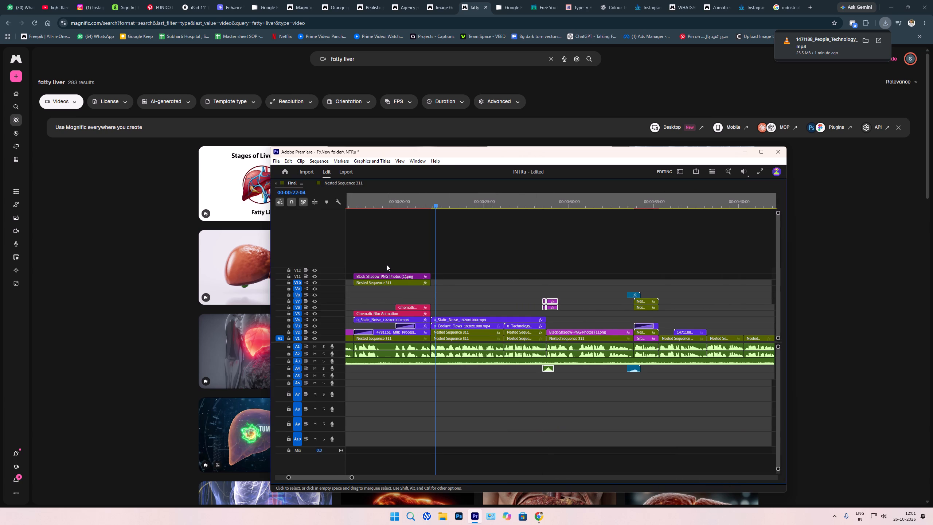
# Copy the Black-Shadow overlay from V11 to V5 at about 00:00:22, extend its end to match the static-noise clip below and preview it.
pyautogui.moveTo(391, 275); pyautogui.dragTo(470, 312)
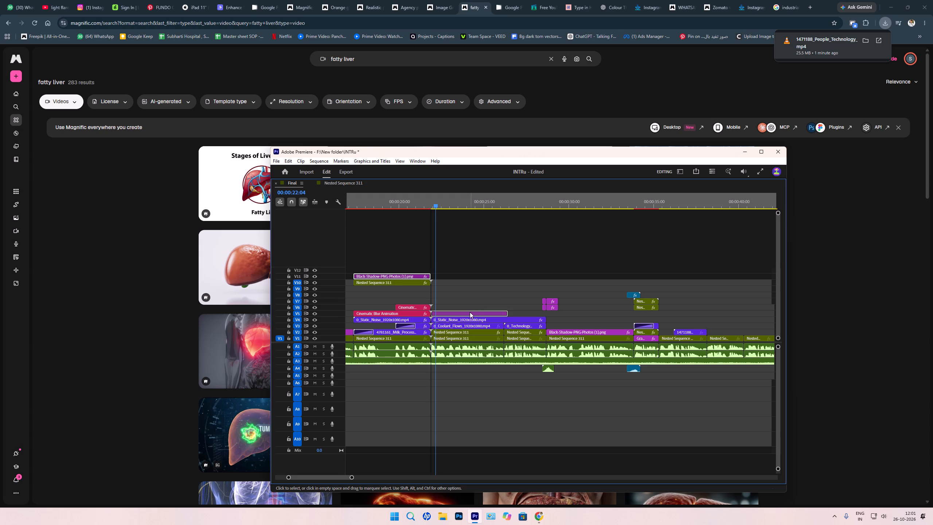
pyautogui.moveTo(510, 315); pyautogui.dragTo(547, 324)
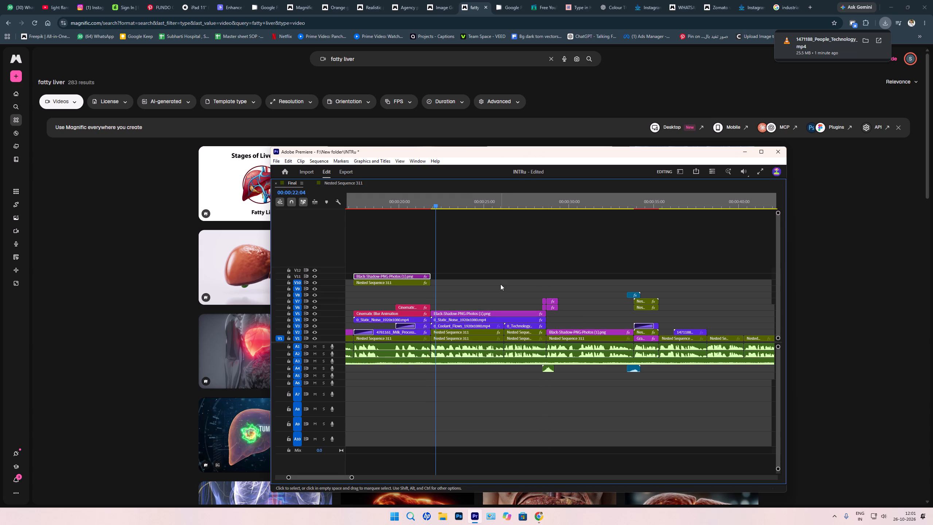
pyautogui.write('`')
pyautogui.press('space')
pyautogui.press('space')
pyautogui.press('space')
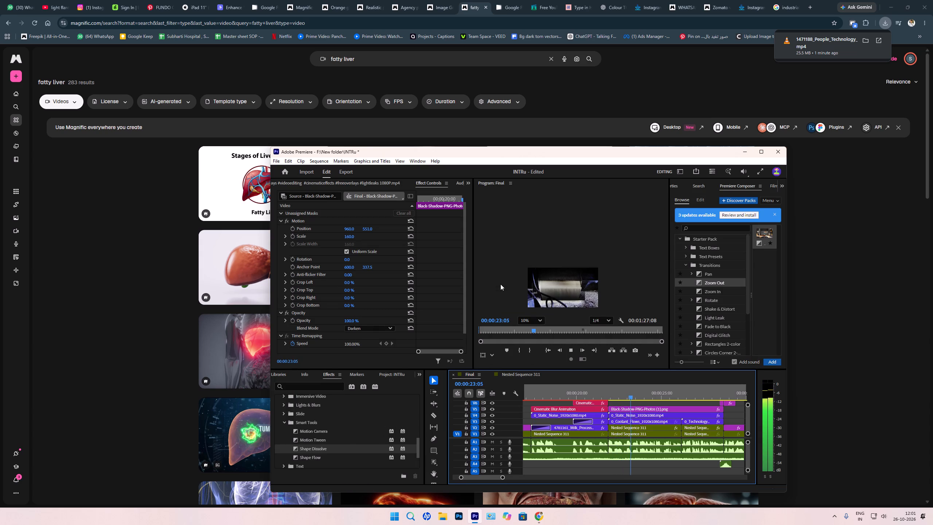
pyautogui.scroll(-5, 670, 409)
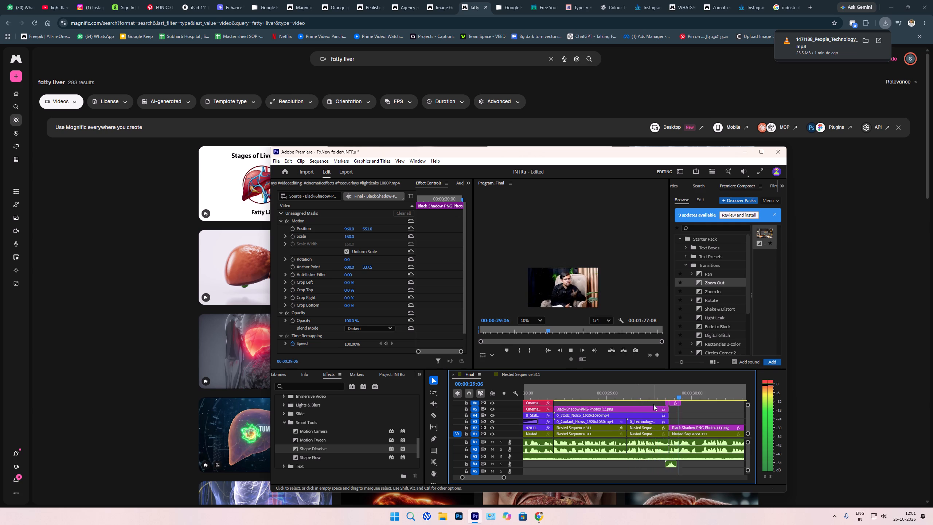
pyautogui.scroll(-5, 653, 404)
pyautogui.press('space')
pyautogui.press('space')
# Move the two upper nested sequences in the craving section down from V6 and V7 to V4 and V5.
pyautogui.scroll(-6, 647, 406)
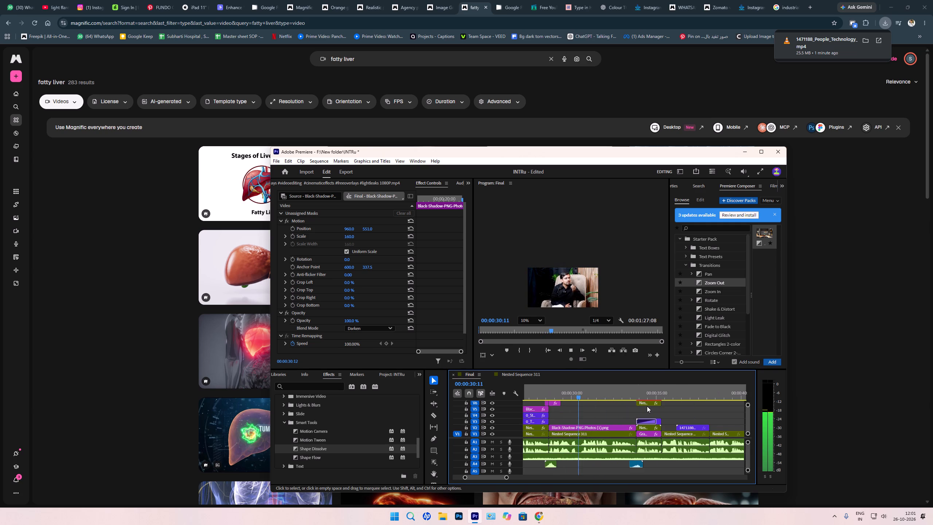
pyautogui.moveTo(625, 396); pyautogui.dragTo(652, 405)
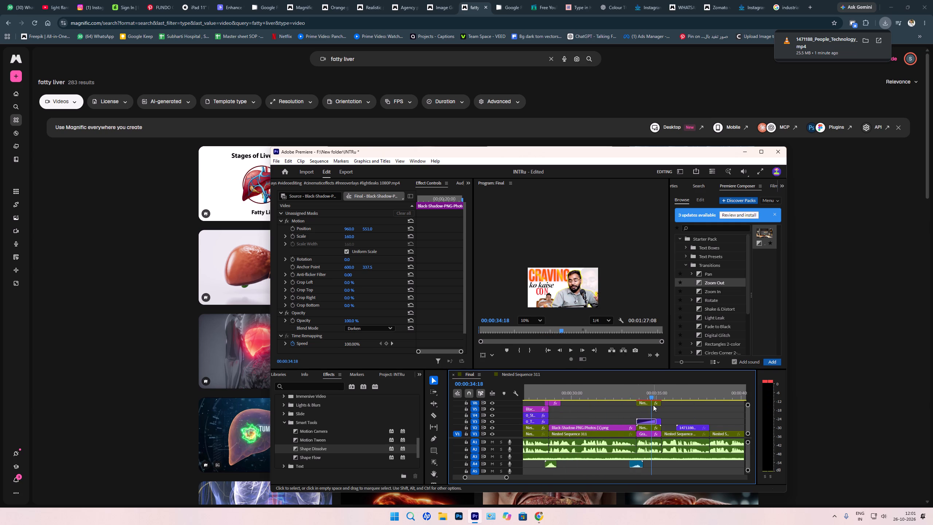
pyautogui.press('`')
pyautogui.press('`')
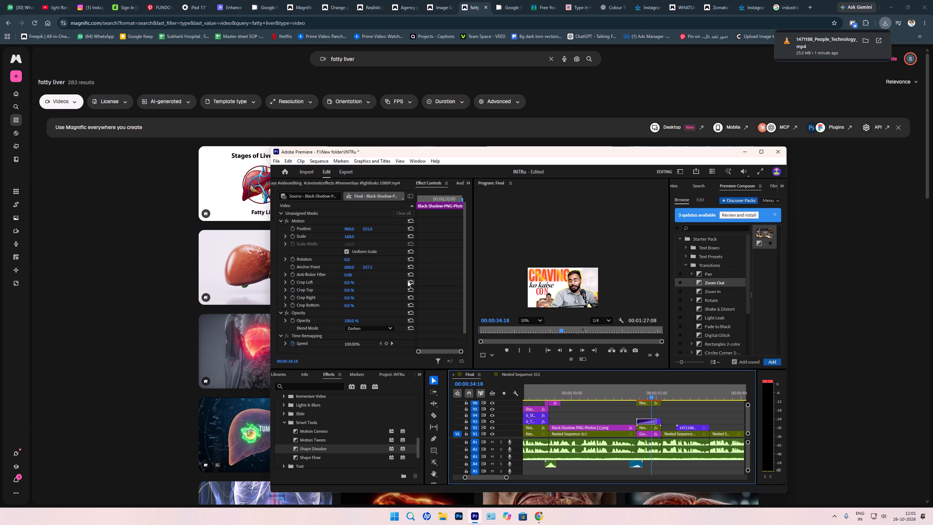
pyautogui.press('`')
pyautogui.scroll(11, 509, 362)
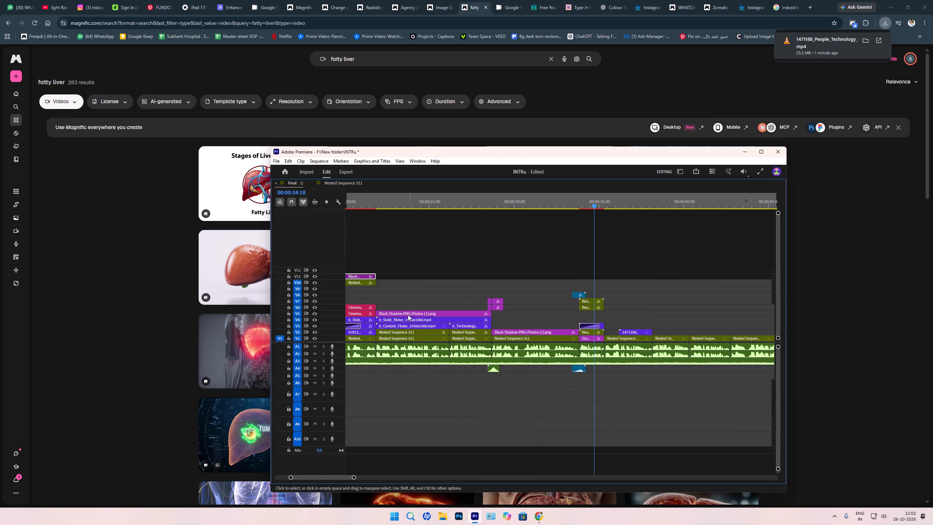
pyautogui.click(405, 313)
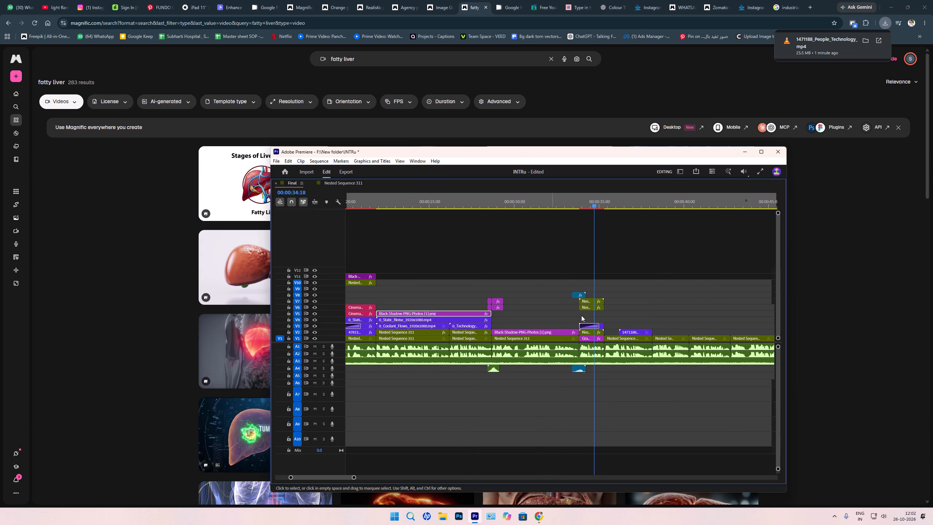
pyautogui.moveTo(612, 288); pyautogui.dragTo(596, 310)
pyautogui.moveTo(596, 310); pyautogui.dragTo(594, 319)
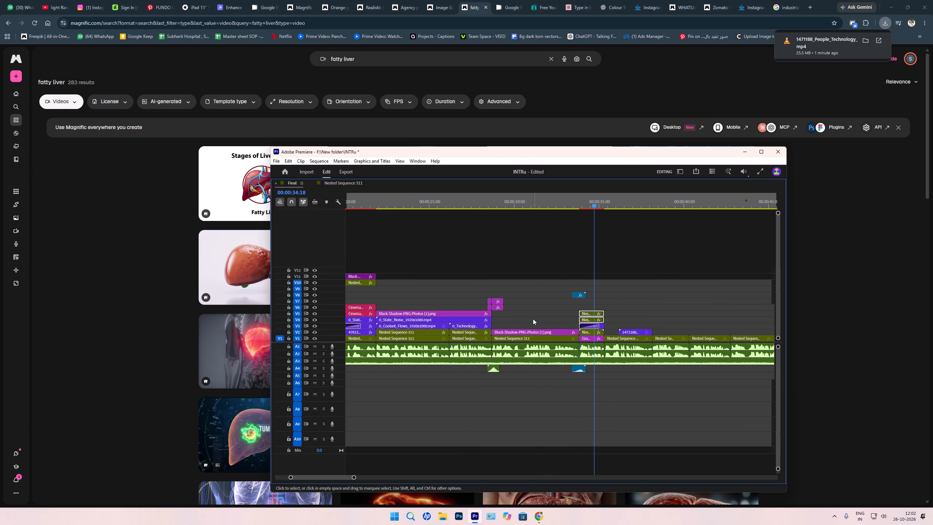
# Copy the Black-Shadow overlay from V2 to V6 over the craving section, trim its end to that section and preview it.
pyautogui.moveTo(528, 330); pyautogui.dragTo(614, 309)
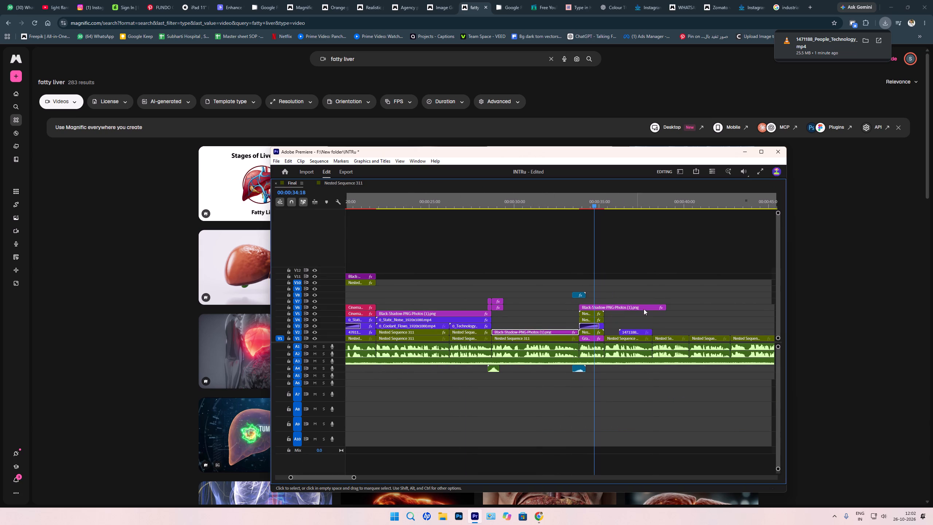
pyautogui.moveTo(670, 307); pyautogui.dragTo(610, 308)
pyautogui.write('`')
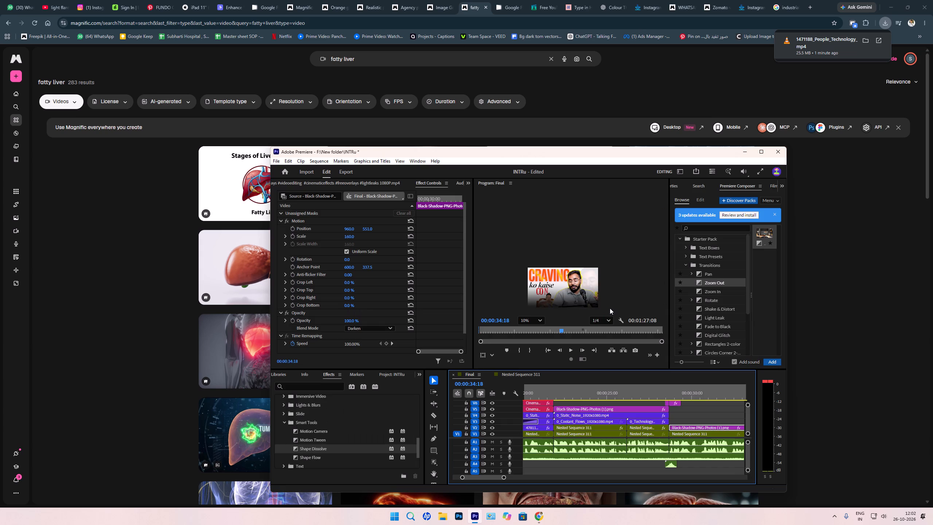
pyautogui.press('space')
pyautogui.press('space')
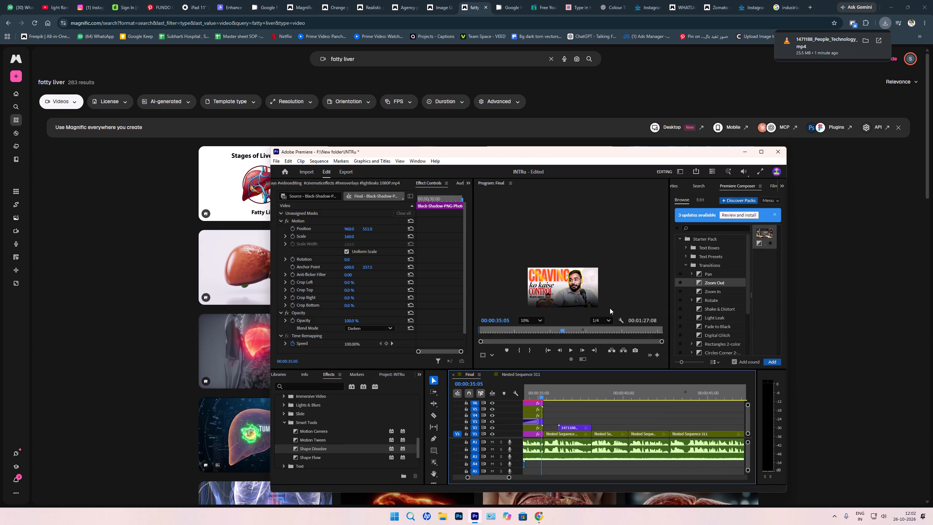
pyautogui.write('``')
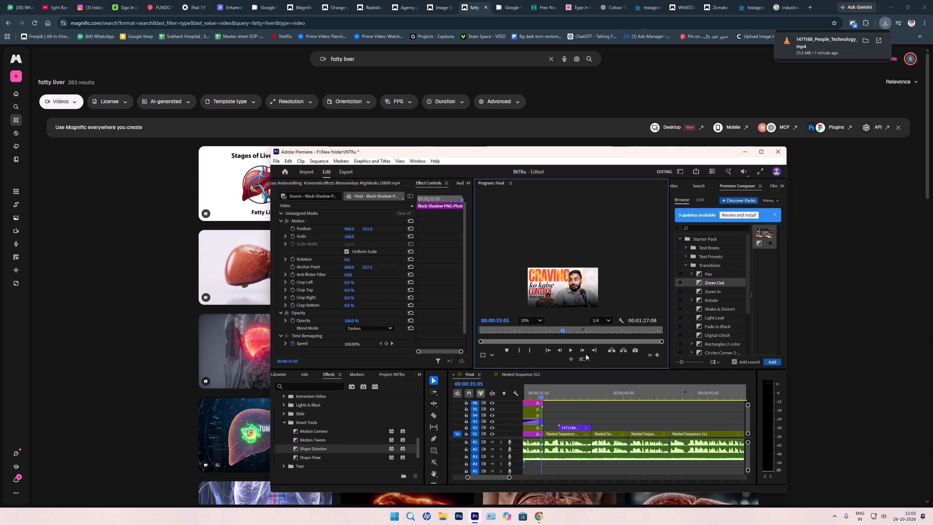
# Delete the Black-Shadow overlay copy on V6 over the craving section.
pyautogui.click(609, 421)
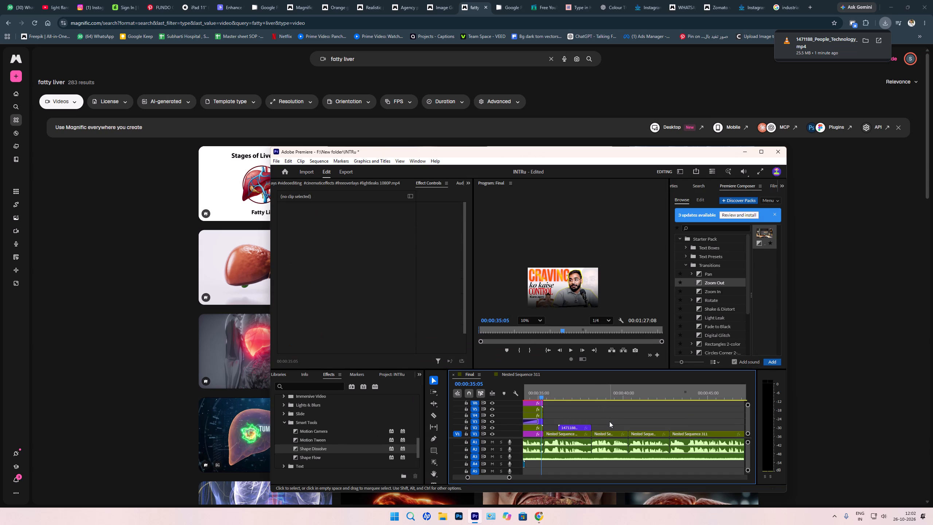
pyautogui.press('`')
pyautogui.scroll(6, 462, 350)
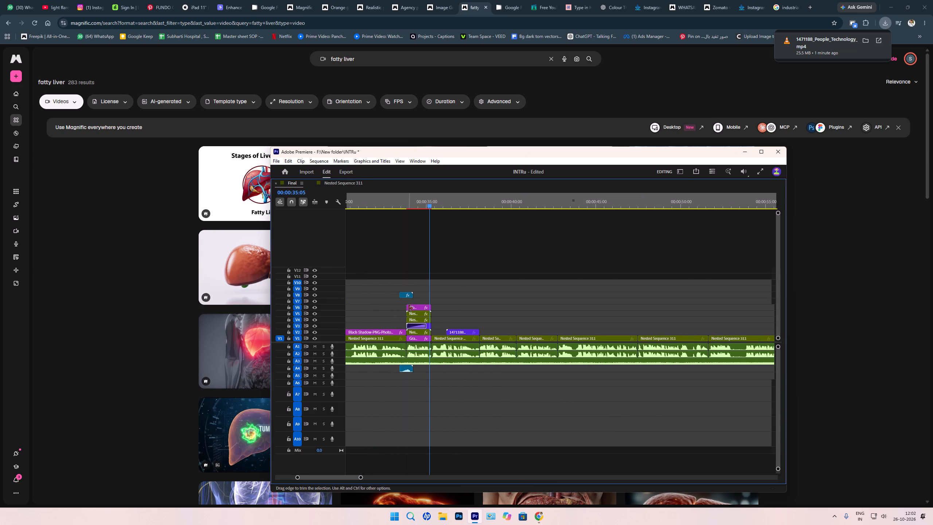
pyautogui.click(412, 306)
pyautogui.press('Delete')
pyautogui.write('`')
# Add the Premiere Composer Pan Left transition with sound at 00:00:36:05, where the woman-with-phone clip starts.
pyautogui.press('space')
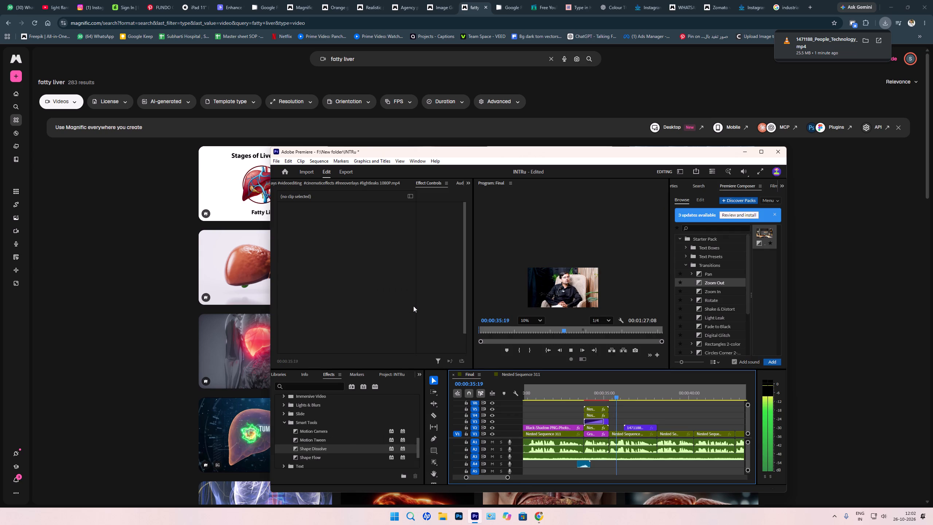
pyautogui.press('Up')
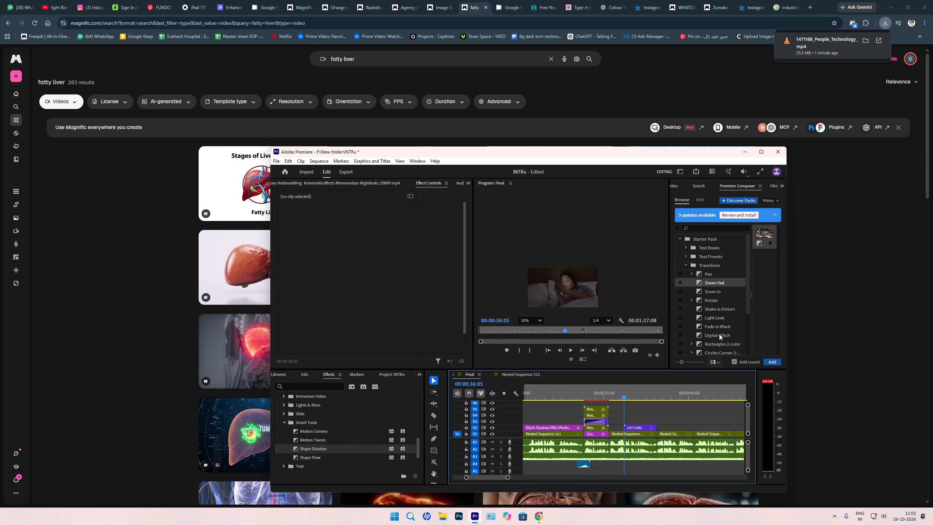
pyautogui.click(690, 272)
pyautogui.moveTo(708, 281); pyautogui.dragTo(622, 417)
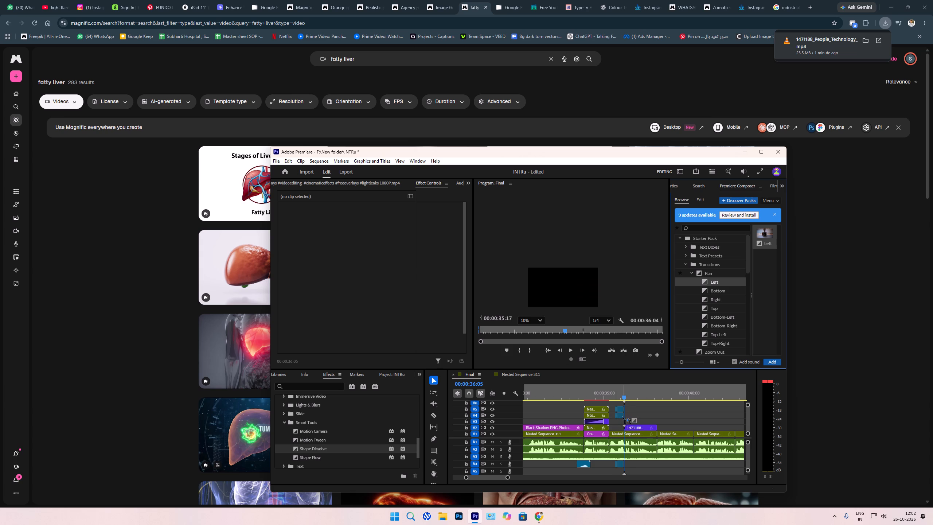
pyautogui.moveTo(622, 417); pyautogui.dragTo(625, 418)
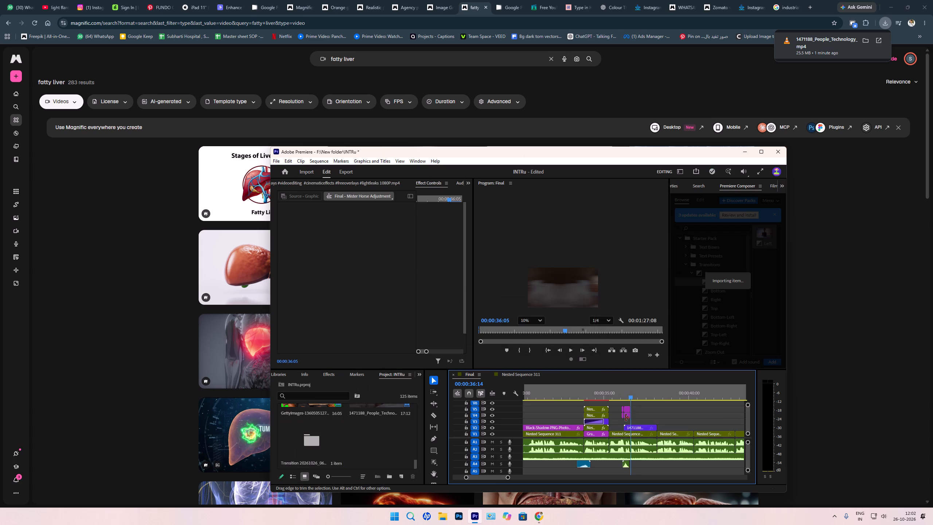
# Move the Pan Left transition clips down one track to V3 and V4, lower the transition sound's volume and preview the cut.
pyautogui.write('====')
pyautogui.moveTo(621, 416); pyautogui.dragTo(620, 421)
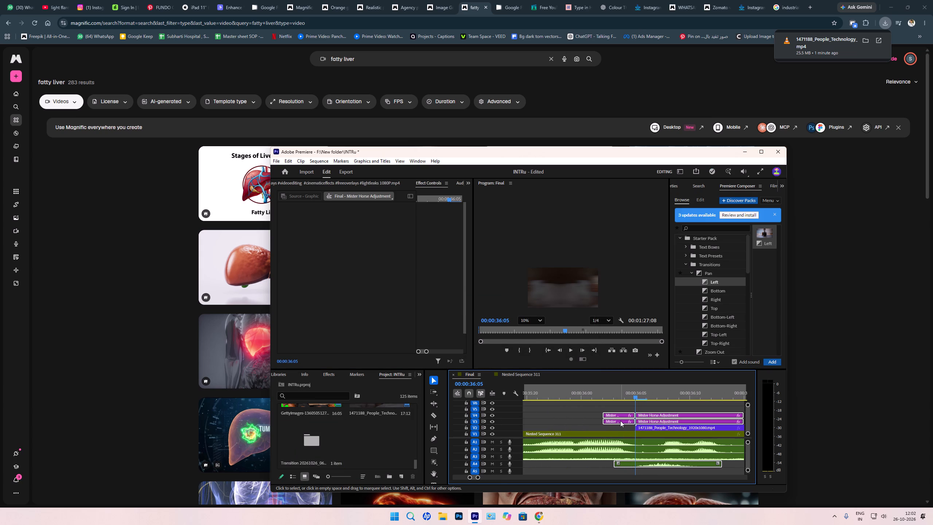
pyautogui.write('[[[[[[[[')
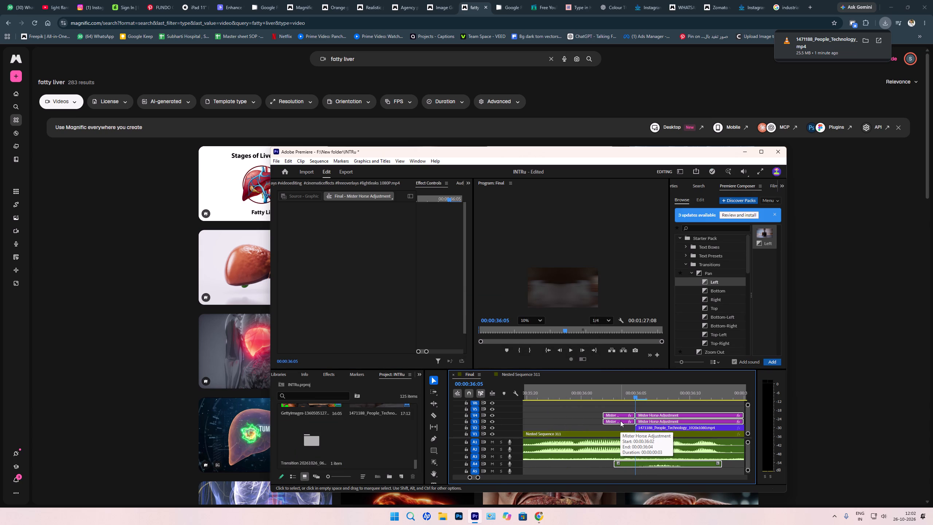
pyautogui.press('Up')
pyautogui.press('space')
pyautogui.press('space')
pyautogui.write('----==')
pyautogui.press('space')
pyautogui.press('space')
pyautogui.hotkey('alt', 'Tab')
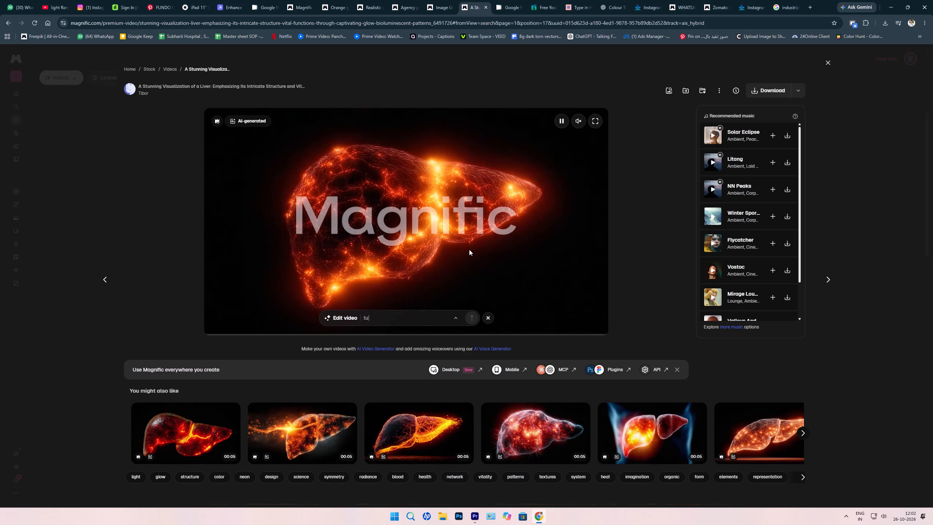
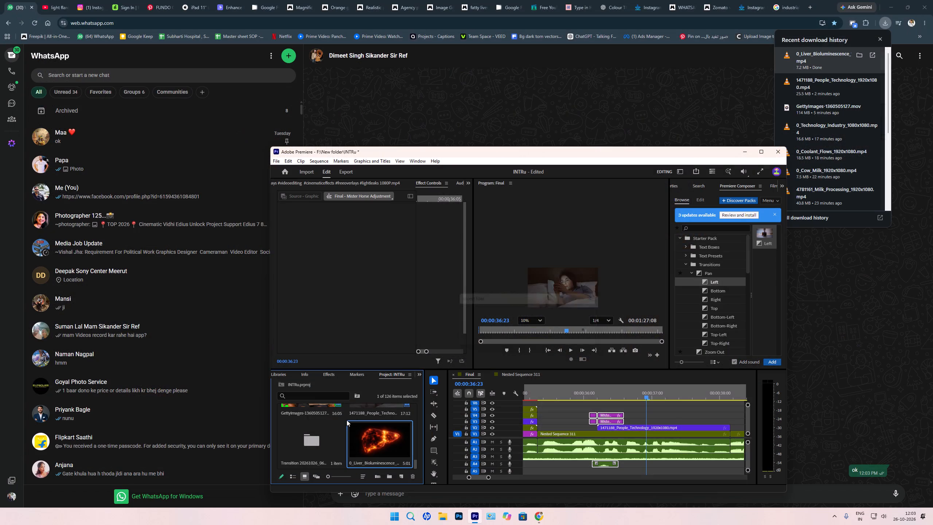
# Place the 0_Liver_Bioluminescence clip on V3 over the woman-with-phone clip and trim its end to match that clip's end.
pyautogui.moveTo(371, 443); pyautogui.dragTo(628, 421)
pyautogui.scroll(-4, 656, 420)
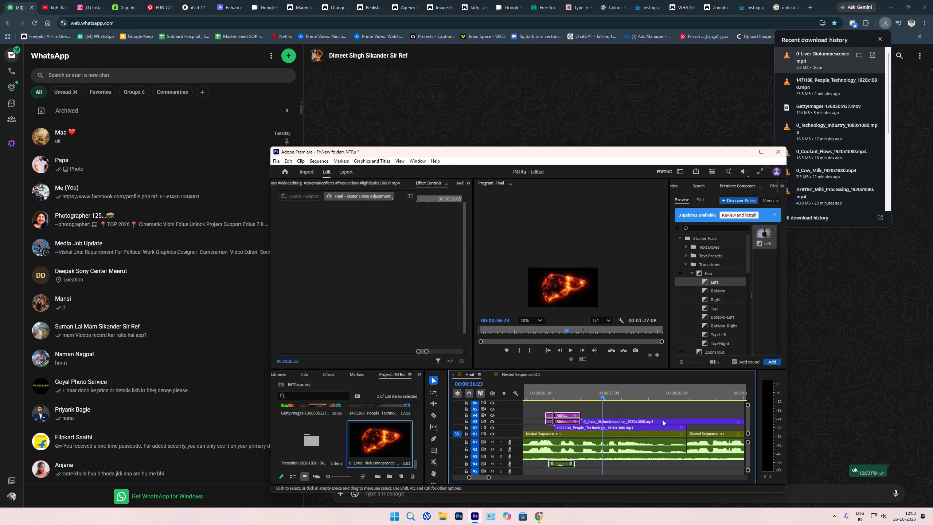
pyautogui.scroll(-4, 675, 415)
pyautogui.scroll(-12, 721, 420)
pyautogui.scroll(1, 721, 420)
pyautogui.scroll(-6, 721, 420)
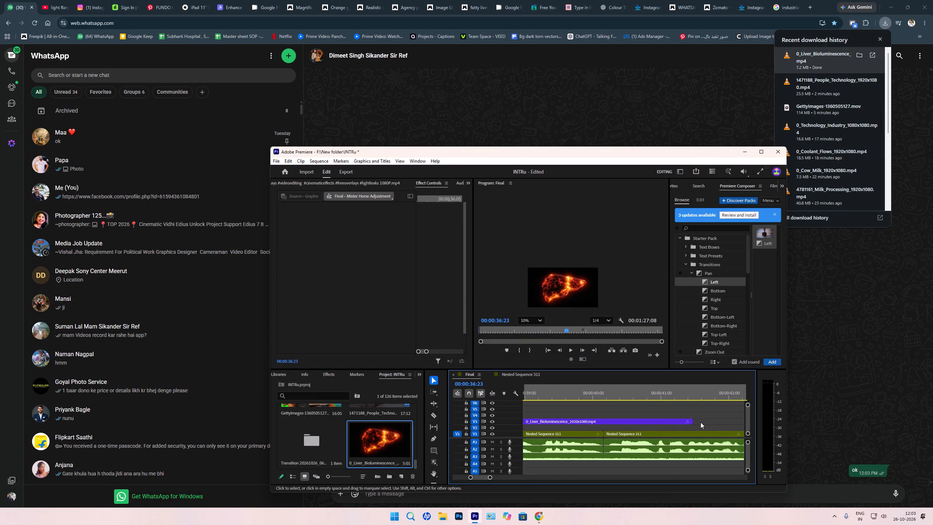
pyautogui.moveTo(694, 423); pyautogui.dragTo(689, 413)
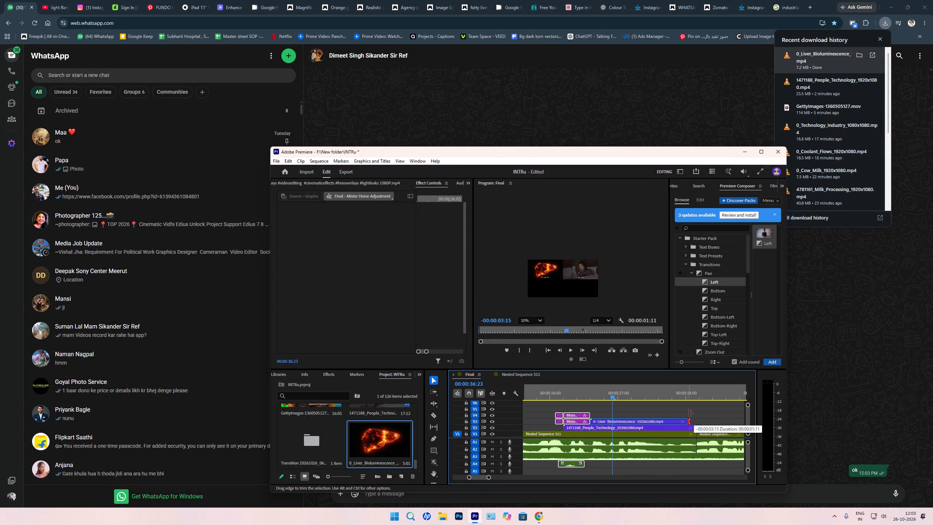
pyautogui.moveTo(689, 413); pyautogui.dragTo(695, 415)
# Open the blend mode choices for the liver clip on V3.
pyautogui.click(659, 423)
pyautogui.click(362, 328)
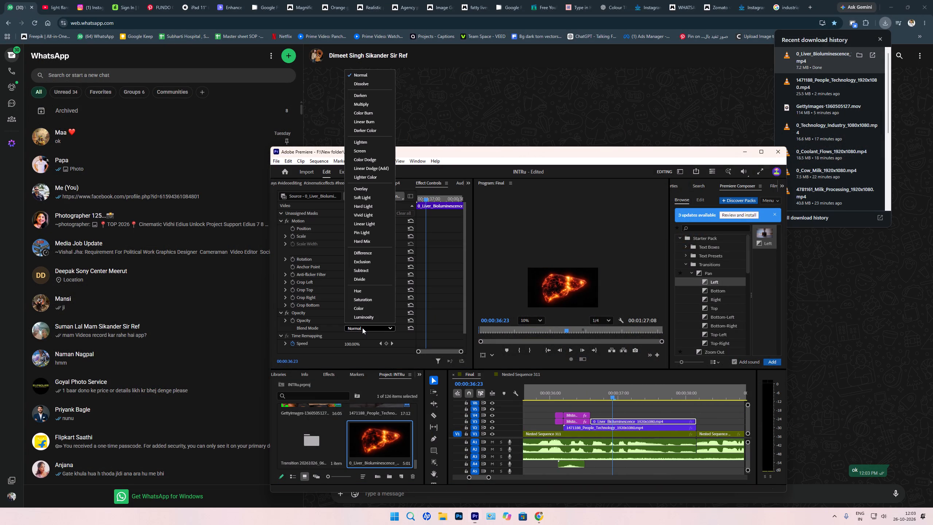
# Set the blend mode of the 0_Liver_Bioluminescence clip to Screen after trying Soft Light.
pyautogui.click(357, 195)
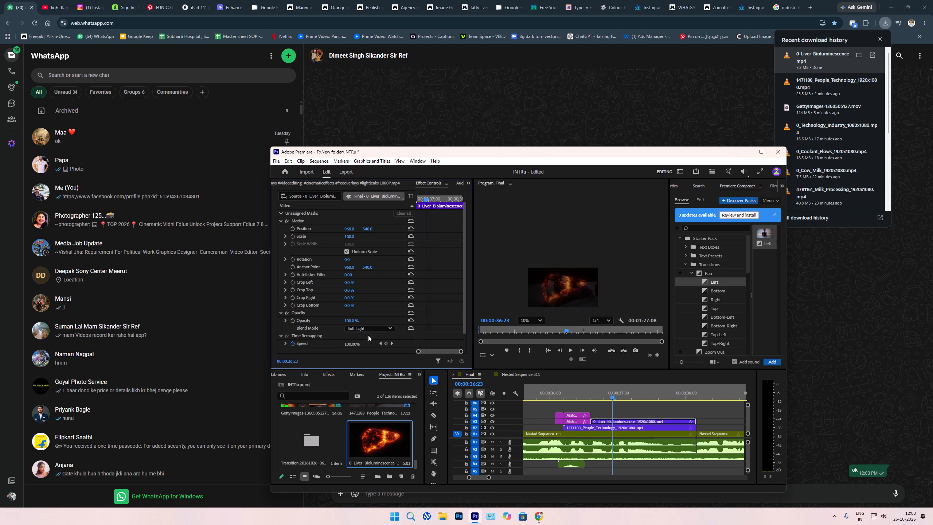
pyautogui.click(366, 329)
pyautogui.click(360, 146)
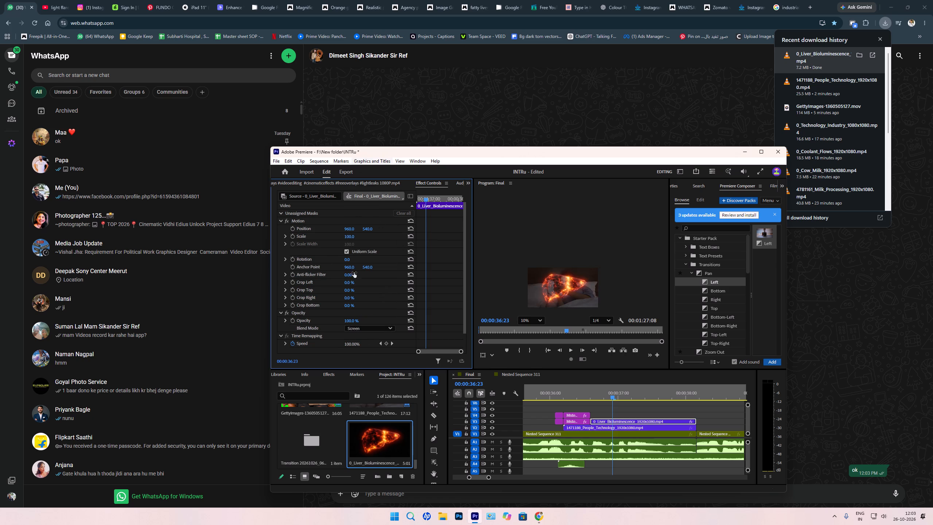
# Scale the liver overlay to about 94 % and move it to a position of about 562, 574 in the frame.
pyautogui.click(297, 232)
pyautogui.click(303, 262)
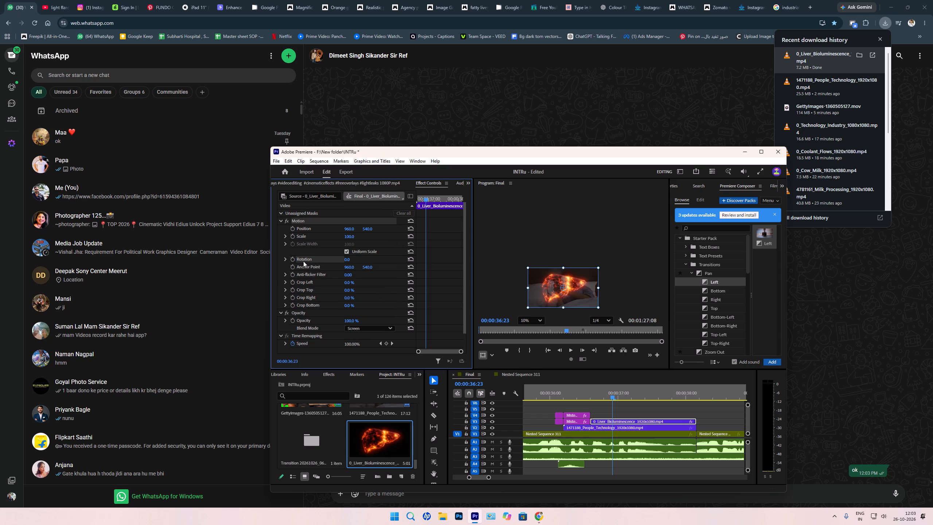
pyautogui.moveTo(594, 288); pyautogui.dragTo(578, 288)
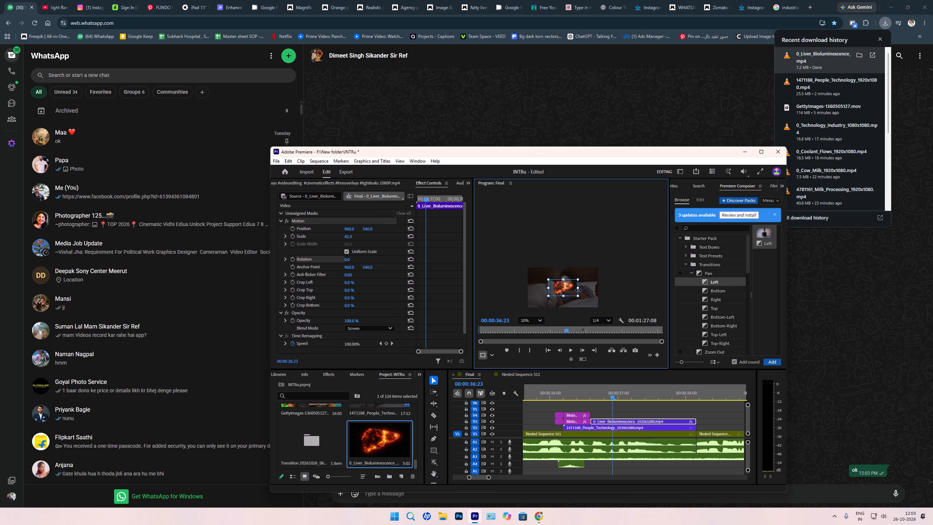
pyautogui.moveTo(578, 290); pyautogui.dragTo(596, 294)
pyautogui.moveTo(585, 292); pyautogui.dragTo(570, 294)
# Preview the liver overlay section and trim the start of the V3 liver clip to 00:00:37:00.
pyautogui.press('Up')
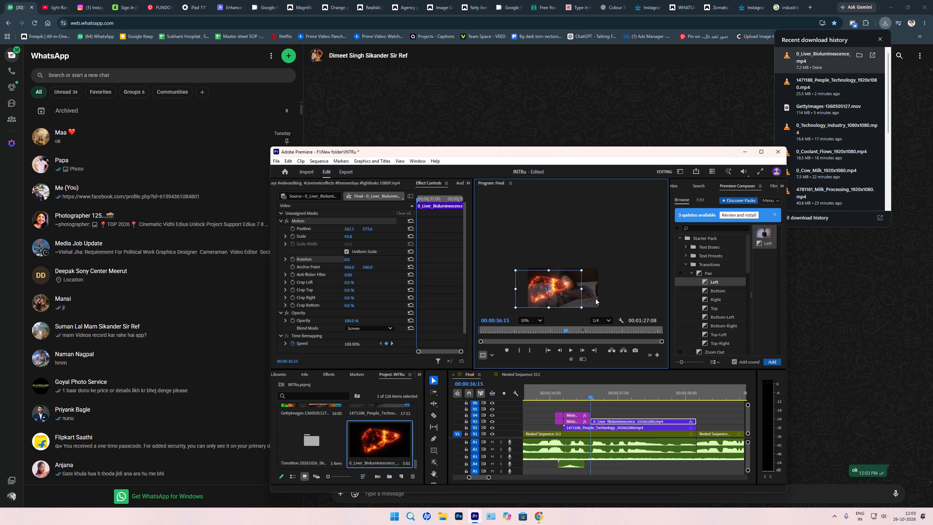
pyautogui.press('space')
pyautogui.press('space')
pyautogui.press('Up')
pyautogui.press('space')
pyautogui.press('space')
pyautogui.press('Right')
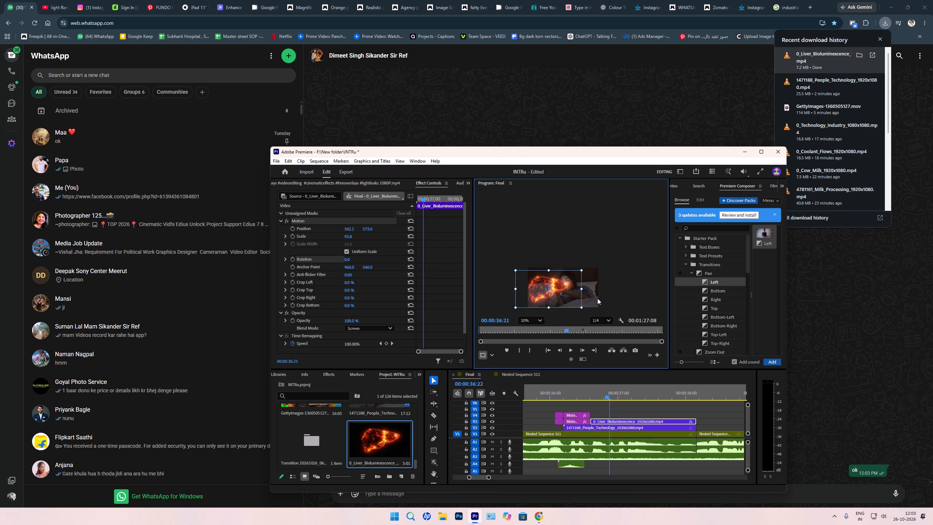
pyautogui.press('Right')
pyautogui.press('Right')
pyautogui.press('Right')
pyautogui.moveTo(594, 421); pyautogui.dragTo(617, 423)
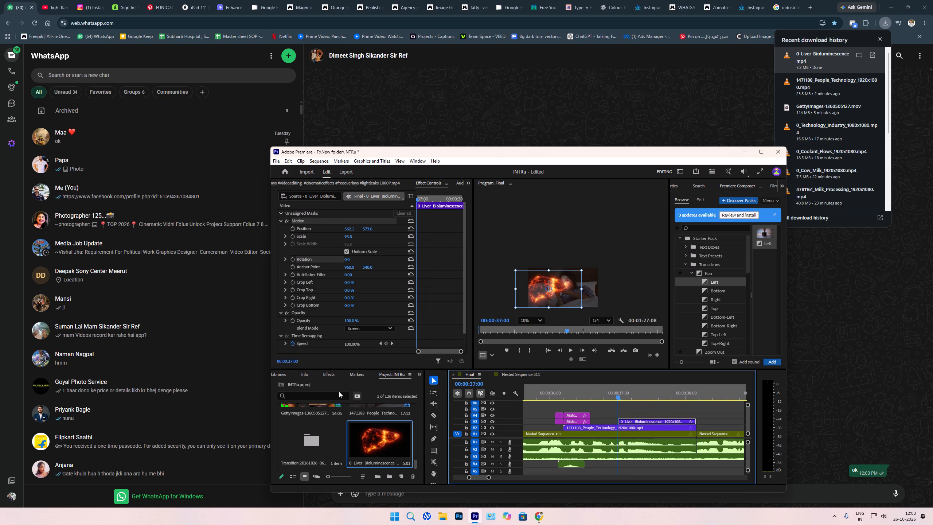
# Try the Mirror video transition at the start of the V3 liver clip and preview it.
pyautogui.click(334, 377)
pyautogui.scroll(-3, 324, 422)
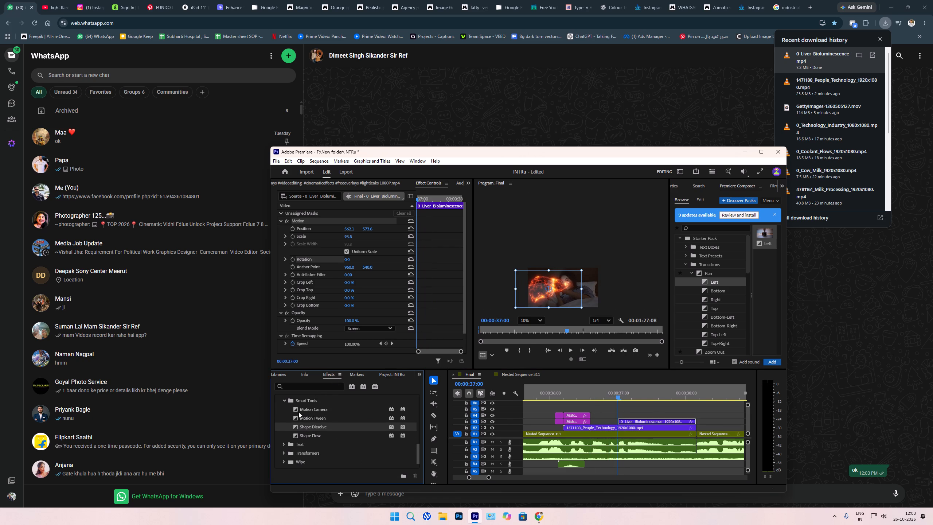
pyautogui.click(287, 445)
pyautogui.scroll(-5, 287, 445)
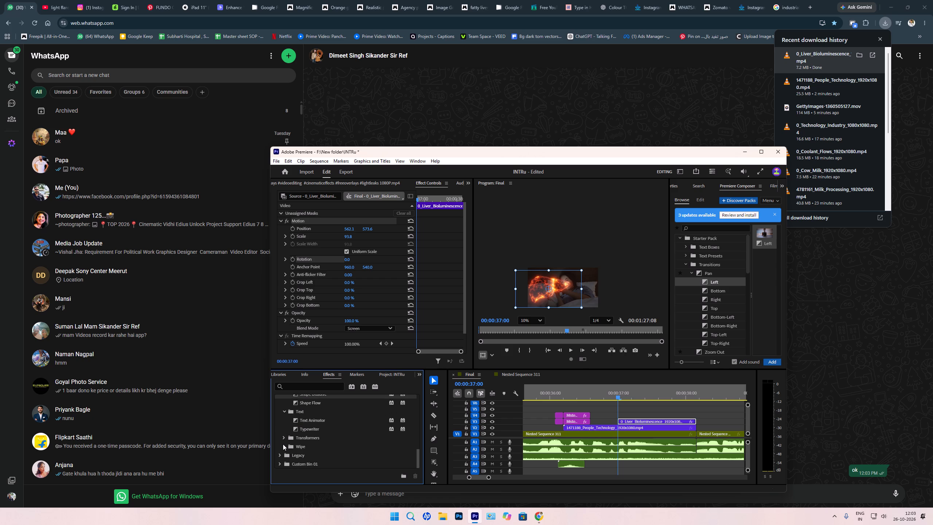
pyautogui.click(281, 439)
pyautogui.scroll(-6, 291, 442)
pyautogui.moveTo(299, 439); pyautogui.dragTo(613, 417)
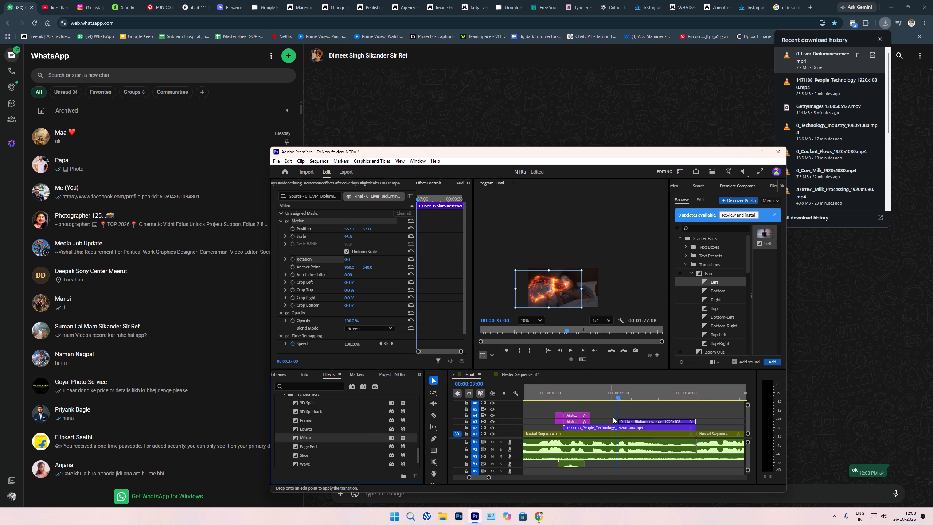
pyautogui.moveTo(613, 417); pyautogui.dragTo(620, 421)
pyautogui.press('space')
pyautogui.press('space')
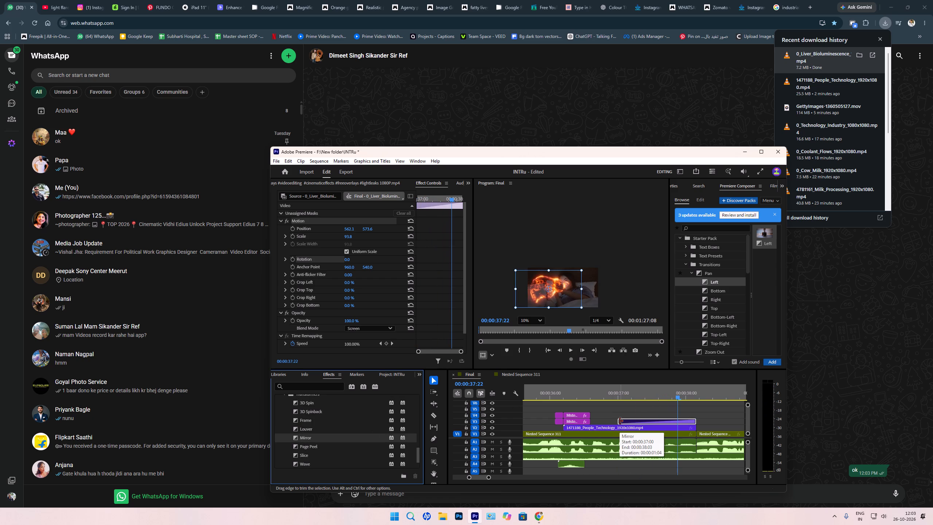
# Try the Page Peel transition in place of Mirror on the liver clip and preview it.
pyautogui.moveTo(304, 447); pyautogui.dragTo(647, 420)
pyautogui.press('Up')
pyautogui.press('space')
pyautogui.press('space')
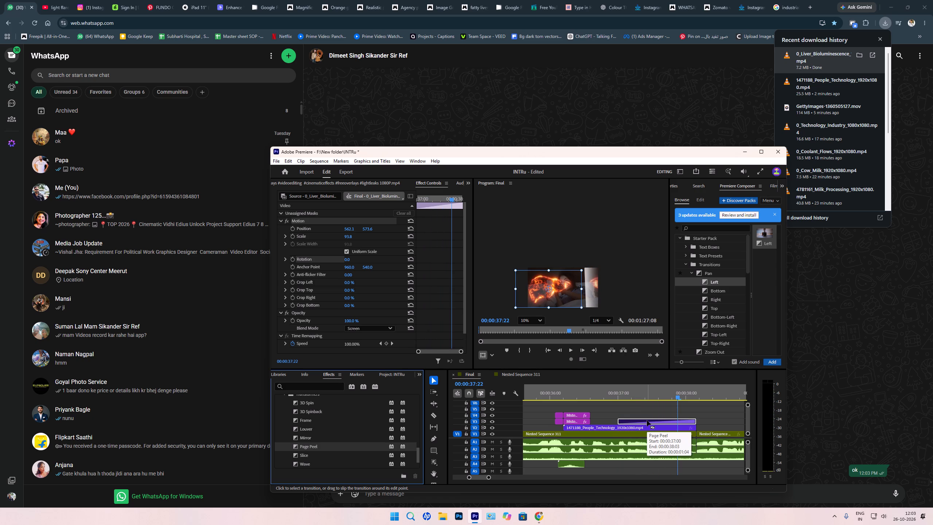
# Shorten the transition at the start of the liver clip to about half the clip's length.
pyautogui.moveTo(692, 423); pyautogui.dragTo(655, 423)
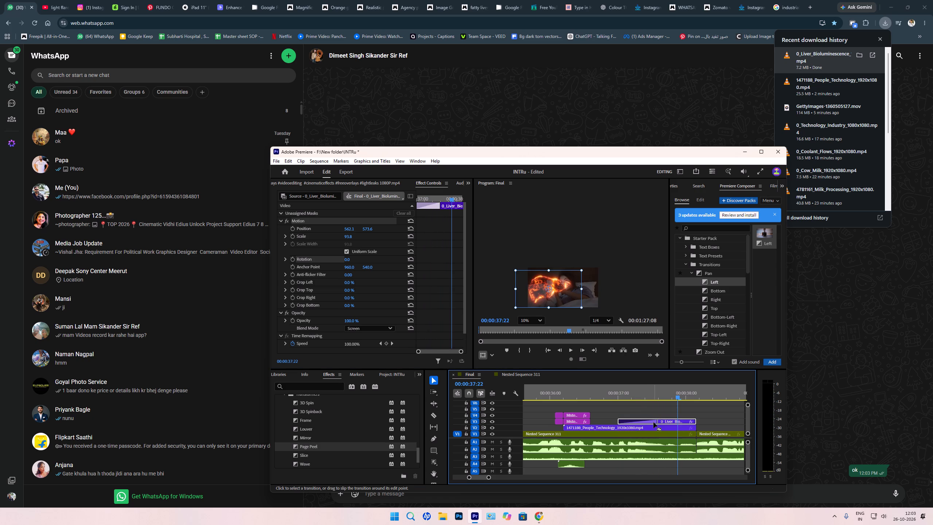
# Move the liver overlay horizontally in the frame to a position of about 900, 574.
pyautogui.moveTo(566, 295); pyautogui.dragTo(575, 296)
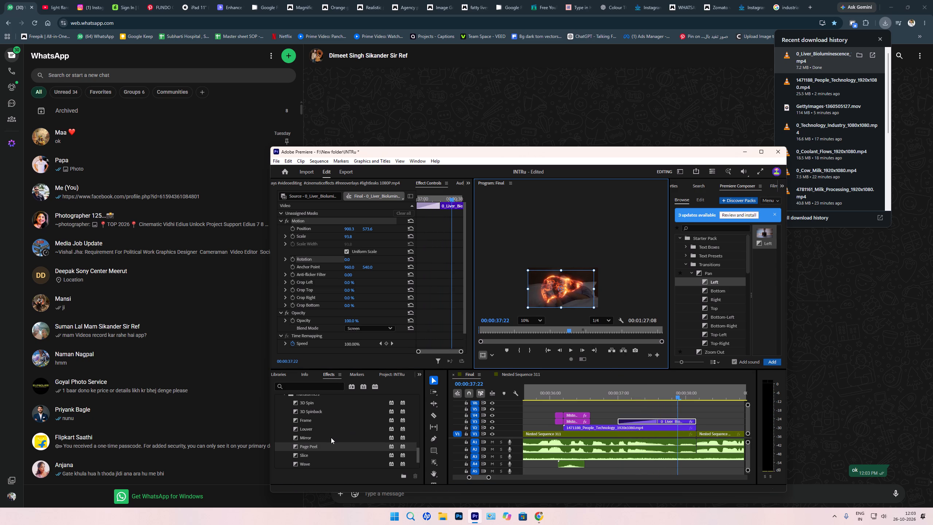
# Replace the liver clip's Page Peel transition with Chroma Leak and preview it.
pyautogui.scroll(8, 331, 437)
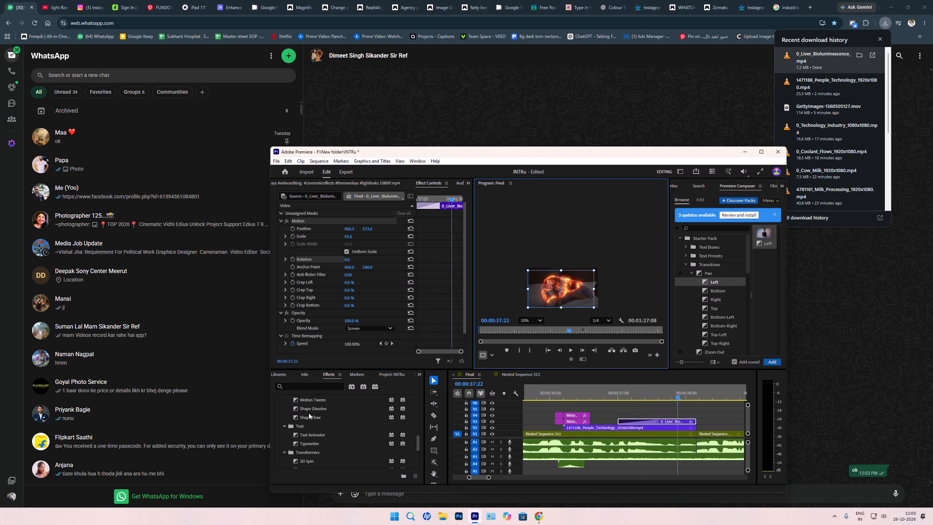
pyautogui.click(307, 411)
pyautogui.scroll(9, 307, 410)
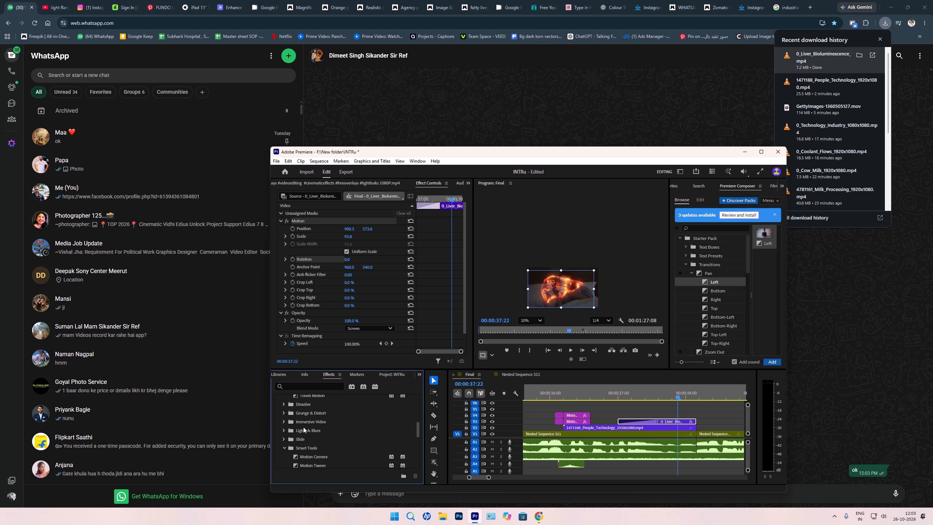
pyautogui.click(280, 432)
pyautogui.moveTo(309, 450); pyautogui.dragTo(642, 399)
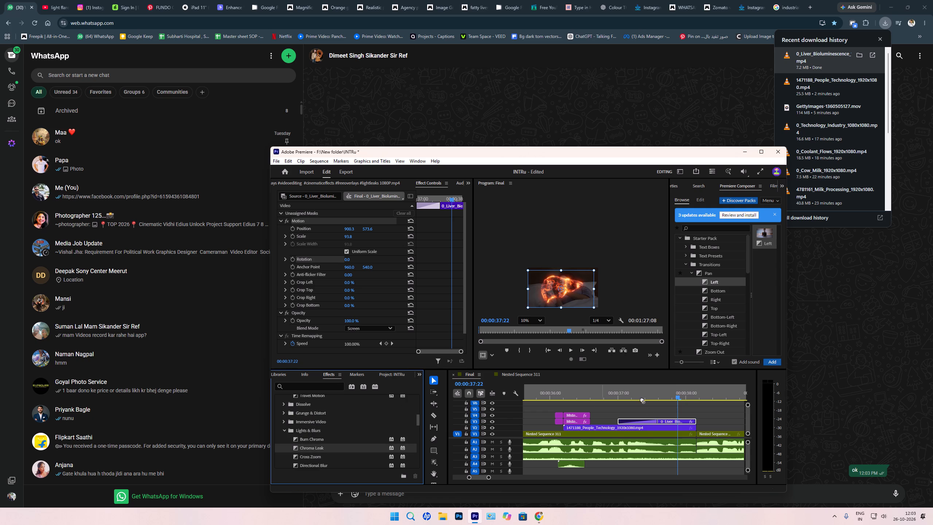
pyautogui.moveTo(642, 399); pyautogui.dragTo(646, 422)
pyautogui.press('Up')
pyautogui.press('space')
pyautogui.press('space')
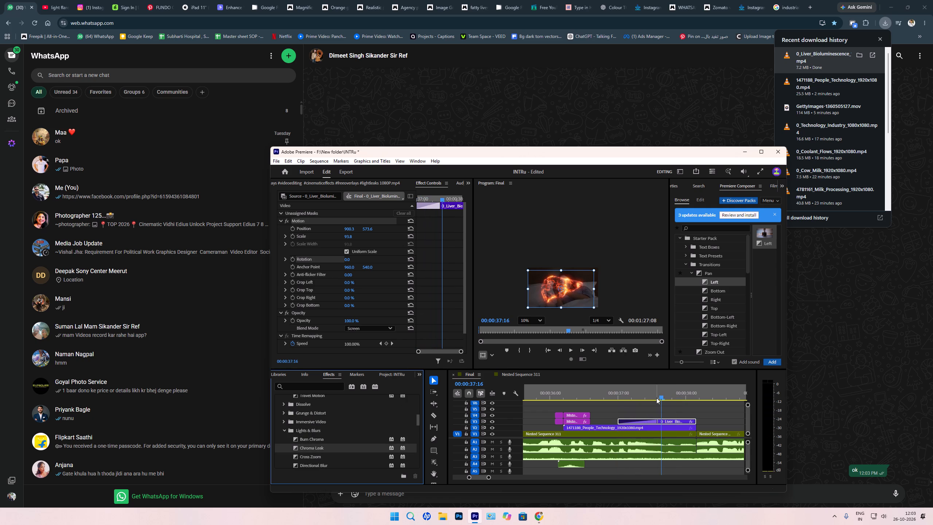
# Preview the craving text section from 00:00:33:24 and shorten the transition at the start of its V3 GettyImages clip.
pyautogui.press('`')
pyautogui.scroll(7, 602, 405)
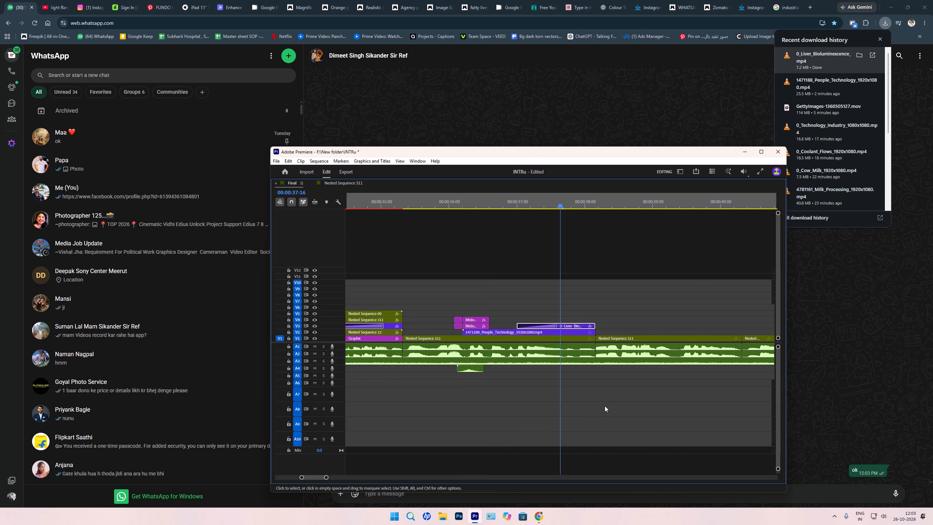
pyautogui.scroll(6, 605, 406)
pyautogui.scroll(6, 454, 332)
pyautogui.press('-')
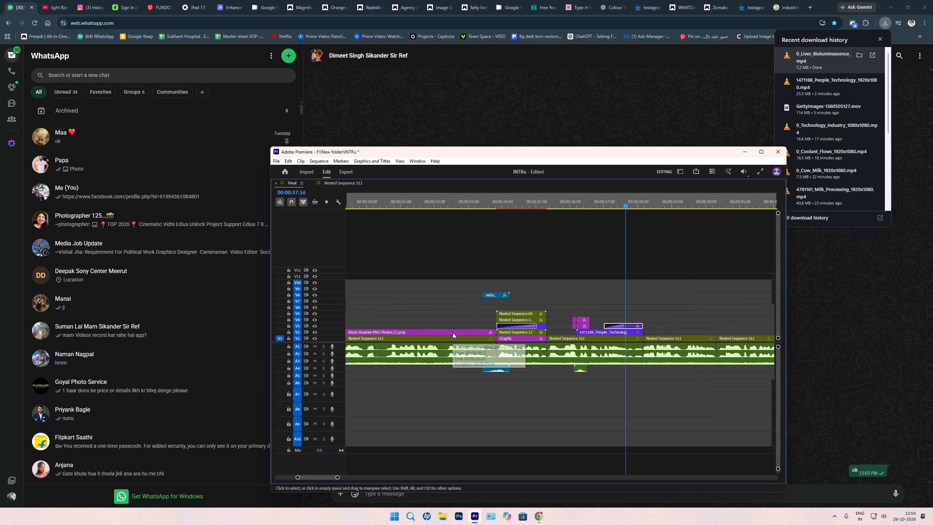
pyautogui.scroll(1, 555, 336)
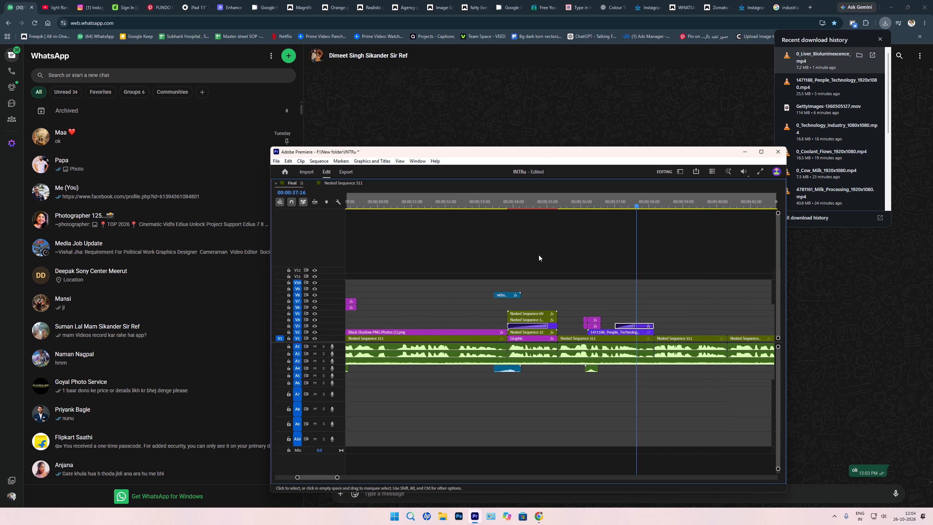
pyautogui.click(512, 204)
pyautogui.write('`')
pyautogui.press('space')
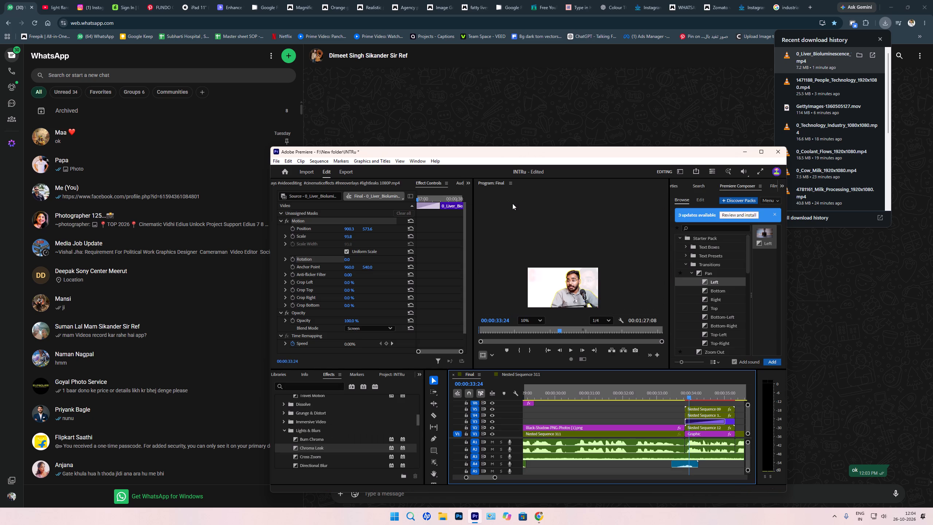
pyautogui.press('space')
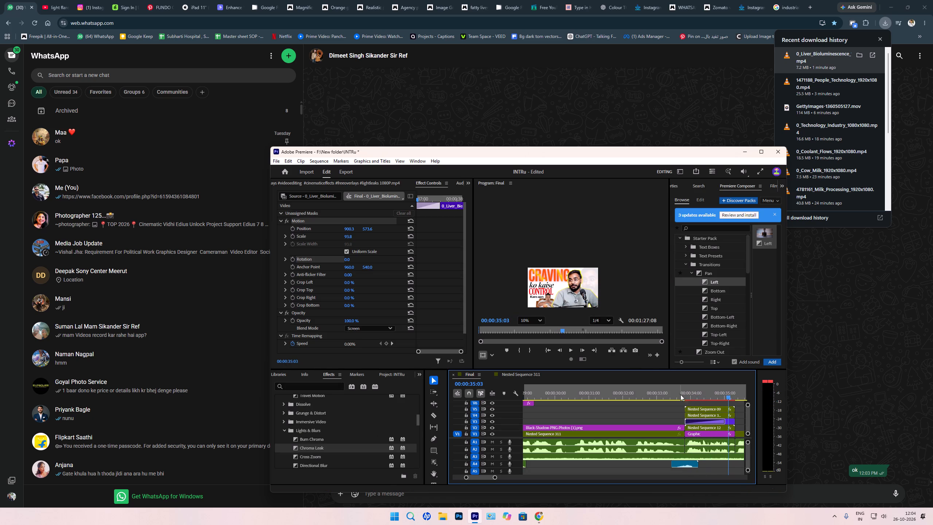
pyautogui.moveTo(725, 421); pyautogui.dragTo(701, 416)
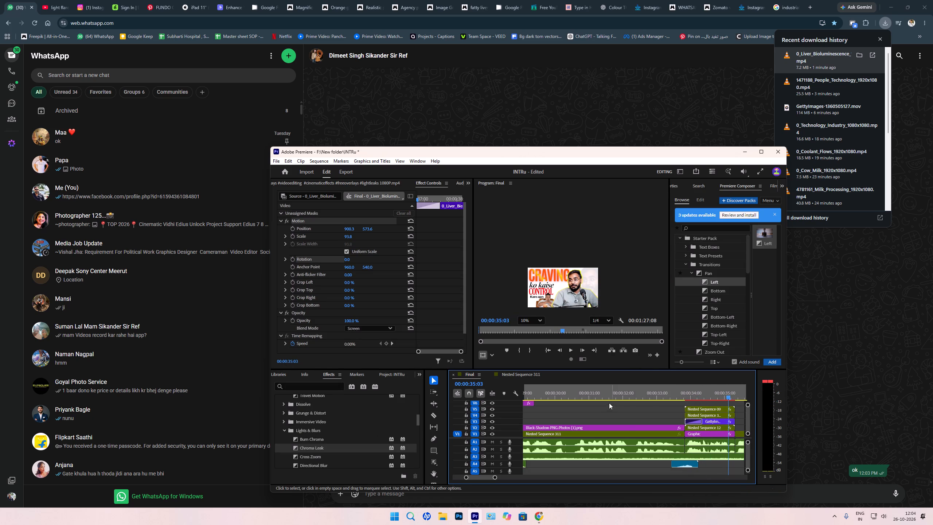
# Copy the 0_Static_Noise overlay from the earlier V4 section to V5 above the end of the woman-with-phone clip.
pyautogui.click(594, 396)
pyautogui.scroll(10, 596, 397)
pyautogui.click(569, 415)
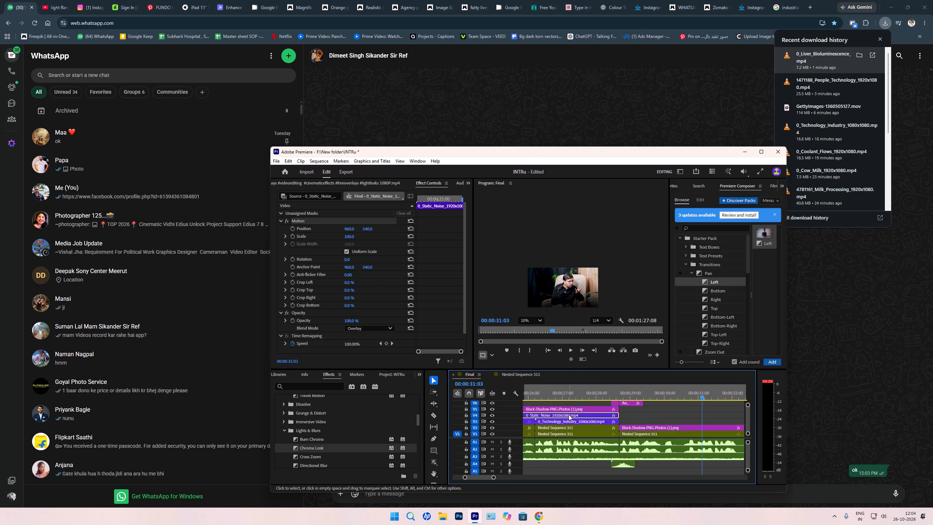
pyautogui.press('-')
pyautogui.press('-')
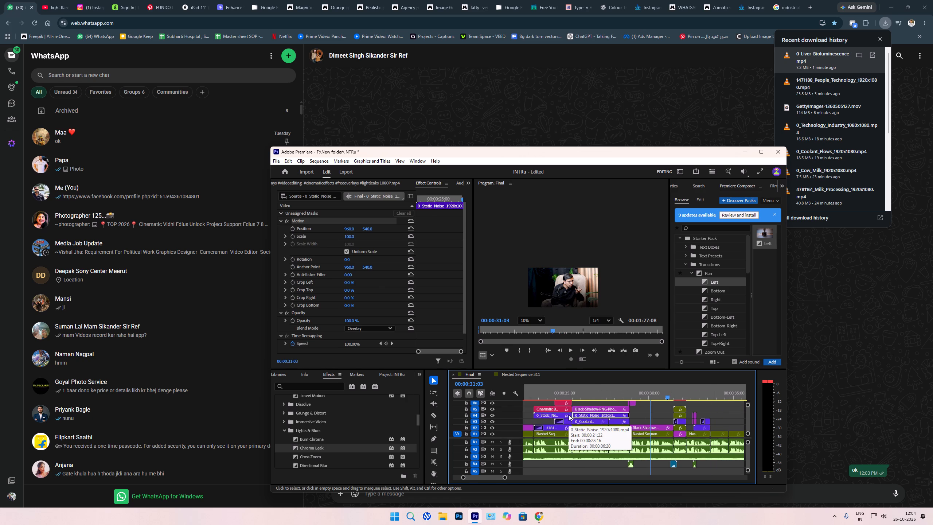
pyautogui.scroll(-6, 569, 415)
pyautogui.moveTo(536, 415); pyautogui.dragTo(668, 411)
pyautogui.press('=')
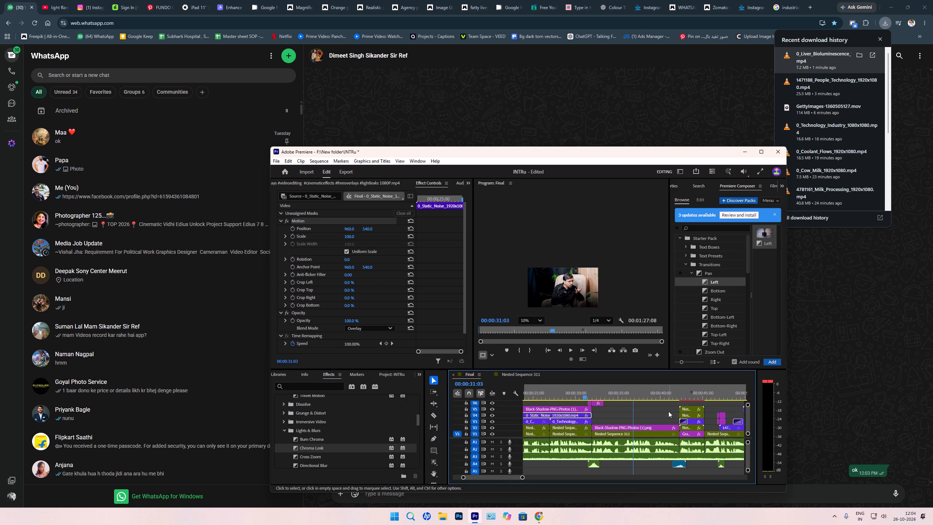
pyautogui.scroll(-16, 668, 411)
pyautogui.click(562, 393)
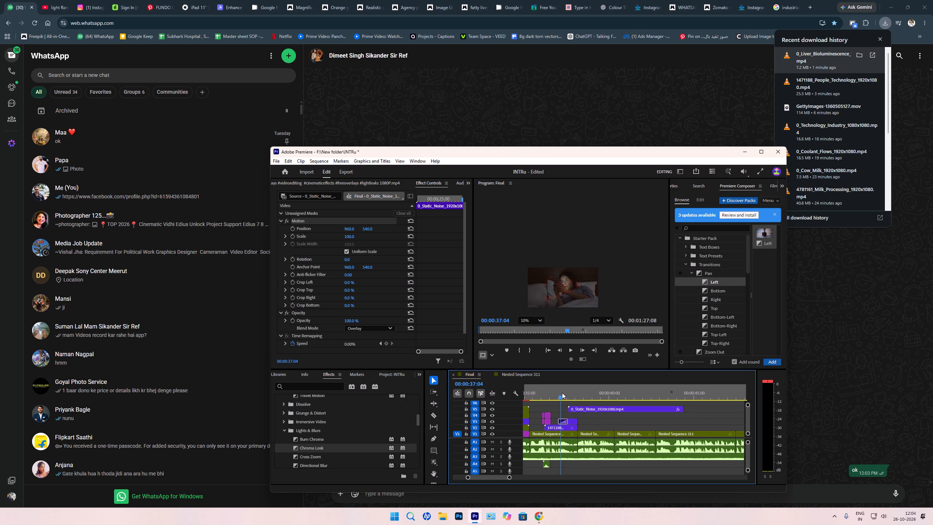
pyautogui.press('`')
pyautogui.scroll(8, 428, 437)
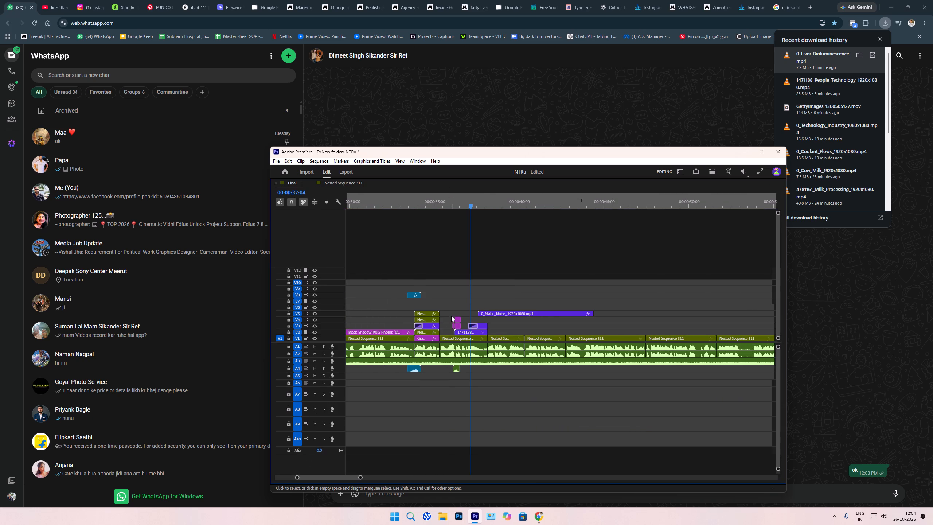
# Move the pair of Mister Horse adjustment layers over the start of the woman-with-phone clip up to V5 and V6.
pyautogui.moveTo(449, 305); pyautogui.dragTo(457, 318)
pyautogui.moveTo(457, 318); pyautogui.dragTo(457, 305)
# Move the 0_Static_Noise overlay to V4 at the start of the 1471188_People_Technology clip and trim its end to match that clip's end.
pyautogui.moveTo(492, 312); pyautogui.dragTo(469, 318)
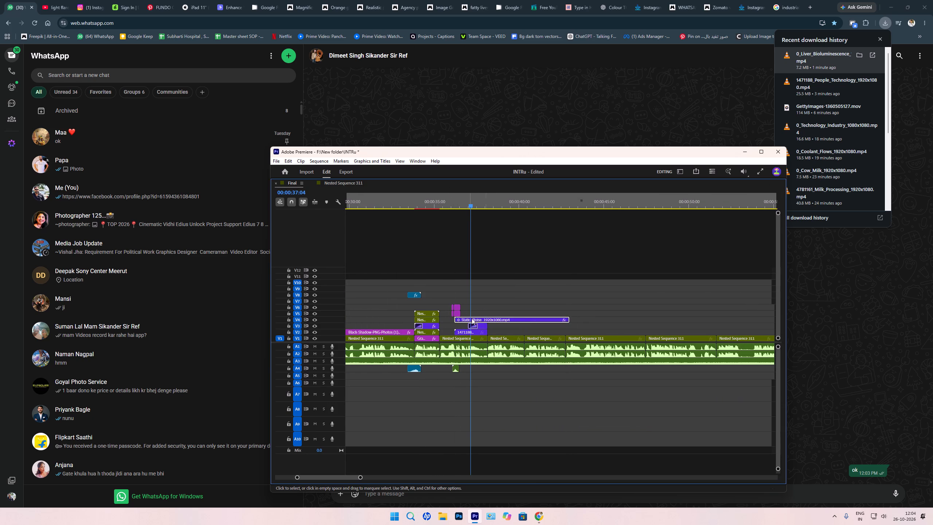
pyautogui.moveTo(571, 318); pyautogui.dragTo(488, 314)
# Shift the two Mister Horse adjustment layer tracks one frame later so their cut aligns with the start of the 1471188_People_Technology clip.
pyautogui.press('Up')
pyautogui.press('Up')
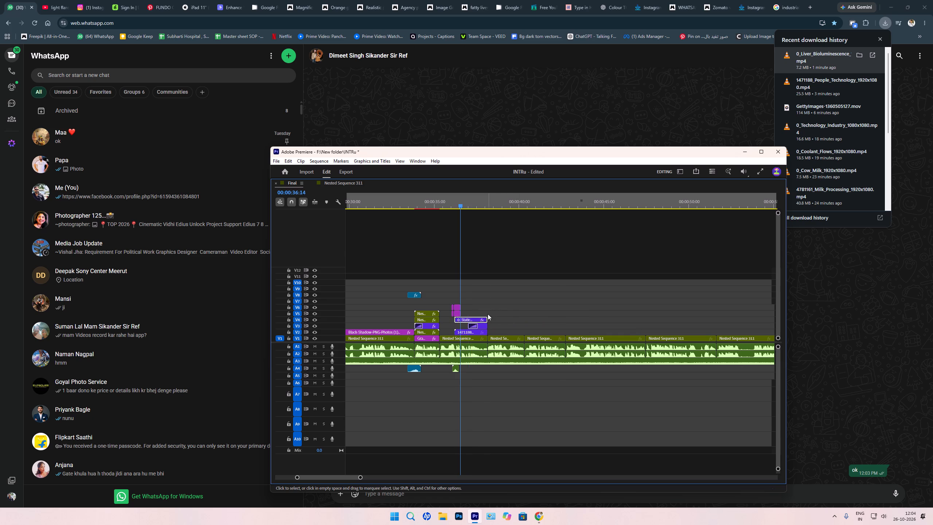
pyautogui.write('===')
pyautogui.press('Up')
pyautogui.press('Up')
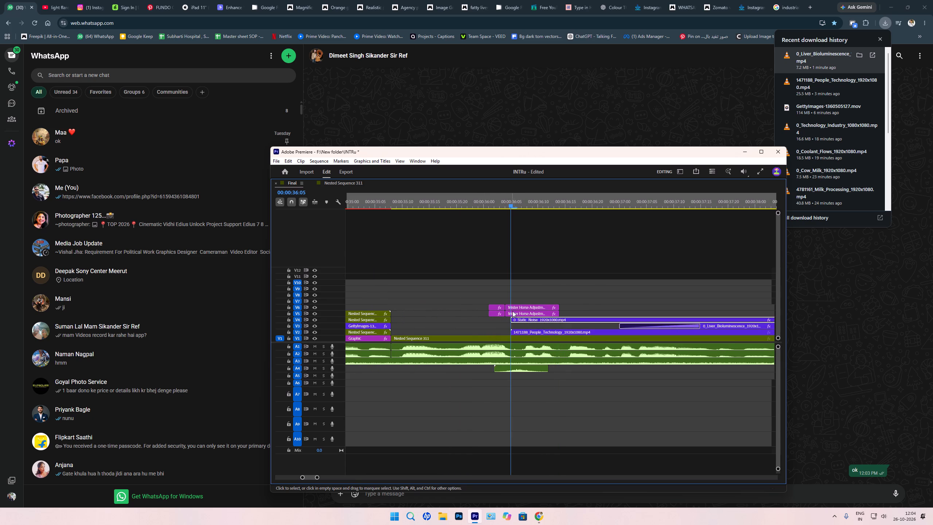
pyautogui.moveTo(514, 310); pyautogui.dragTo(518, 311)
pyautogui.hotkey('ctrl', 'z')
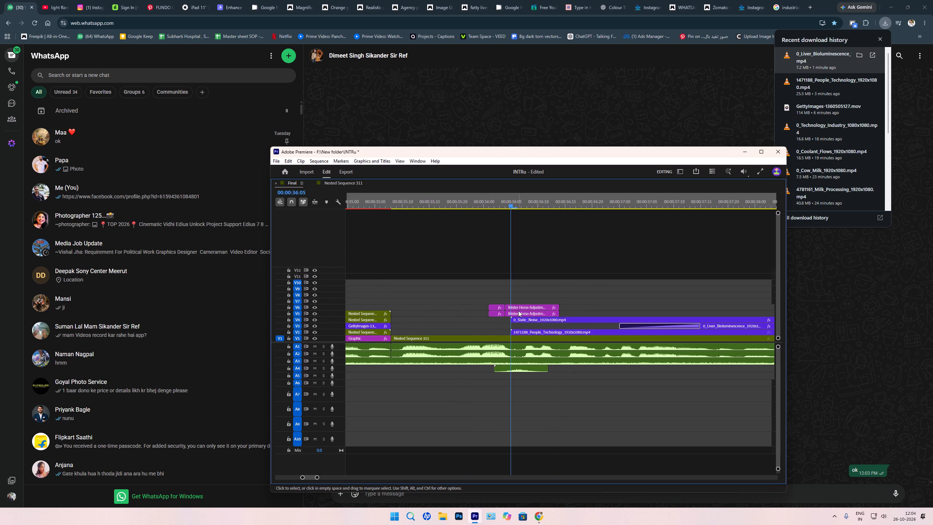
pyautogui.moveTo(520, 311); pyautogui.dragTo(525, 311)
pyautogui.click(530, 285)
# Restore the full workspace and set the V4 0_Static_Noise overlay's blend mode to Screen.
pyautogui.press('`')
pyautogui.scroll(-6, 532, 284)
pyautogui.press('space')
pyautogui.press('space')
pyautogui.press('Up')
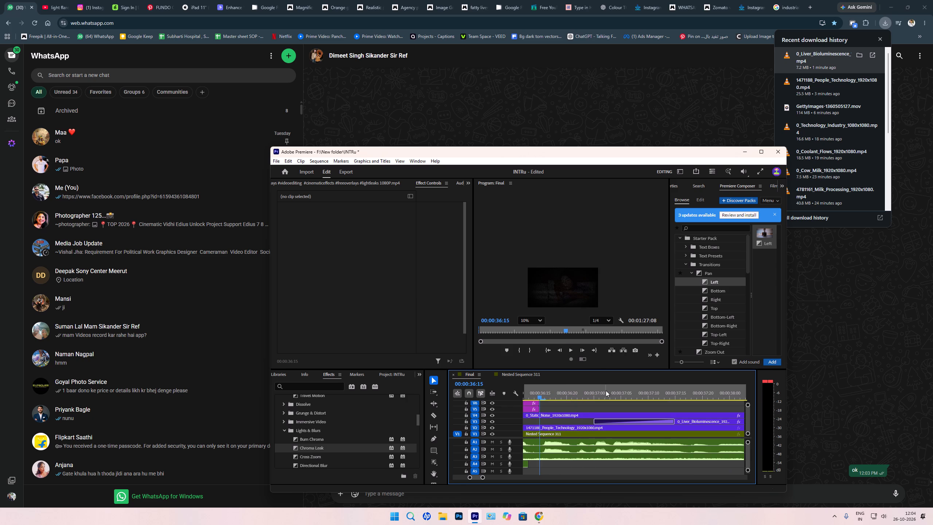
pyautogui.click(586, 413)
pyautogui.click(370, 330)
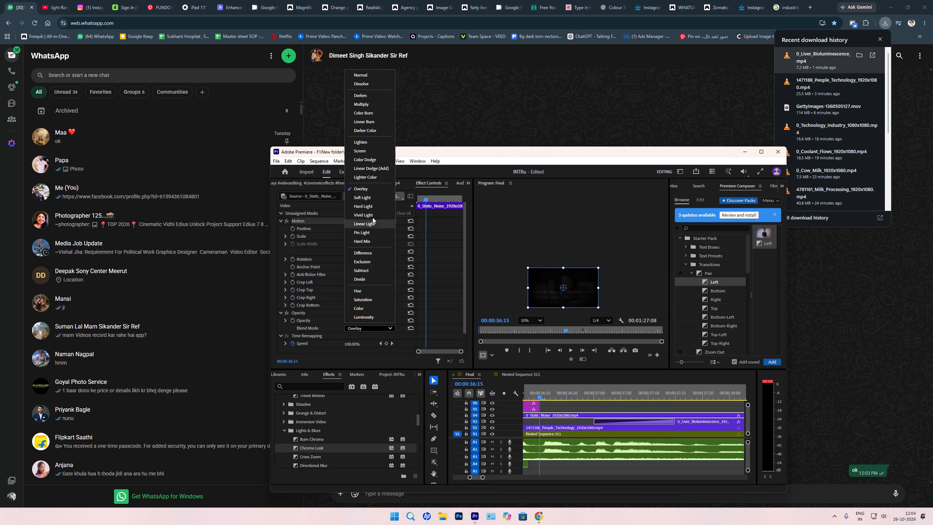
pyautogui.click(365, 149)
# Preview the static-noise and liver section from the start of the Mister Horse adjustment layers.
pyautogui.scroll(7, 657, 429)
pyautogui.press('Up')
pyautogui.press('Up')
pyautogui.press('Up')
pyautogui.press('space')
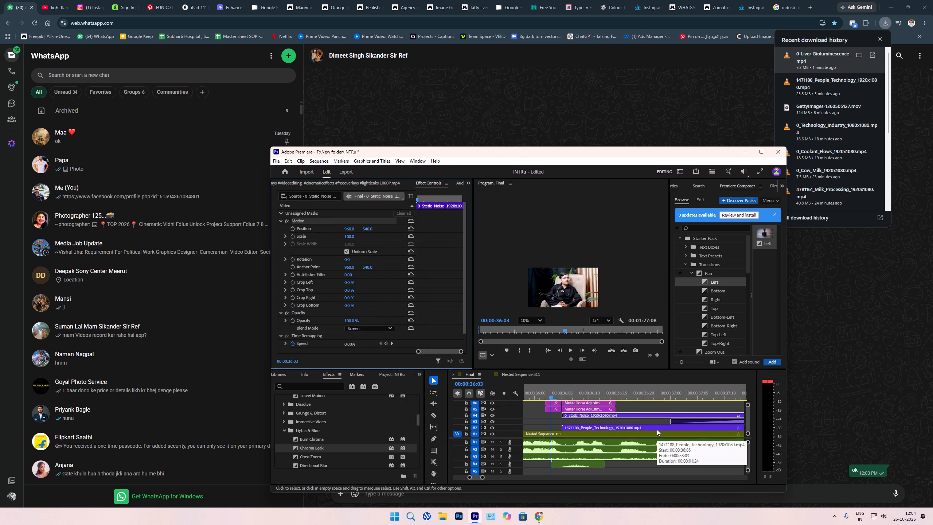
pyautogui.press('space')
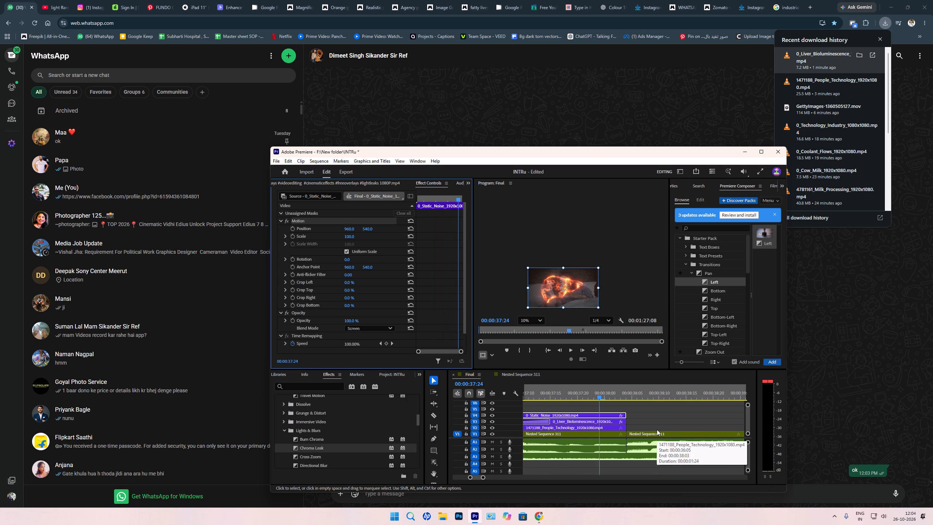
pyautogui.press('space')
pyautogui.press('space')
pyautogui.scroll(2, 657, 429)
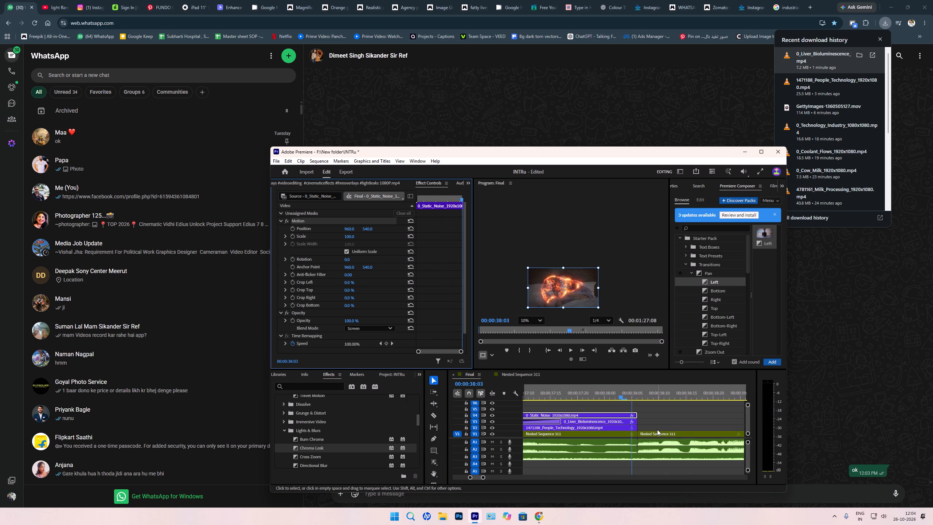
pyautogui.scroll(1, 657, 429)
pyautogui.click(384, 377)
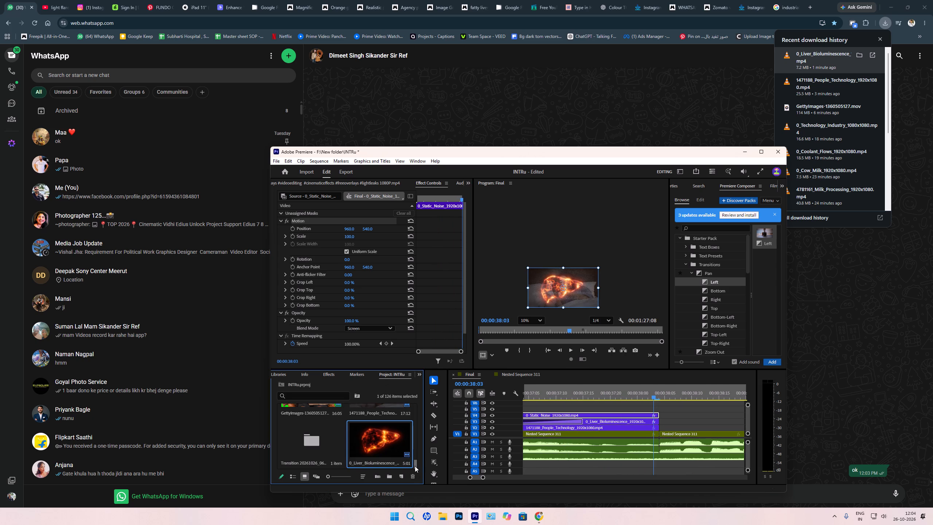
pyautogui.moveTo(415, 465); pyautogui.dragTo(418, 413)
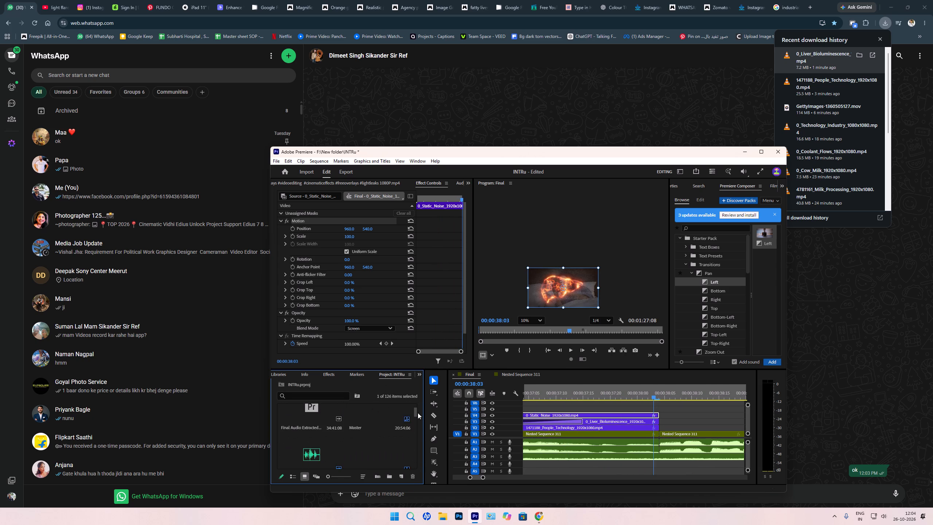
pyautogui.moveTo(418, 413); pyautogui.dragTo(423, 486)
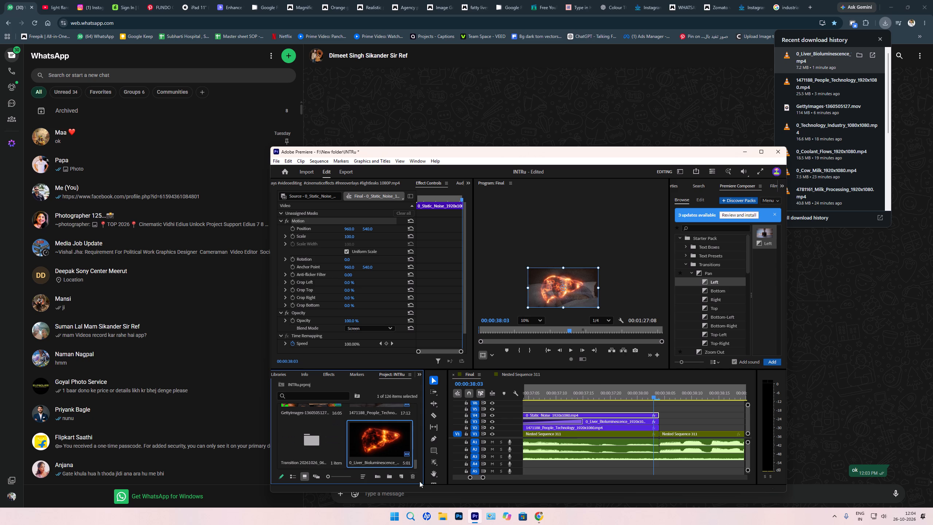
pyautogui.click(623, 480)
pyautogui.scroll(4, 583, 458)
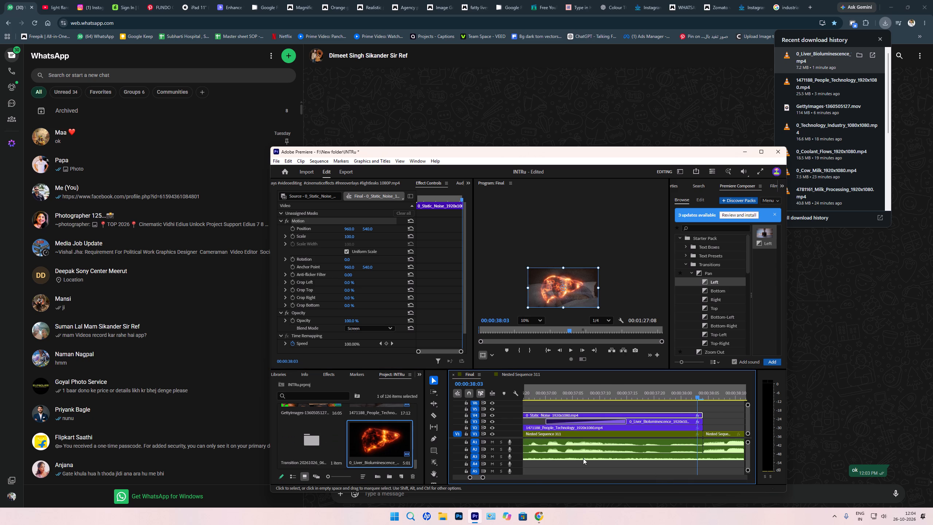
# Preview the edit from just before the craving text section.
pyautogui.moveTo(471, 479); pyautogui.dragTo(412, 479)
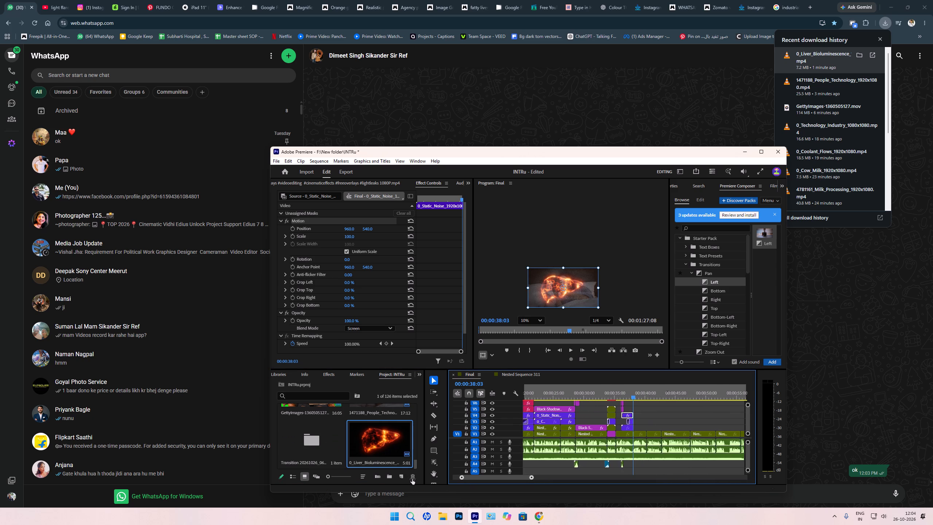
pyautogui.moveTo(412, 479); pyautogui.dragTo(441, 485)
pyautogui.scroll(3, 539, 452)
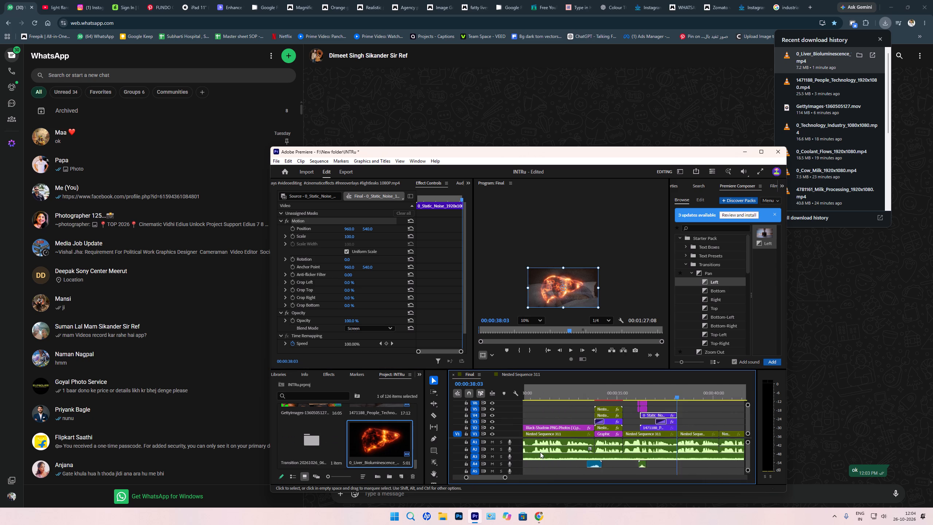
pyautogui.scroll(2, 540, 452)
pyautogui.click(597, 394)
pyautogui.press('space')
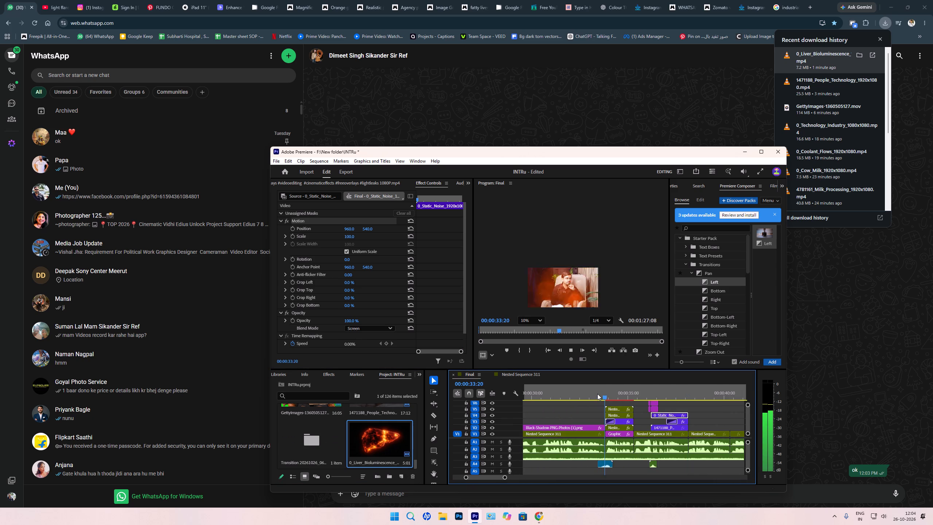
# Open the source of the A4 light-leak sound at the craving section and mark its range from 00:00:03:15 to 00:00:04:10.
pyautogui.press('space')
pyautogui.click(605, 387)
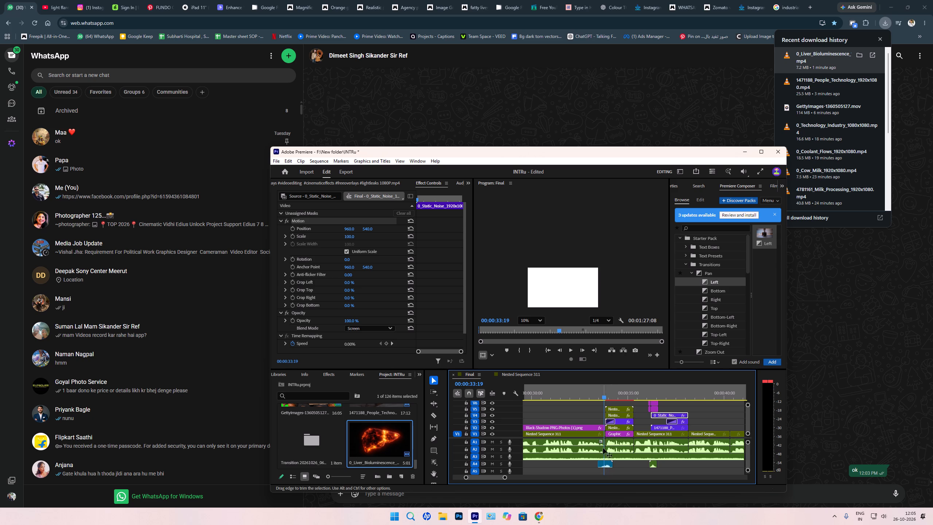
pyautogui.click(609, 464)
pyautogui.click(605, 470)
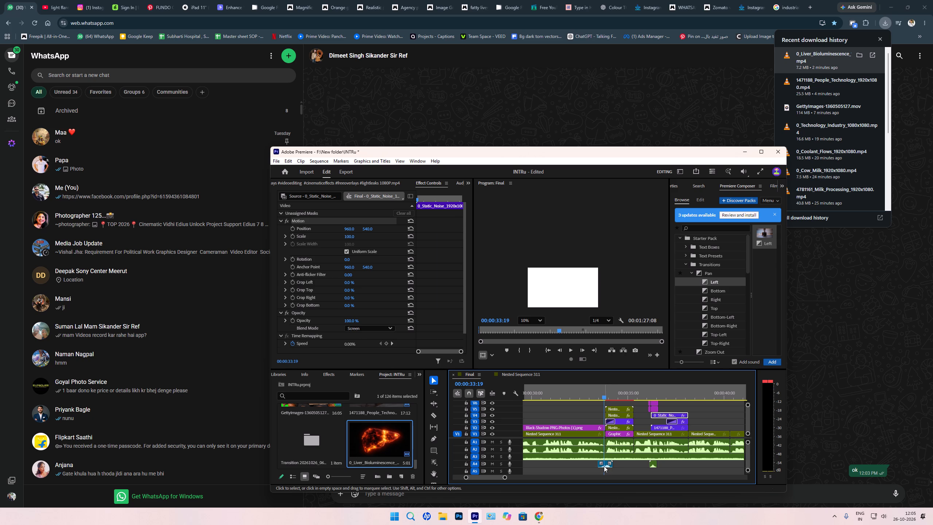
pyautogui.click(604, 466)
pyautogui.press('f')
pyautogui.moveTo(401, 343); pyautogui.dragTo(401, 343)
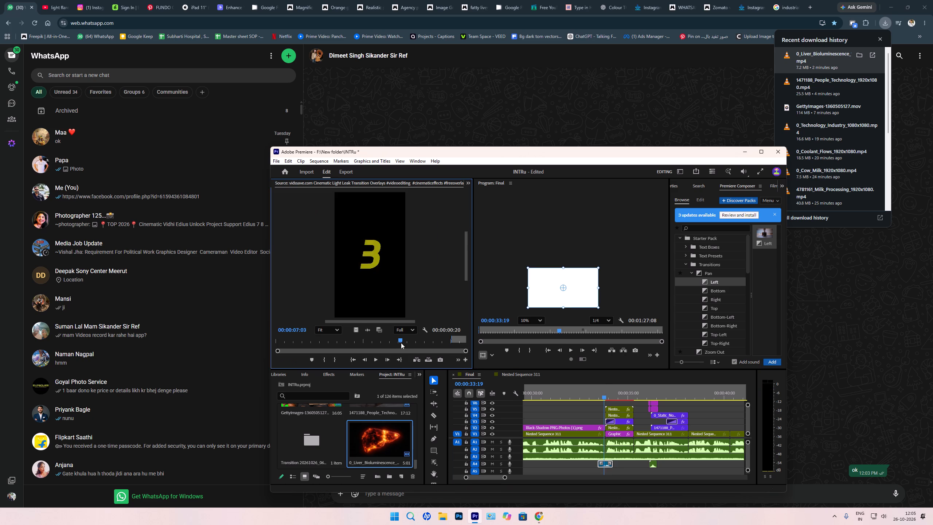
pyautogui.moveTo(401, 343); pyautogui.dragTo(322, 350)
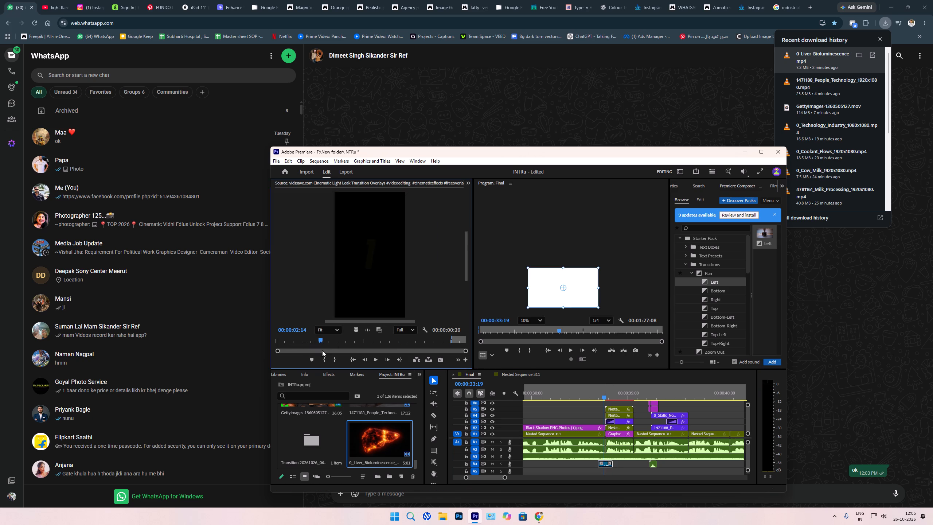
pyautogui.moveTo(322, 350); pyautogui.dragTo(327, 351)
pyautogui.press('space')
pyautogui.press('space')
pyautogui.write('i')
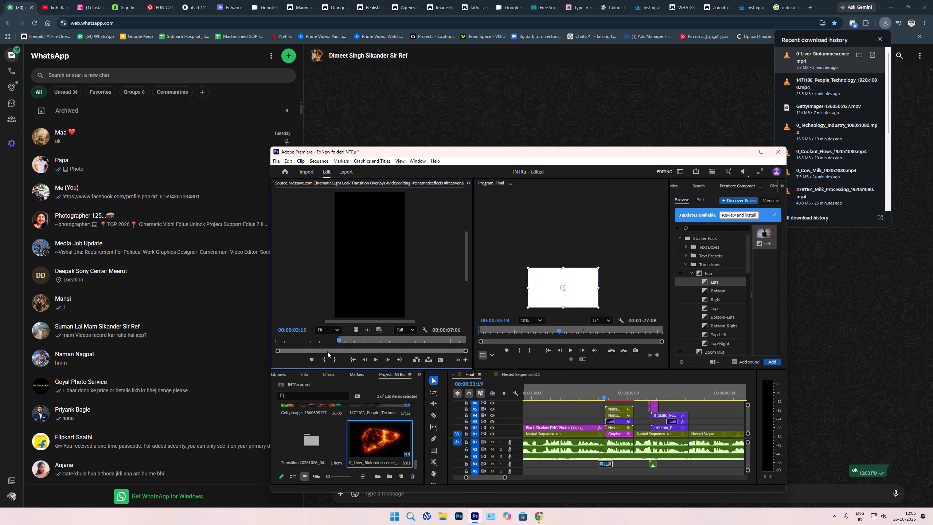
pyautogui.press('space')
pyautogui.press('space')
pyautogui.write('o')
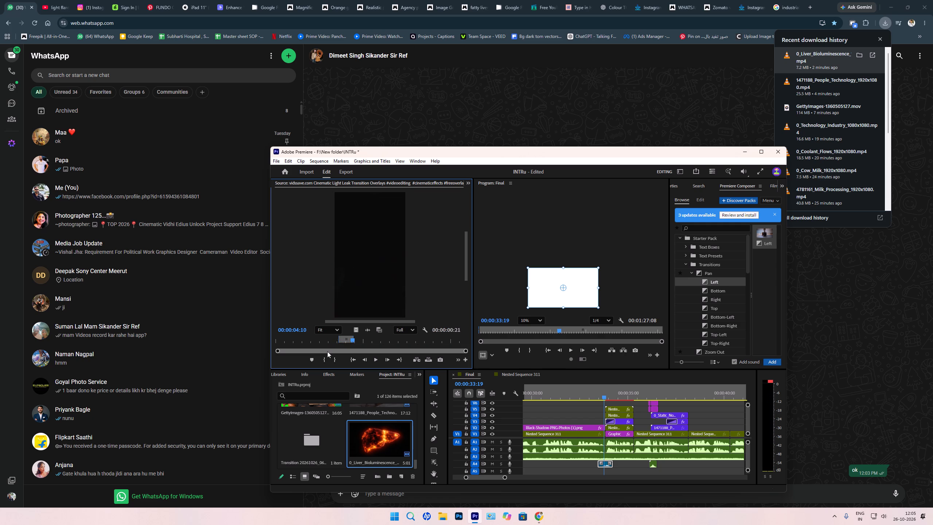
# Place the marked light-leak range on V5 with its sound on A4, across the end of the woman-with-phone clip near 00:00:38.
pyautogui.moveTo(371, 281); pyautogui.dragTo(683, 407)
pyautogui.press('`')
pyautogui.moveTo(512, 375); pyautogui.dragTo(512, 370)
pyautogui.press('`')
pyautogui.click(695, 389)
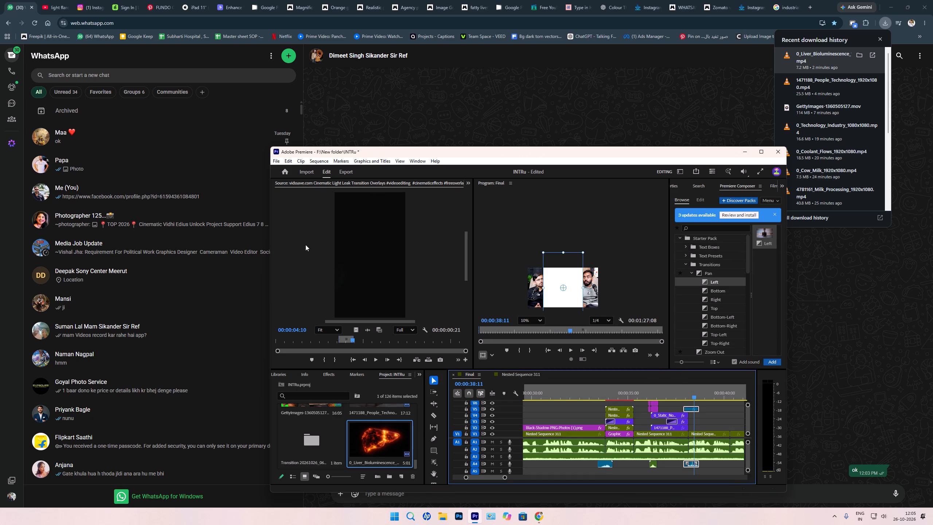
# Set the blend mode of the new V5 light-leak clip to Screen.
pyautogui.click(467, 185)
pyautogui.click(470, 198)
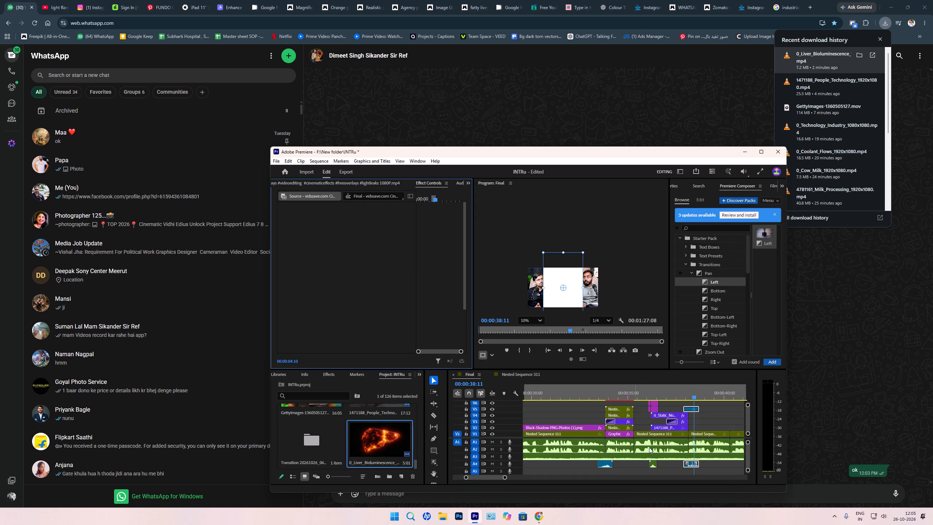
pyautogui.click(691, 468)
pyautogui.click(691, 466)
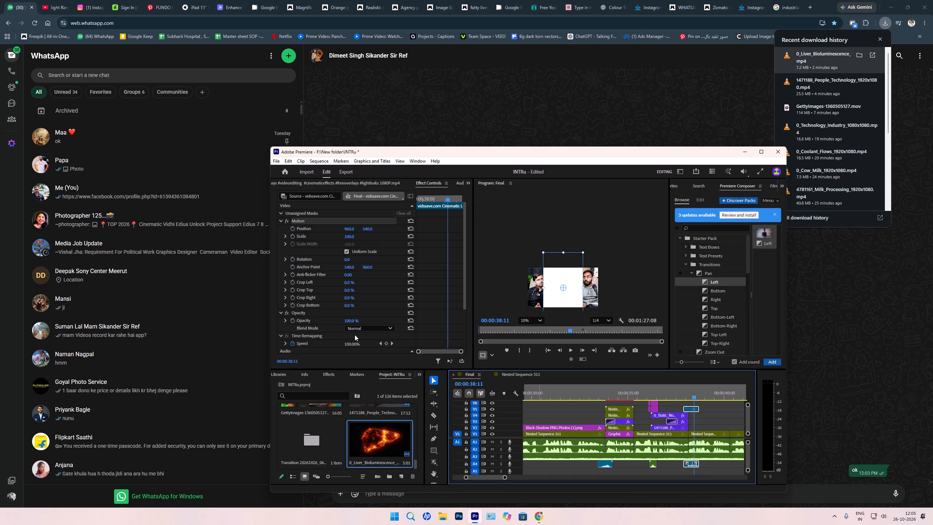
pyautogui.click(355, 330)
pyautogui.click(356, 150)
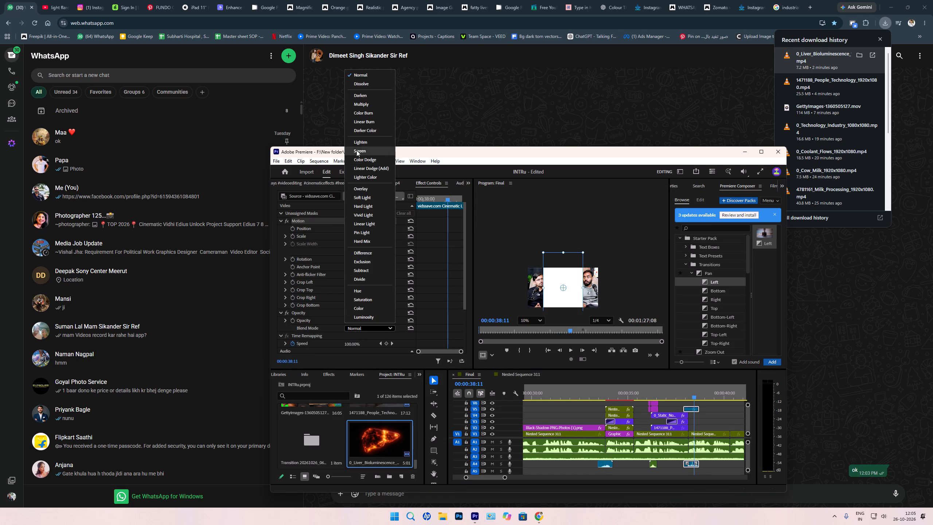
pyautogui.click(350, 256)
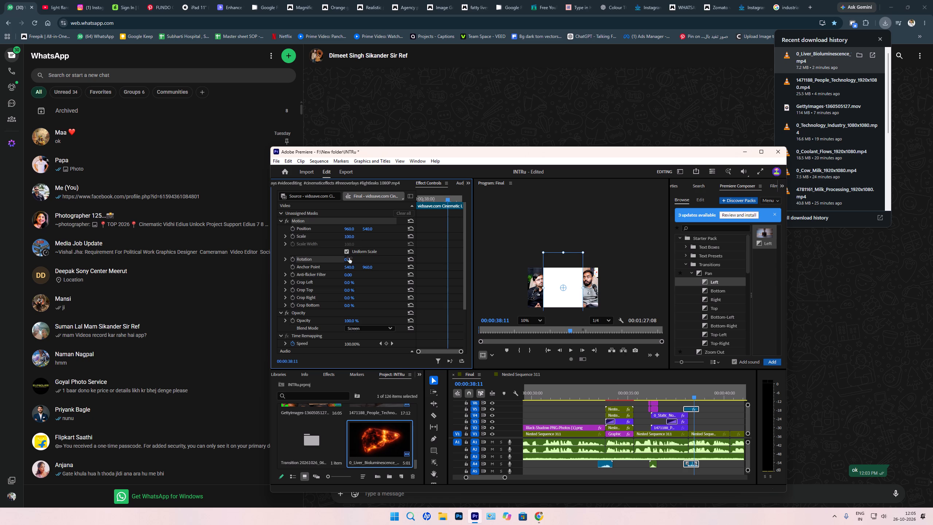
# Set the rotation of the new V5 light-leak clip near 00:00:38 to 90°.
pyautogui.click(349, 258)
pyautogui.click(352, 258)
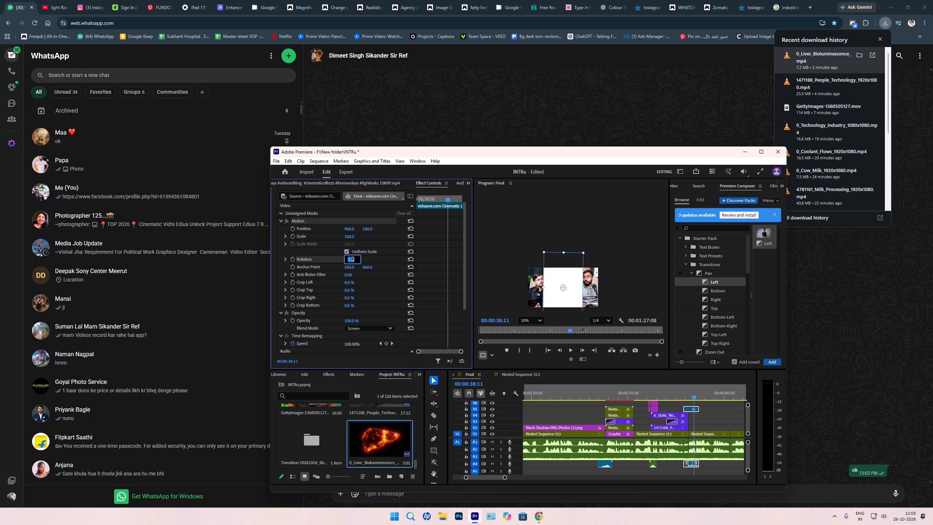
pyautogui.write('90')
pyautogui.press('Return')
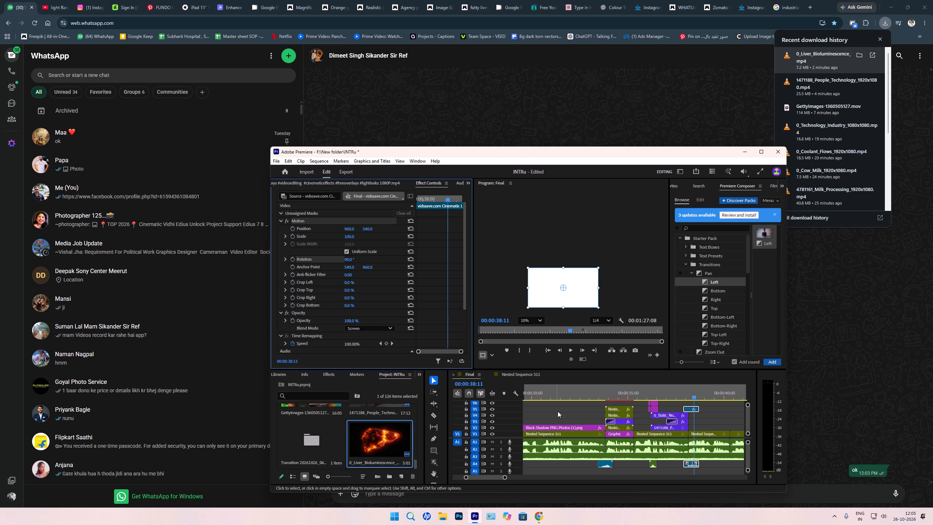
# Play back the sequence from the light-leak transition near 00:00:38 through the following interview shots to review them.
pyautogui.click(558, 411)
pyautogui.press('Up')
pyautogui.press('Up')
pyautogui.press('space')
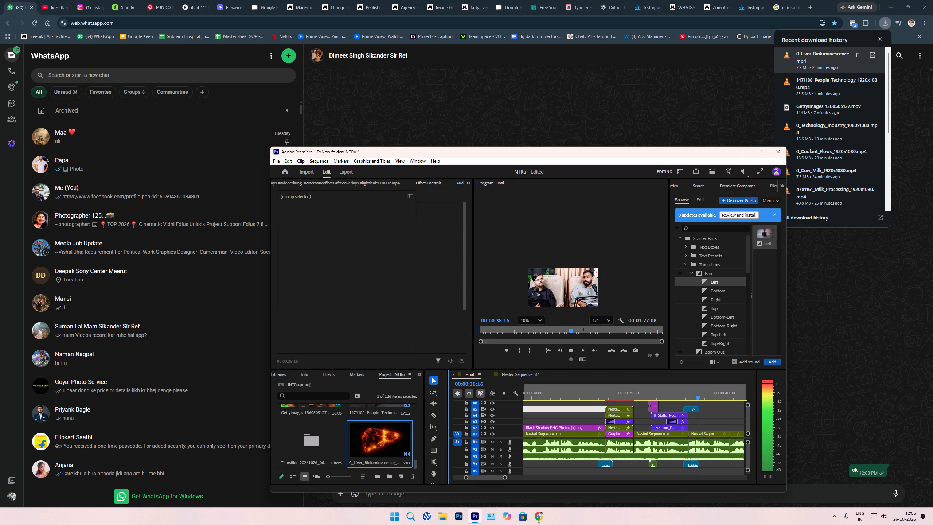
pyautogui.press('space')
pyautogui.scroll(-11, 681, 420)
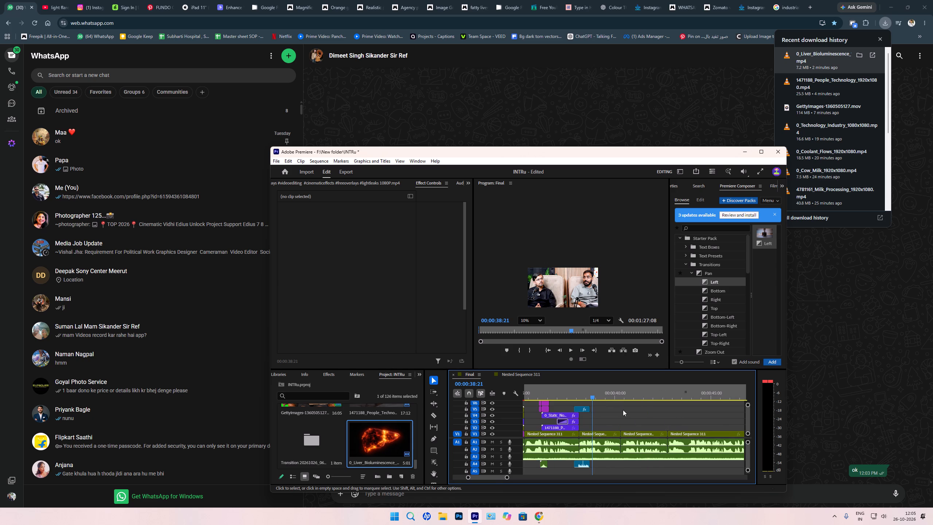
pyautogui.click(612, 410)
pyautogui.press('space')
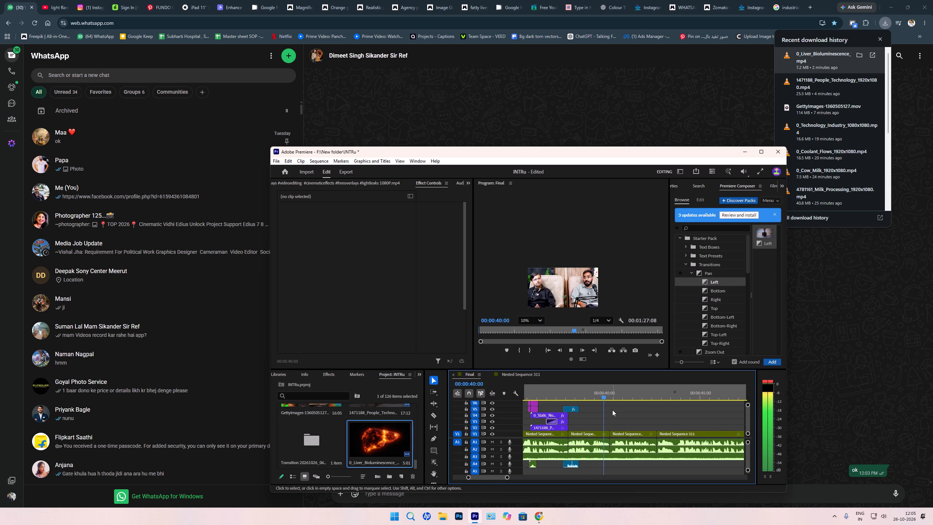
pyautogui.scroll(-1, 322, 131)
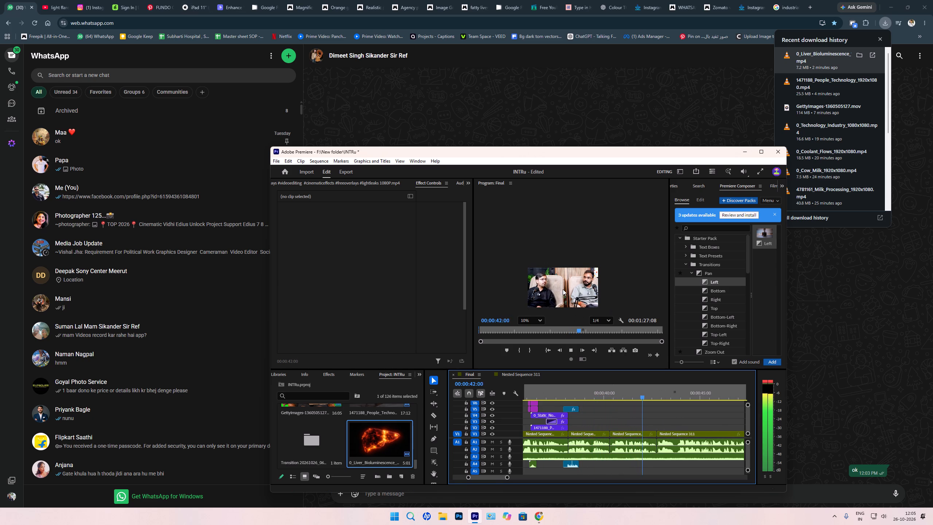
pyautogui.scroll(-5, 652, 427)
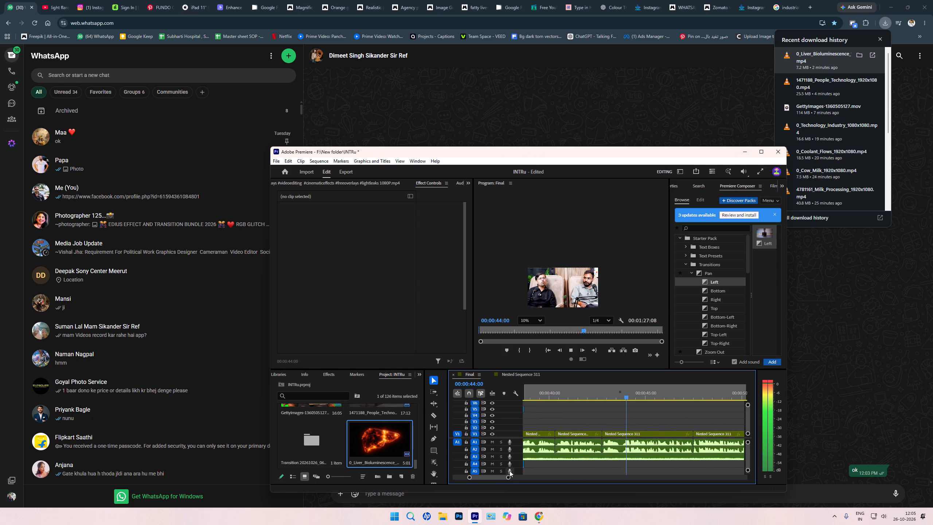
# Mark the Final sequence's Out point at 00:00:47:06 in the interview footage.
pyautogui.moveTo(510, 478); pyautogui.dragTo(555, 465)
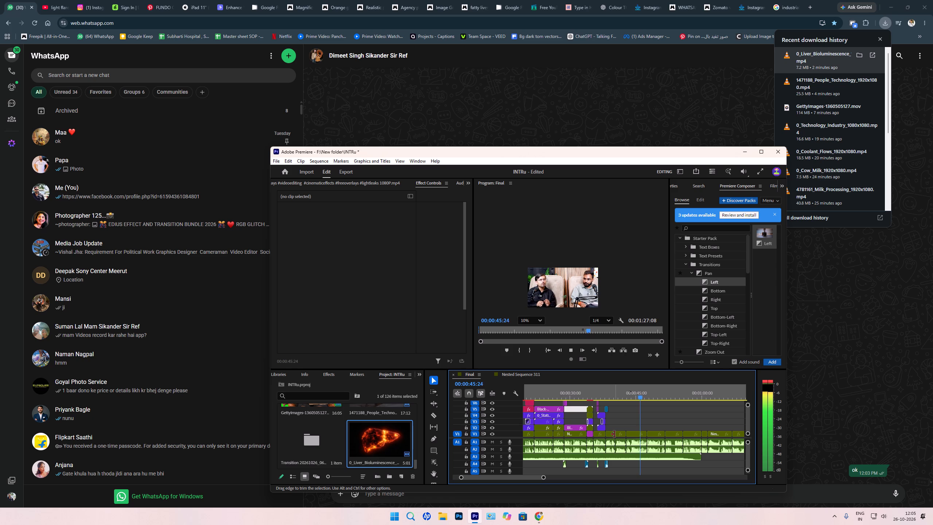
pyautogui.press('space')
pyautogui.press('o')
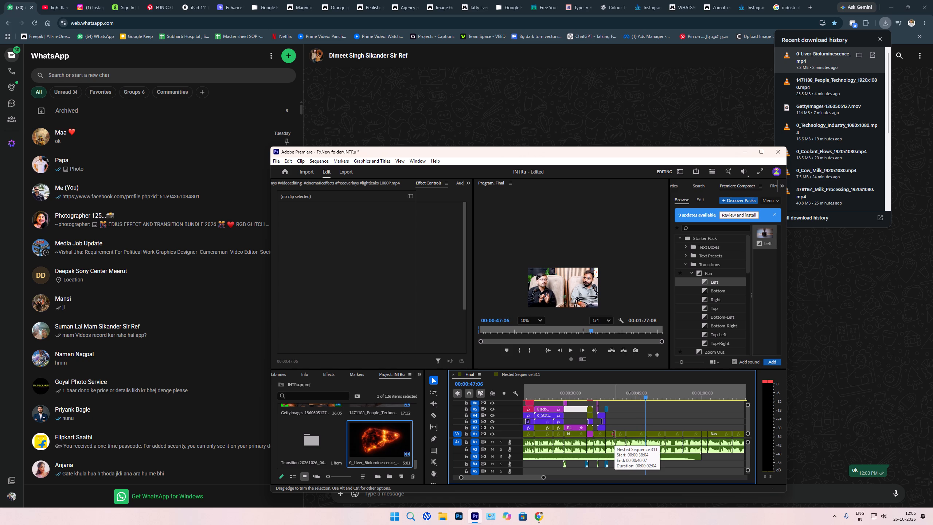
# Play the interview onward and mark the Final sequence's Out point at the cut near 00:00:51.
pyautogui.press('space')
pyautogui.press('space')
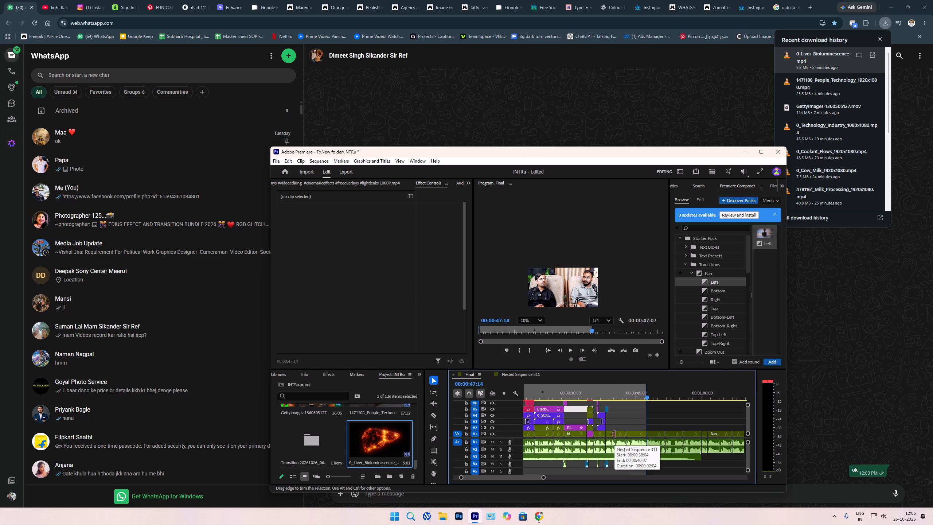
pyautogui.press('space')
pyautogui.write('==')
pyautogui.scroll(4, 614, 434)
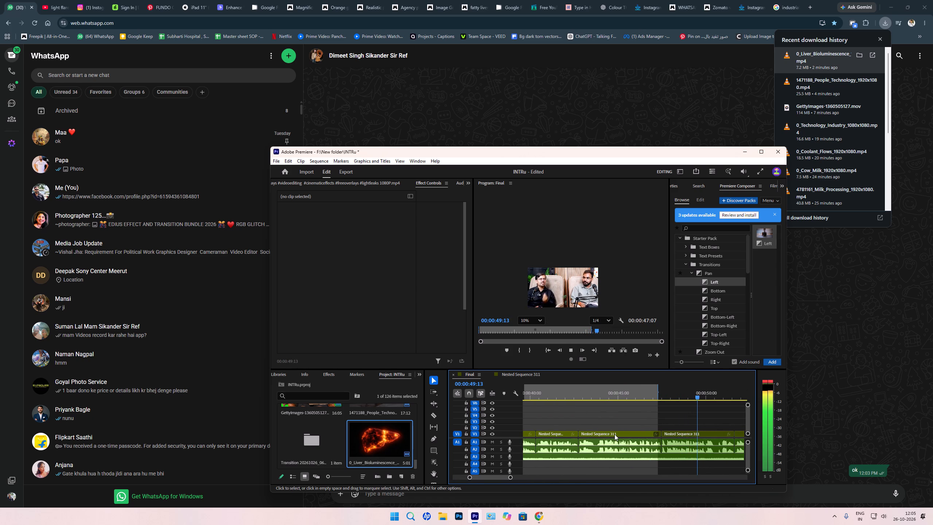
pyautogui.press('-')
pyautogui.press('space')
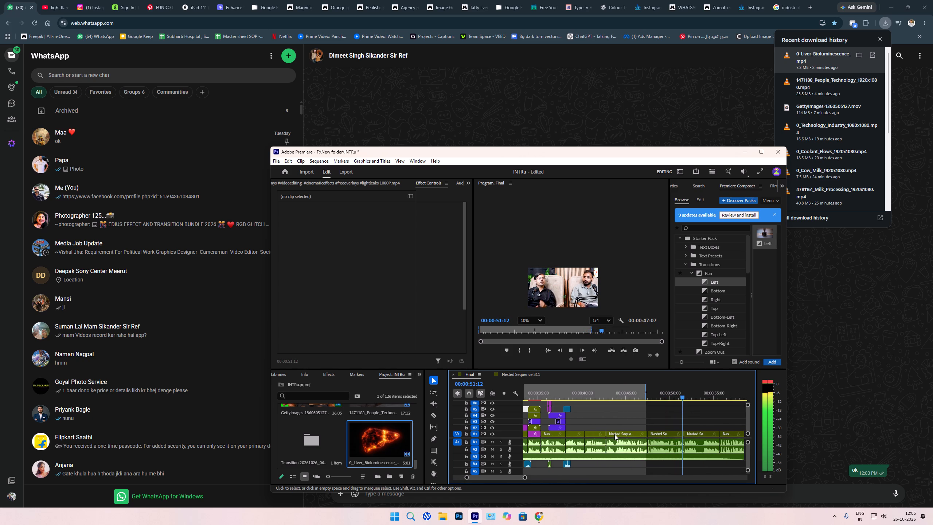
pyautogui.press('Down')
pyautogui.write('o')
# Play the interview footage that follows the cut near 00:00:51 to review it.
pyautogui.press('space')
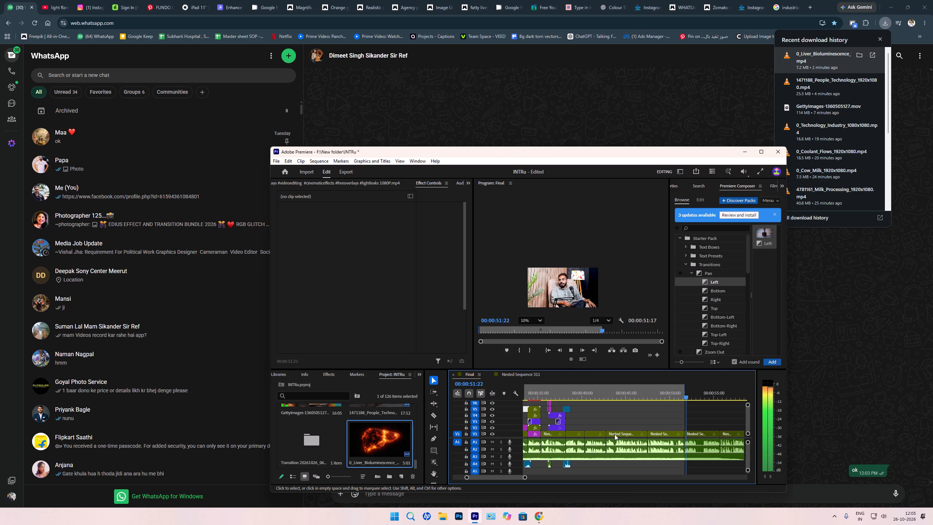
pyautogui.scroll(-10, 614, 434)
pyautogui.scroll(5, 609, 433)
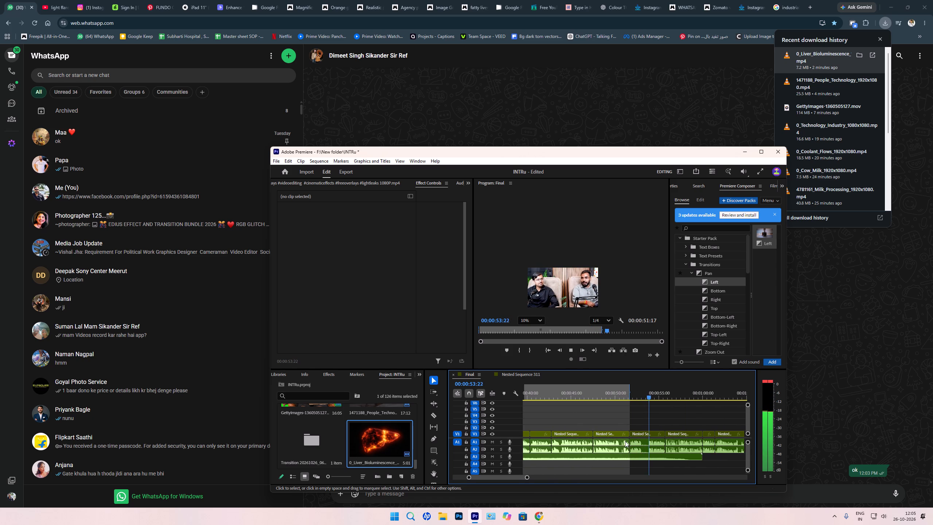
# Extend the Full Track.wav music on A3 to the end of the sequence with the Remix tool.
pyautogui.write('--=')
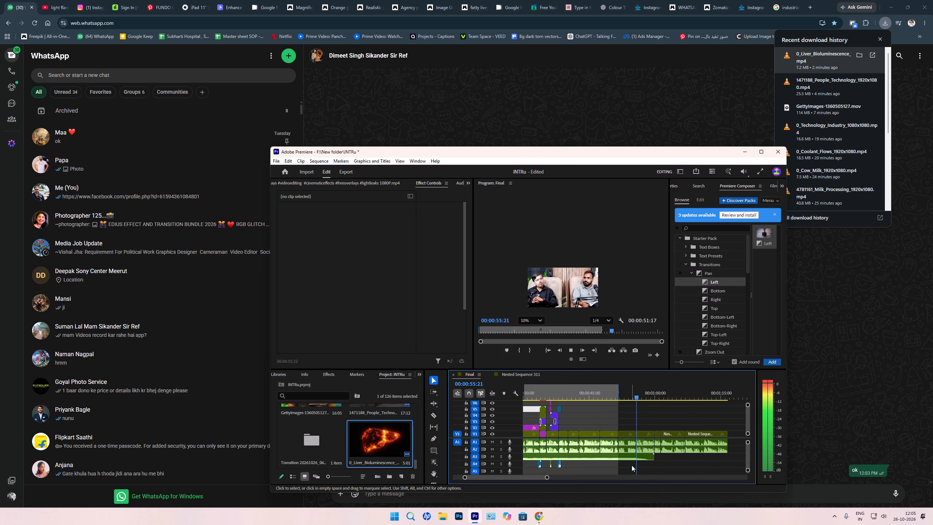
pyautogui.click(622, 454)
pyautogui.press('space')
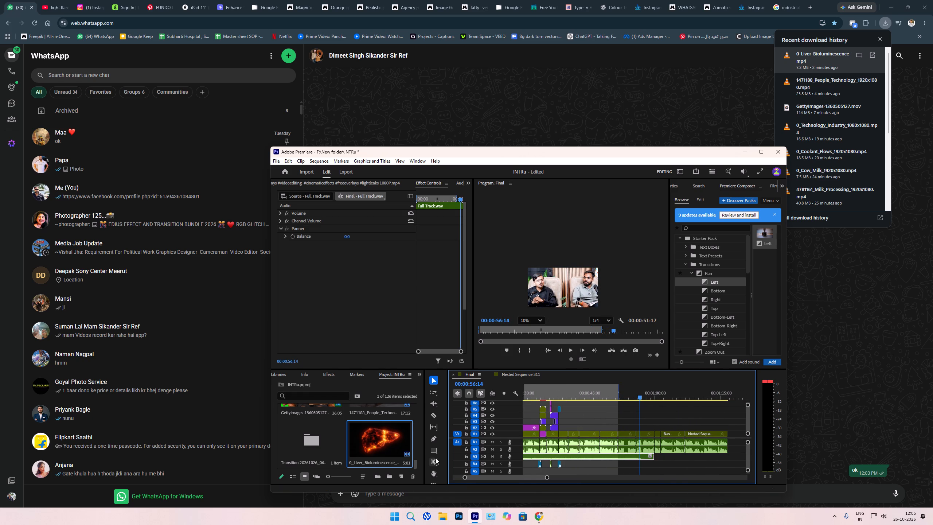
pyautogui.scroll(-2, 433, 424)
pyautogui.scroll(-1, 434, 472)
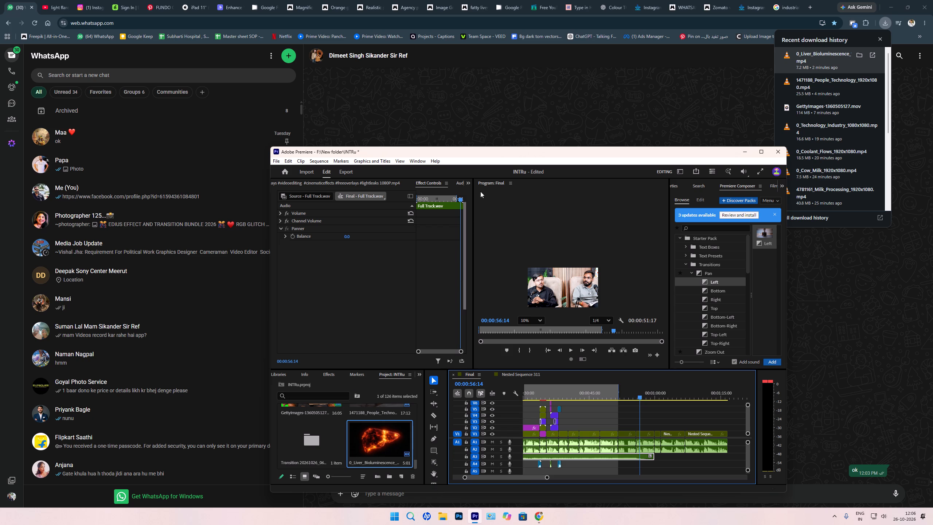
pyautogui.moveTo(467, 147); pyautogui.dragTo(466, 127)
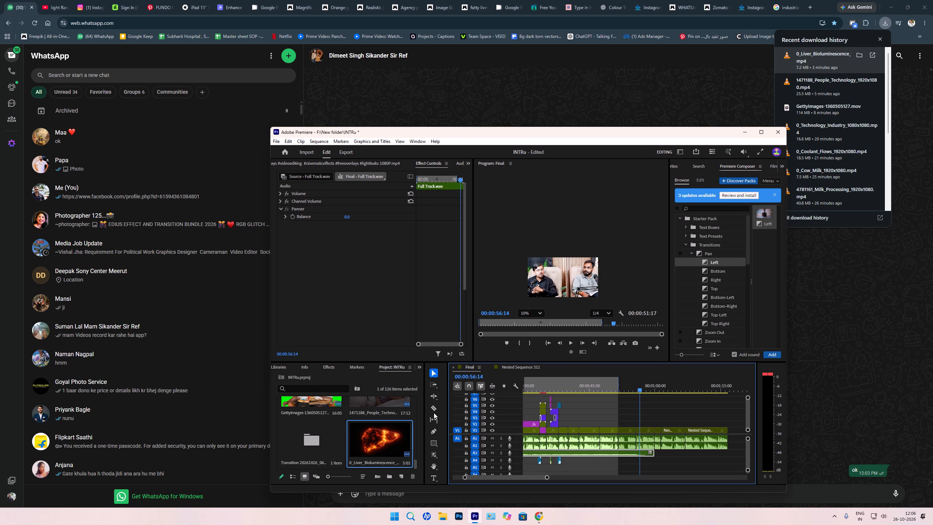
pyautogui.moveTo(437, 396); pyautogui.dragTo(456, 420)
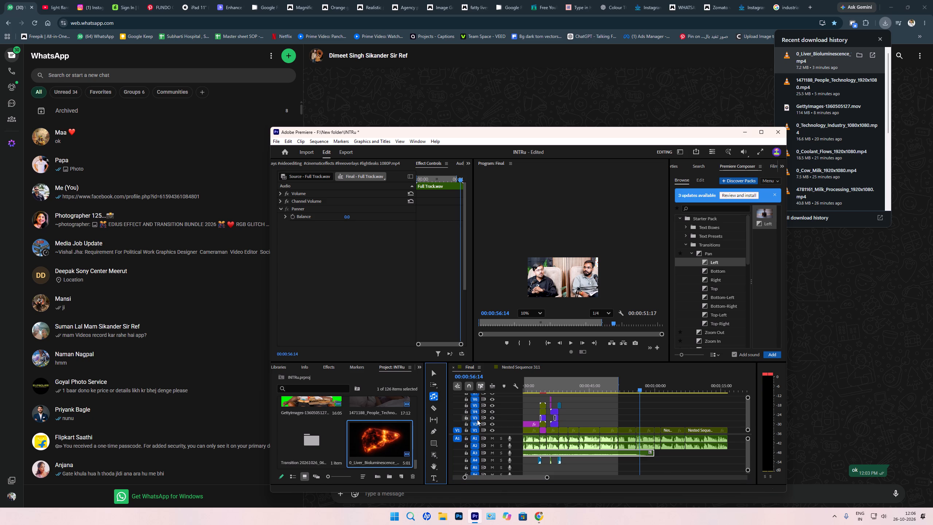
pyautogui.moveTo(654, 454); pyautogui.dragTo(728, 459)
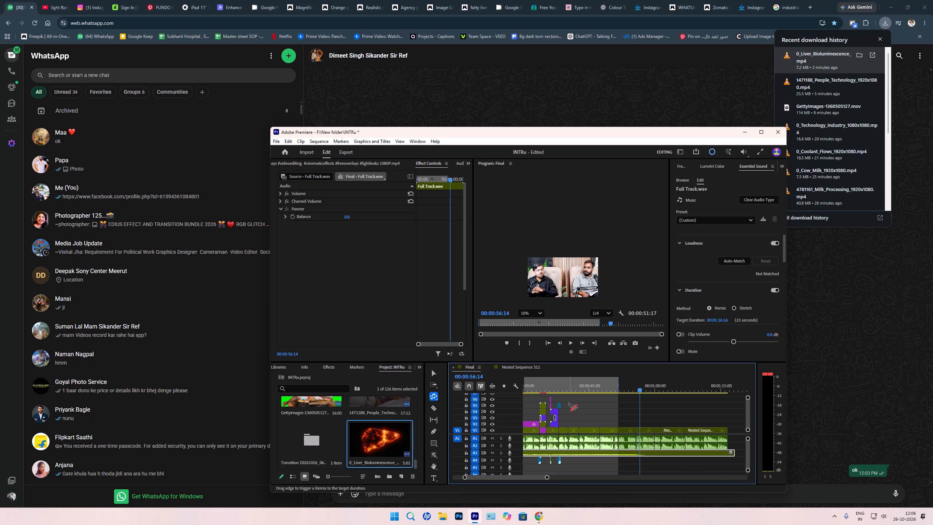
pyautogui.write('v')
# Preview the remixed music near 00:00:56:14 and the section around the new light leak near 00:00:38.
pyautogui.press('space')
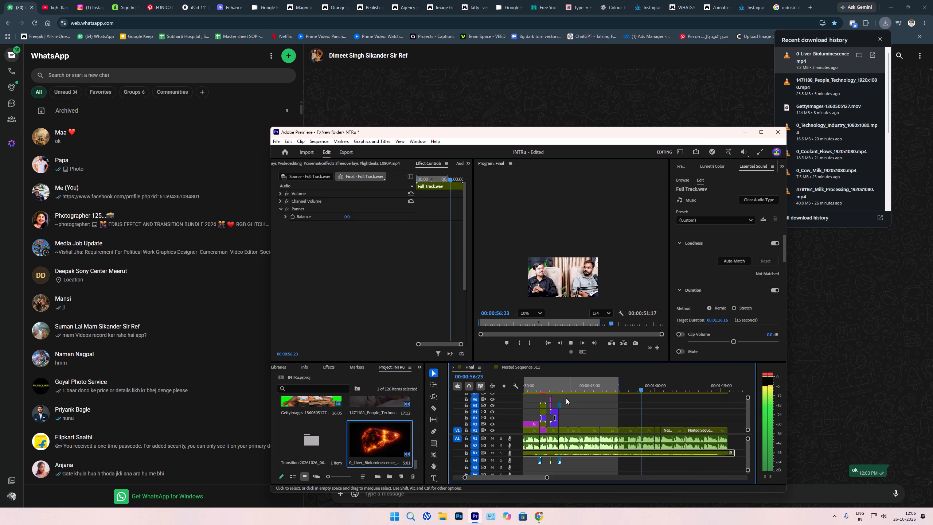
pyautogui.moveTo(604, 388); pyautogui.dragTo(577, 383)
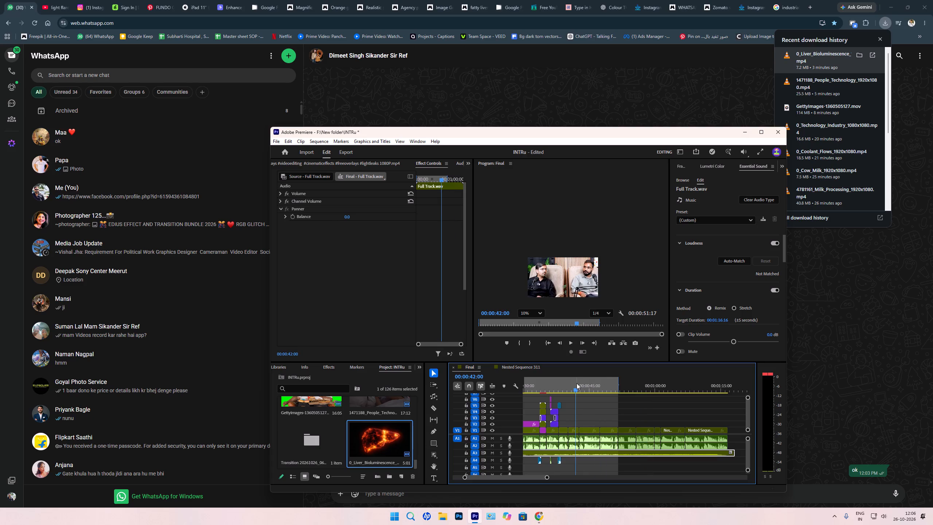
pyautogui.press('Up')
pyautogui.press('space')
pyautogui.write('==')
pyautogui.press('Up')
pyautogui.press('Up')
pyautogui.press('Up')
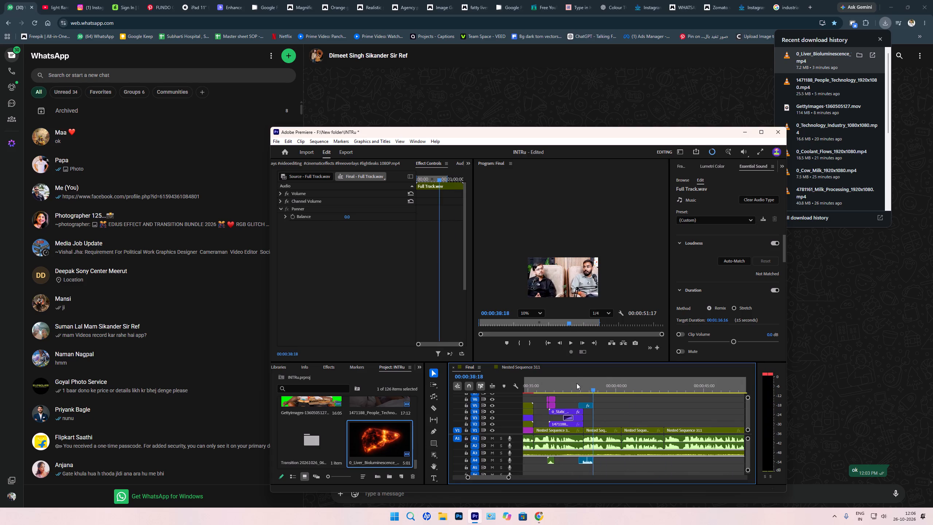
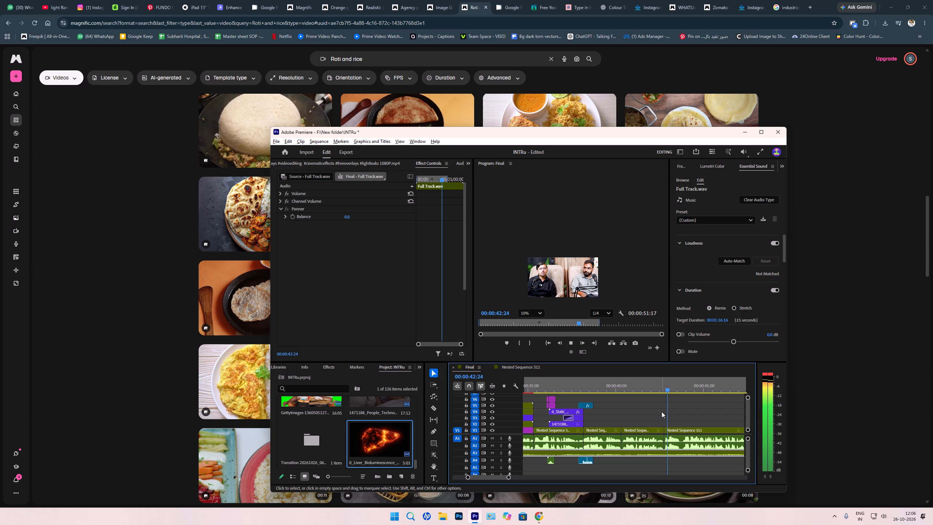
pyautogui.scroll(-4, 641, 417)
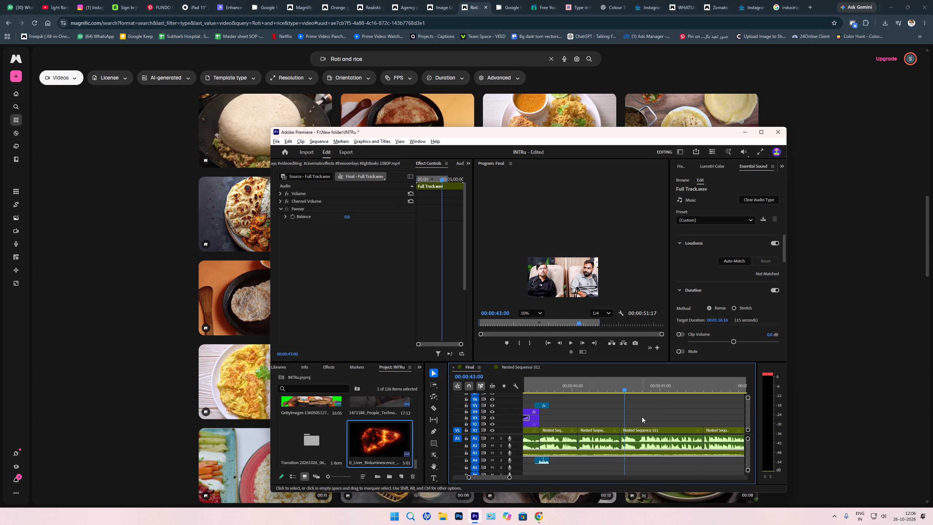
pyautogui.press('space')
pyautogui.press('space')
pyautogui.press('Up')
pyautogui.press('space')
pyautogui.press('space')
# Search the stock videos for wheat and download Golden Wheat Field with Ripe Ears Under Blue Sky at 1920x1080.
pyautogui.hotkey('alt', 'Tab')
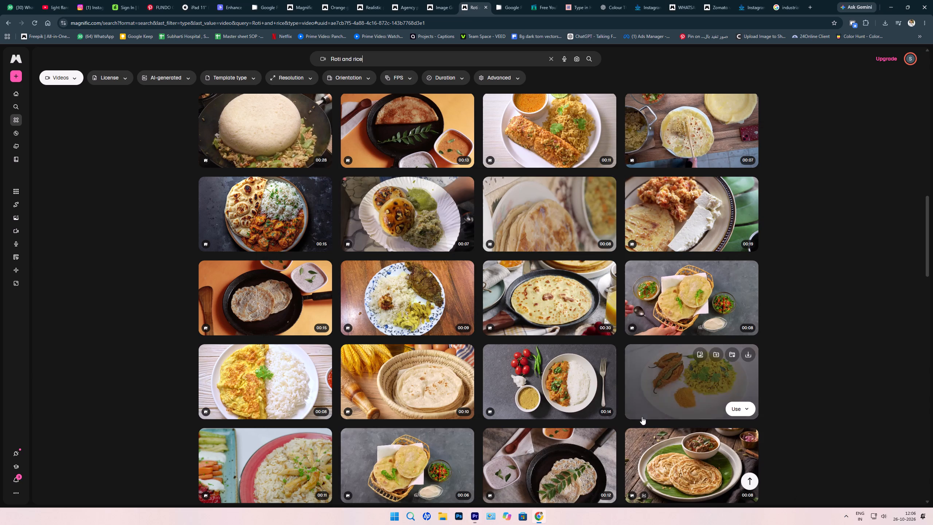
pyautogui.moveTo(374, 61); pyautogui.dragTo(284, 65)
pyautogui.write('wheat')
pyautogui.press('Return')
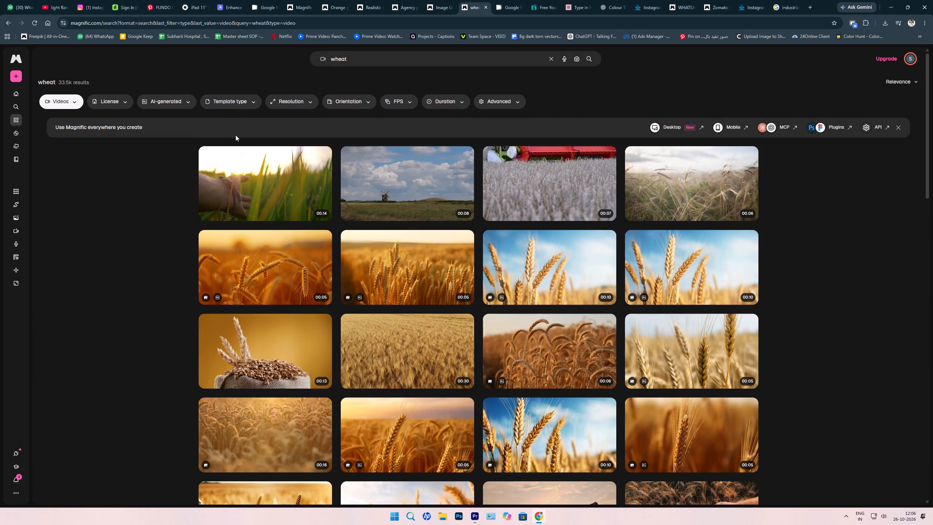
pyautogui.click(501, 262)
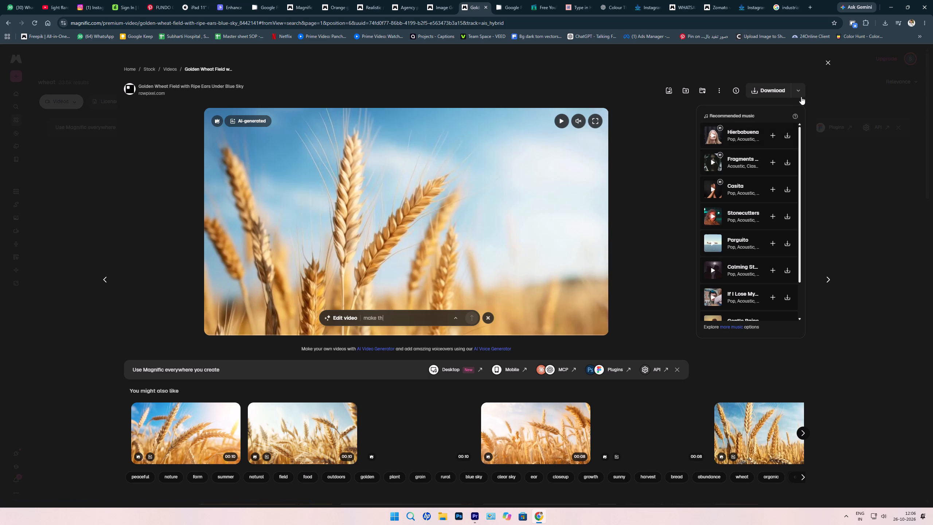
pyautogui.click(799, 92)
pyautogui.click(769, 153)
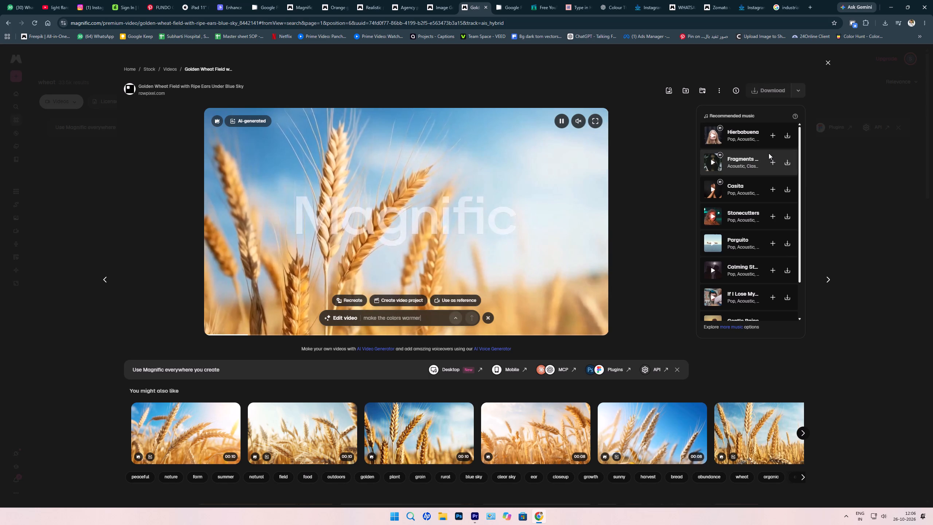
# Place the downloaded 0_Wheat_Grain_1920x1080.mp4 on V2 at 00:00:42:19, at the start of the Nested Sequence 311 clip.
pyautogui.hotkey('alt', 'Tab')
pyautogui.press('space')
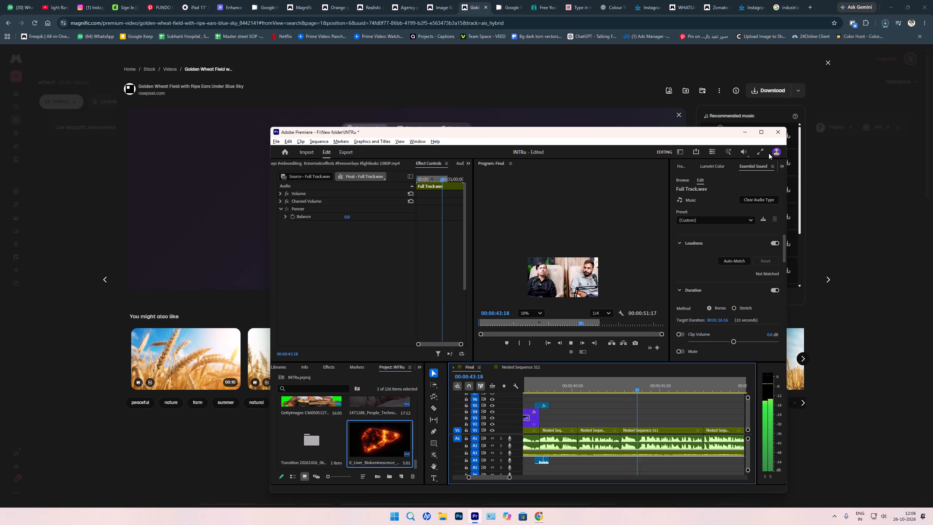
pyautogui.press('Up')
pyautogui.press('space')
pyautogui.press('space')
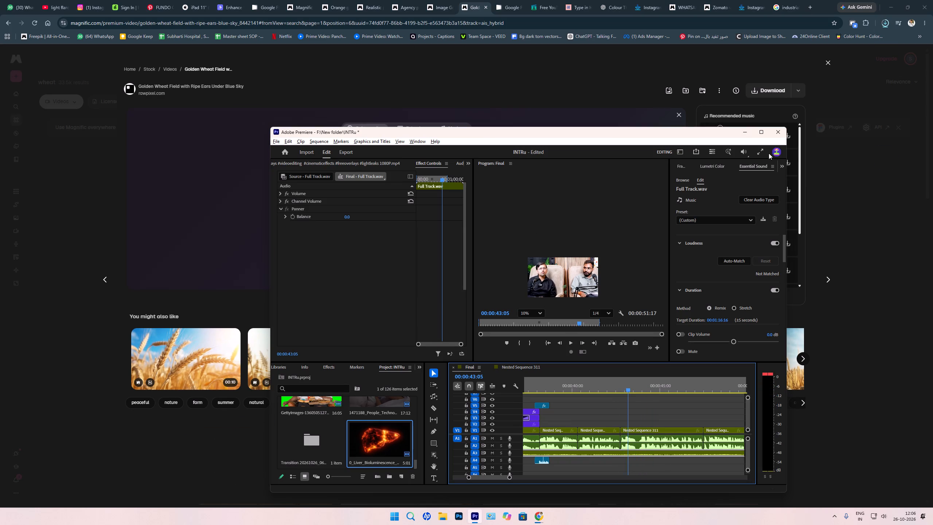
pyautogui.press('Up')
pyautogui.moveTo(833, 35); pyautogui.dragTo(540, 462)
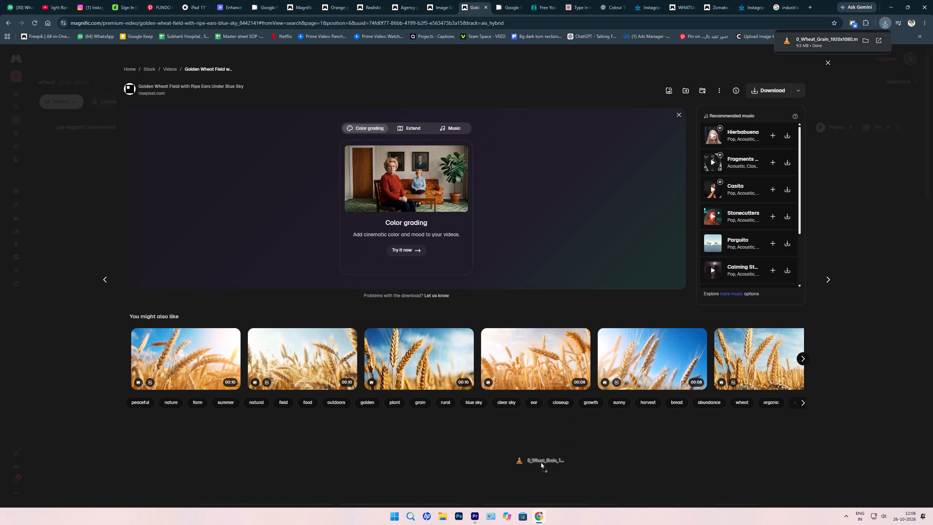
pyautogui.moveTo(540, 462); pyautogui.dragTo(468, 511)
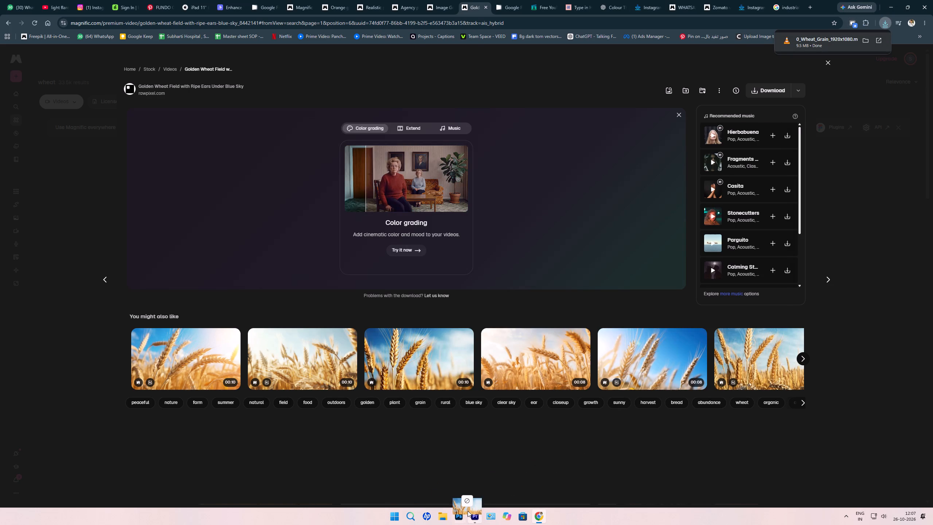
pyautogui.moveTo(468, 511); pyautogui.dragTo(623, 424)
# Trim the end of the wheat clip on V2 to the end of the nested clip below it.
pyautogui.click(633, 424)
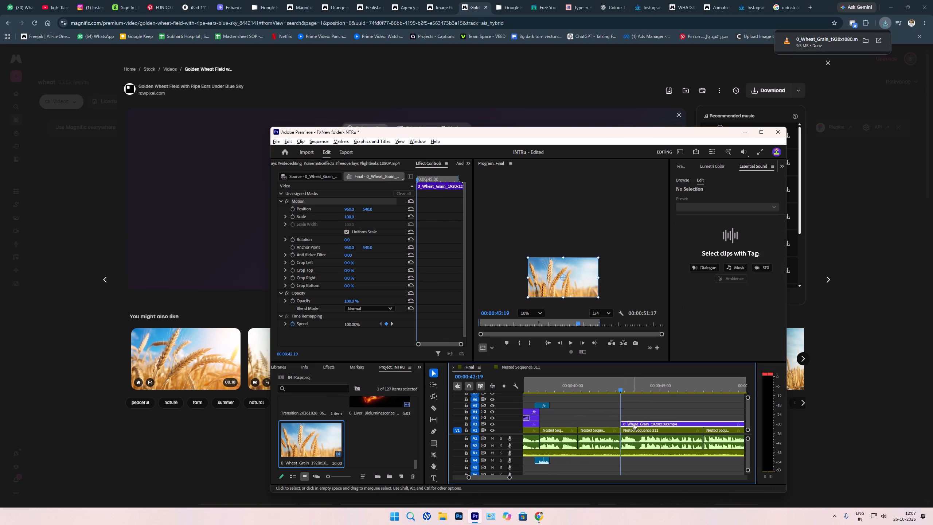
pyautogui.write('--=')
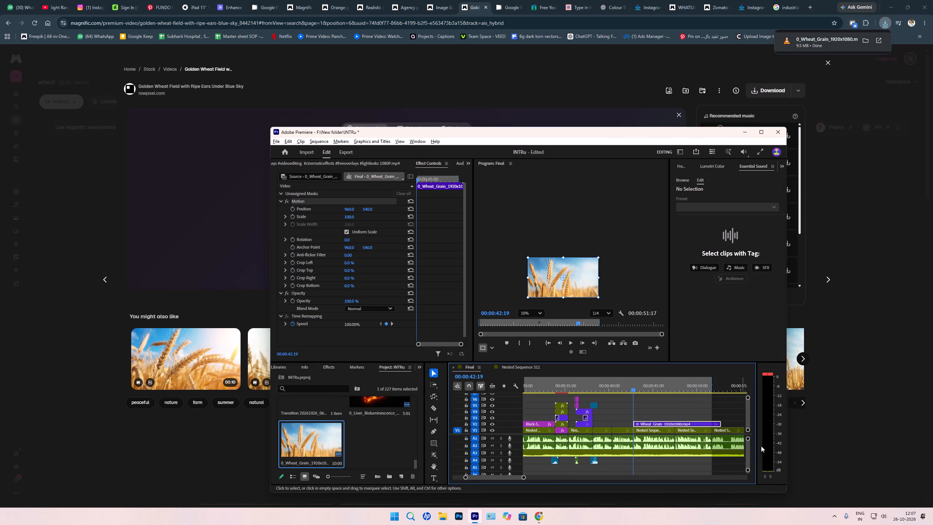
pyautogui.moveTo(723, 422); pyautogui.dragTo(679, 428)
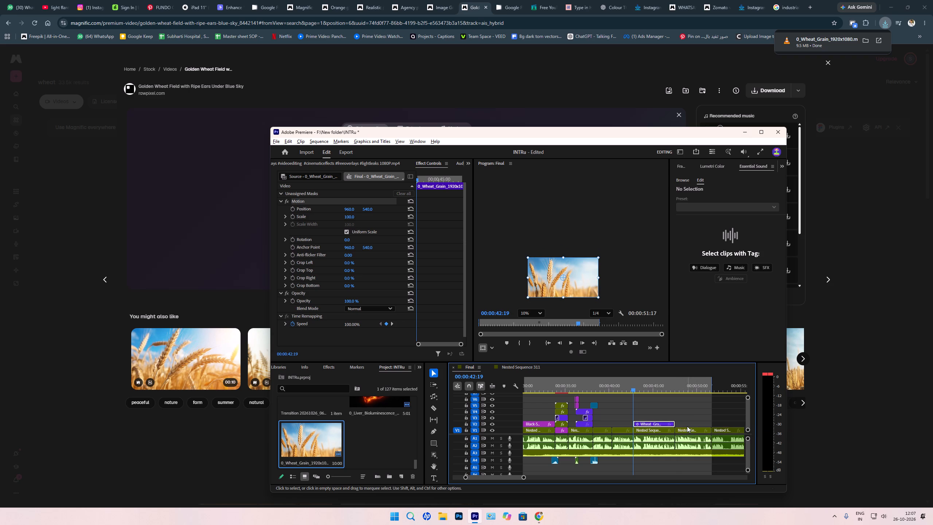
# Play the wheat clip on V2, enlarge the preview to check the picture, and return to its start at 00:00:42:19.
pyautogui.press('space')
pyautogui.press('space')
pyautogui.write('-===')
pyautogui.moveTo(583, 258); pyautogui.dragTo(574, 222, button='middle')
pyautogui.scroll(9, 587, 252)
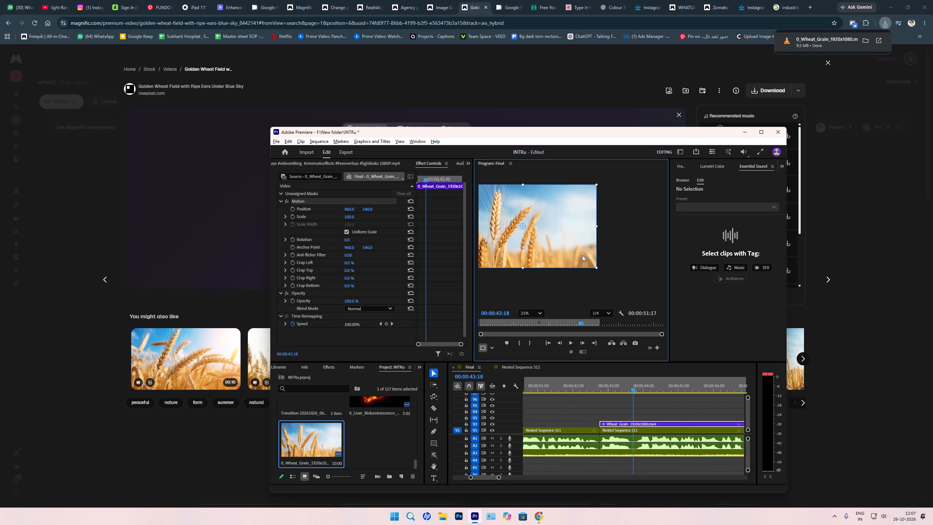
pyautogui.scroll(1, 582, 255)
pyautogui.moveTo(554, 238); pyautogui.dragTo(565, 273, button='middle')
pyautogui.press('Up')
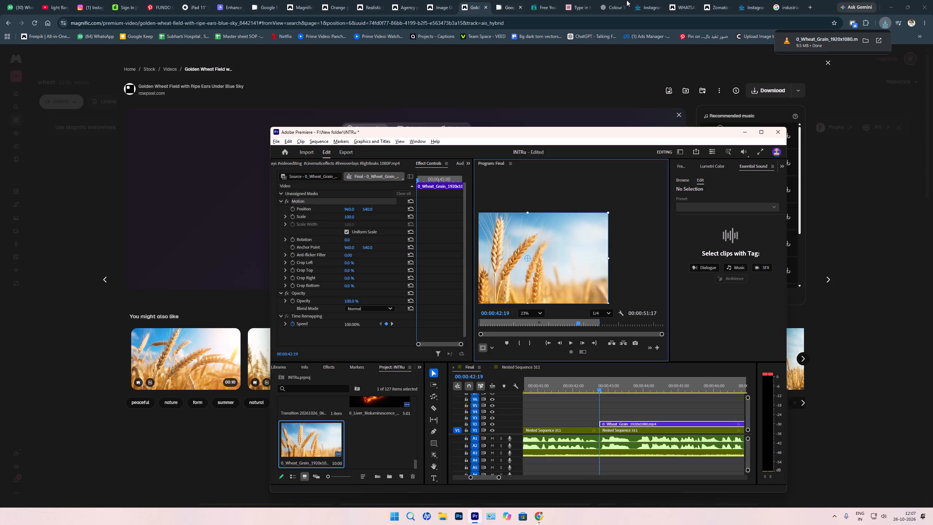
# Switch to Chrome, open a window under the other browser profile, and load facebook.com.
pyautogui.click(910, 23)
pyautogui.moveTo(842, 184); pyautogui.dragTo(838, 182)
pyautogui.click(838, 182)
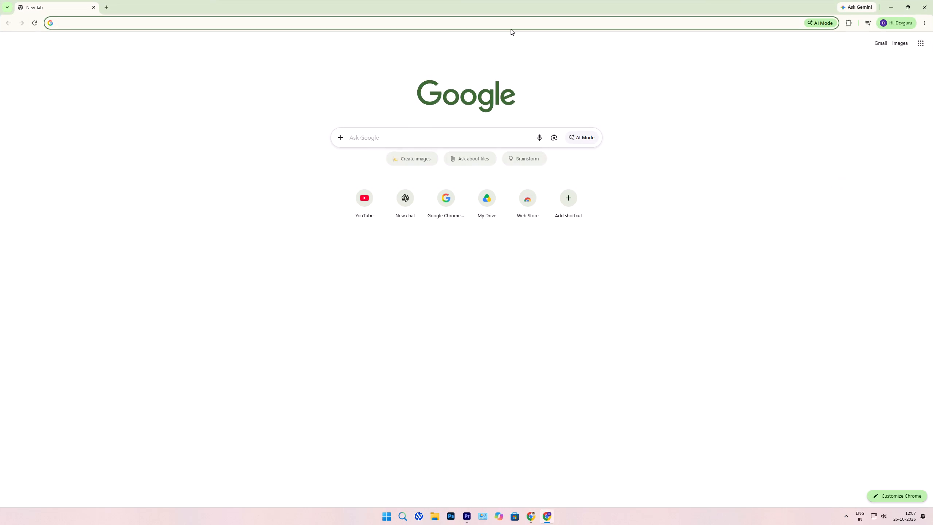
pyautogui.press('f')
pyautogui.press('Return')
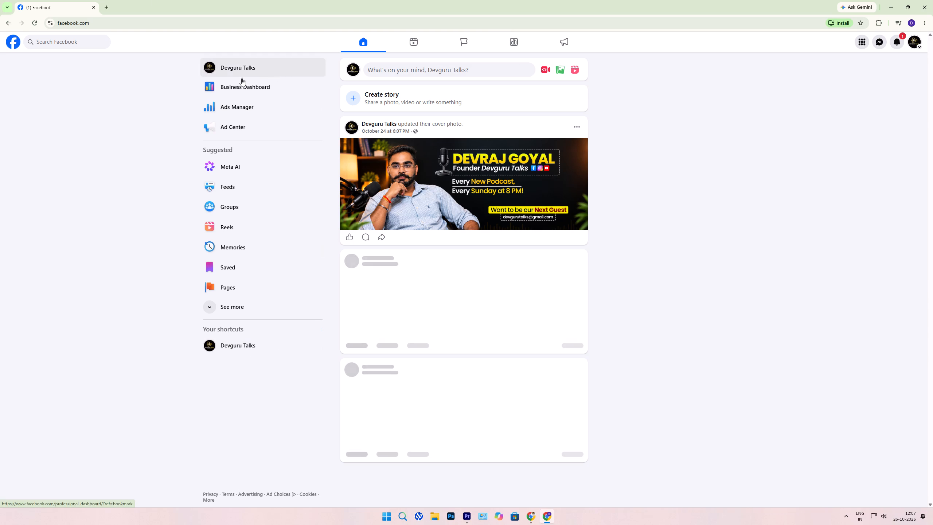
# Switch the active Facebook account from the Devguru Talks page to the owner's personal profile.
pyautogui.click(907, 50)
pyautogui.click(919, 41)
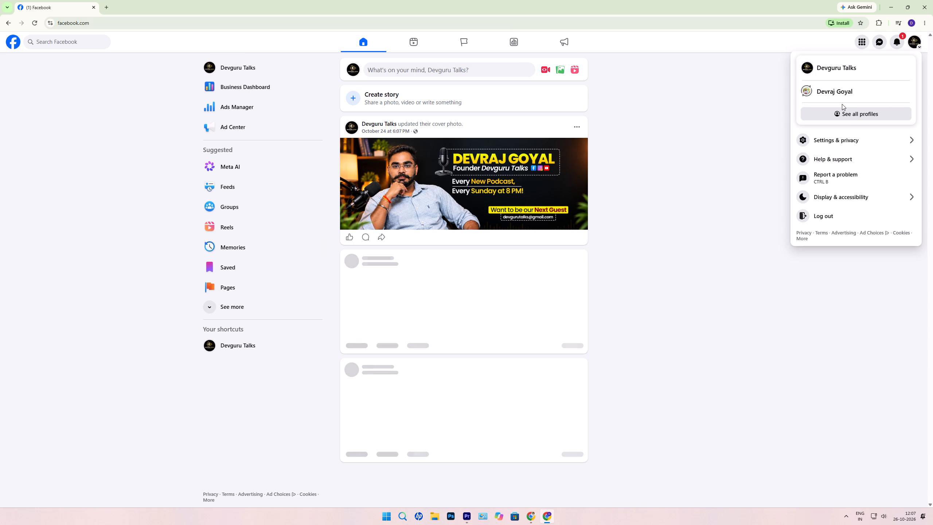
pyautogui.click(837, 98)
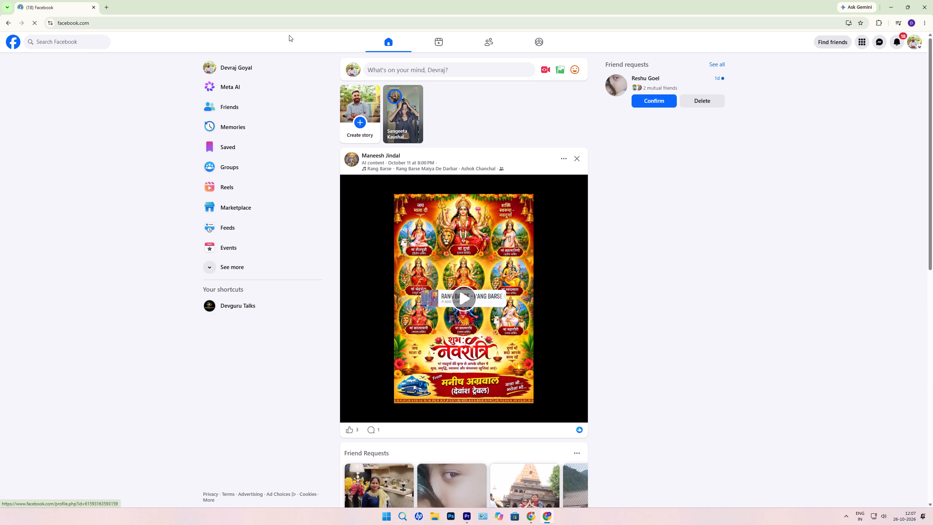
# Open the personal Facebook profile page and look through its personal details, sections and posts.
pyautogui.click(269, 65)
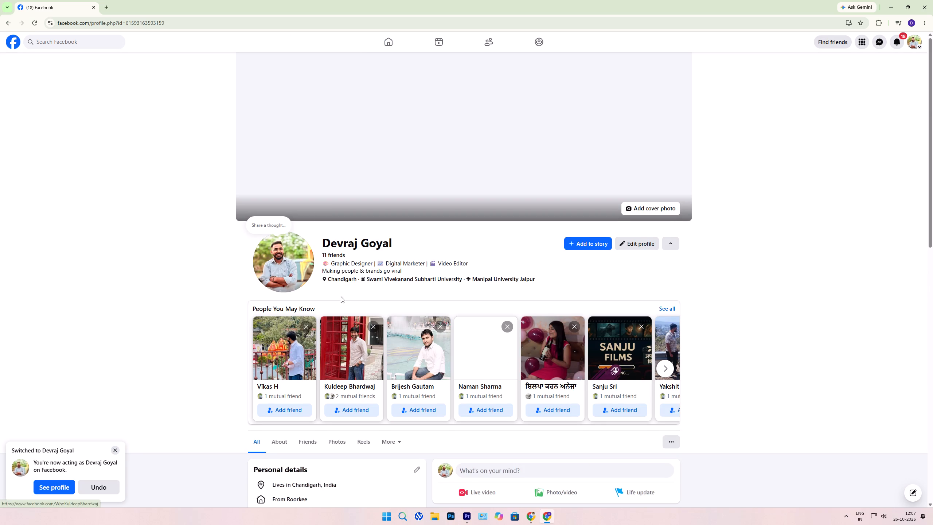
pyautogui.scroll(-7, 341, 282)
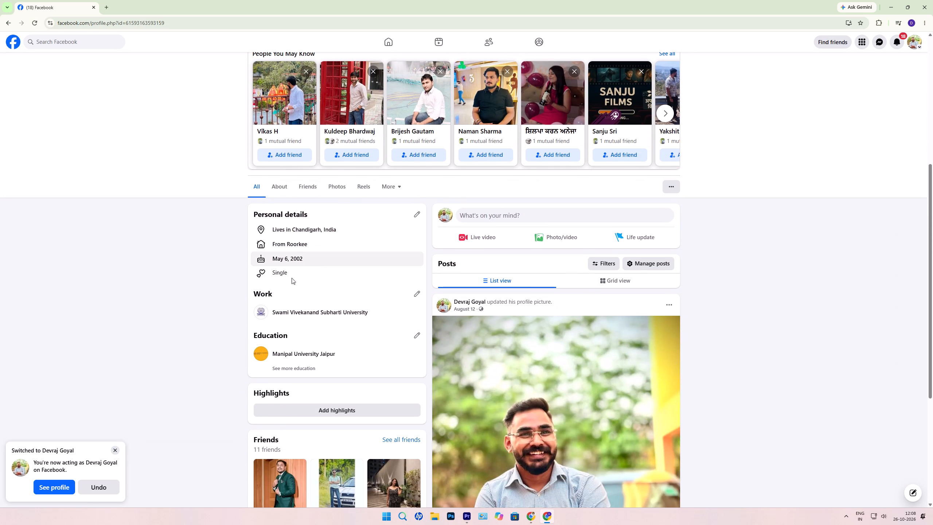
pyautogui.click(390, 192)
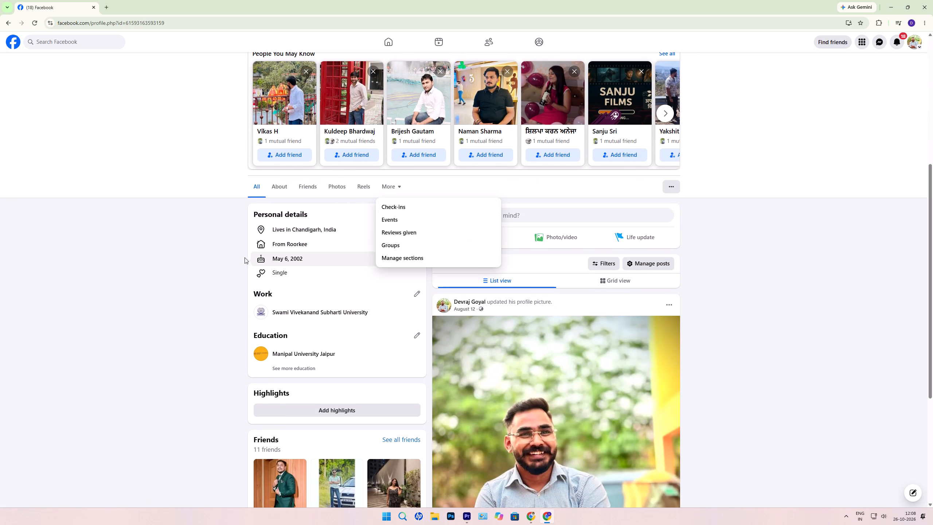
pyautogui.click(238, 255)
pyautogui.scroll(-4, 281, 261)
pyautogui.scroll(6, 283, 266)
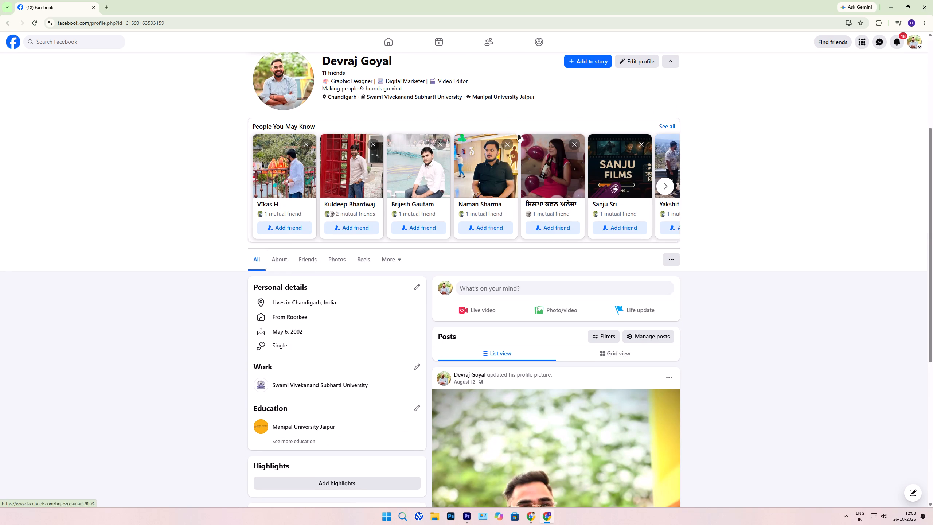
# Open Accounts Center from the Facebook settings and examine the e-mail contact listed under Contact info.
pyautogui.click(918, 43)
pyautogui.click(860, 133)
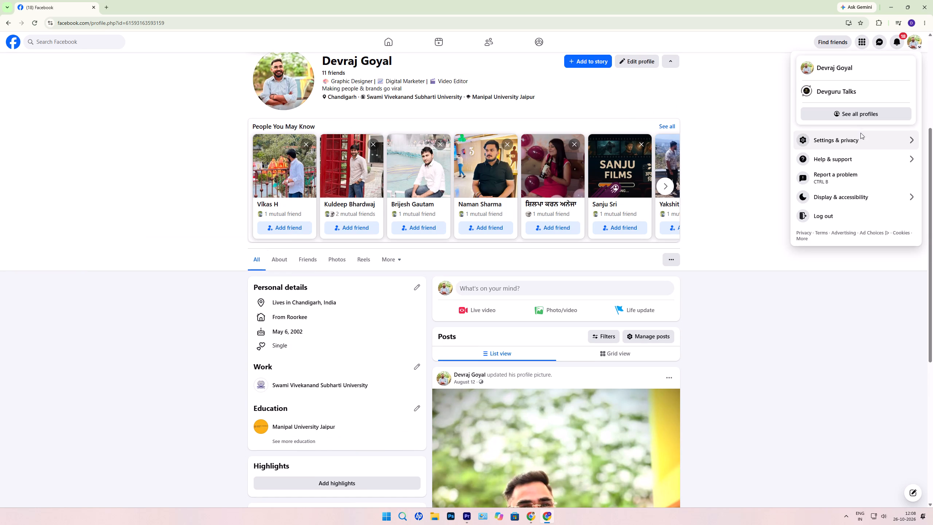
pyautogui.click(837, 84)
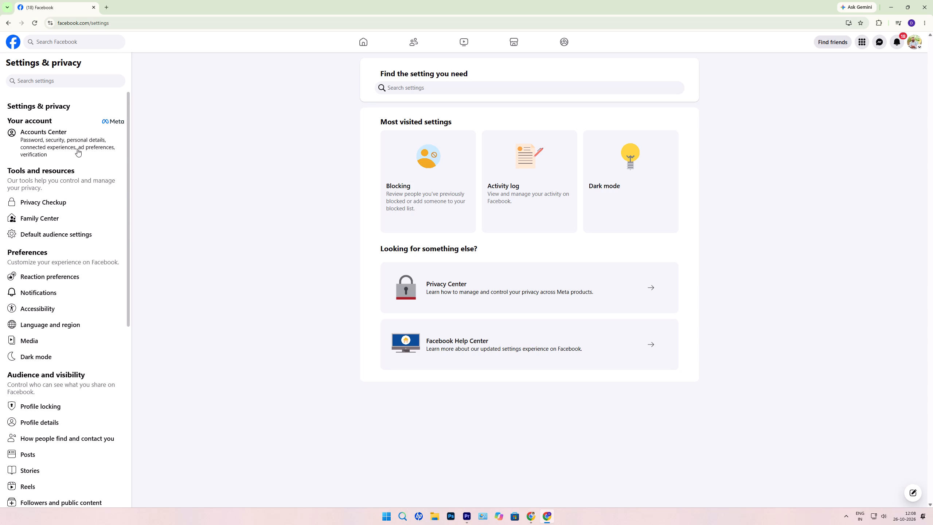
pyautogui.click(74, 141)
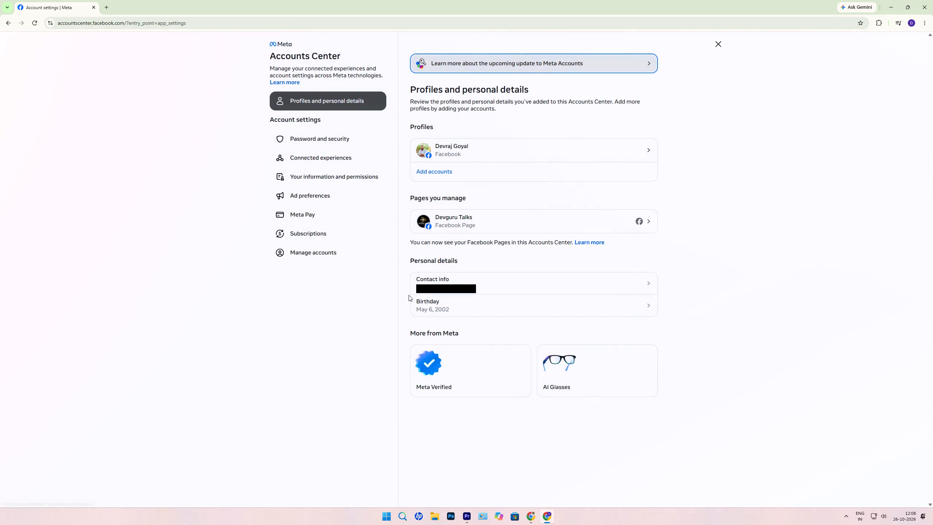
pyautogui.moveTo(416, 289); pyautogui.dragTo(471, 289)
pyautogui.click(471, 289)
pyautogui.moveTo(442, 253); pyautogui.dragTo(424, 253)
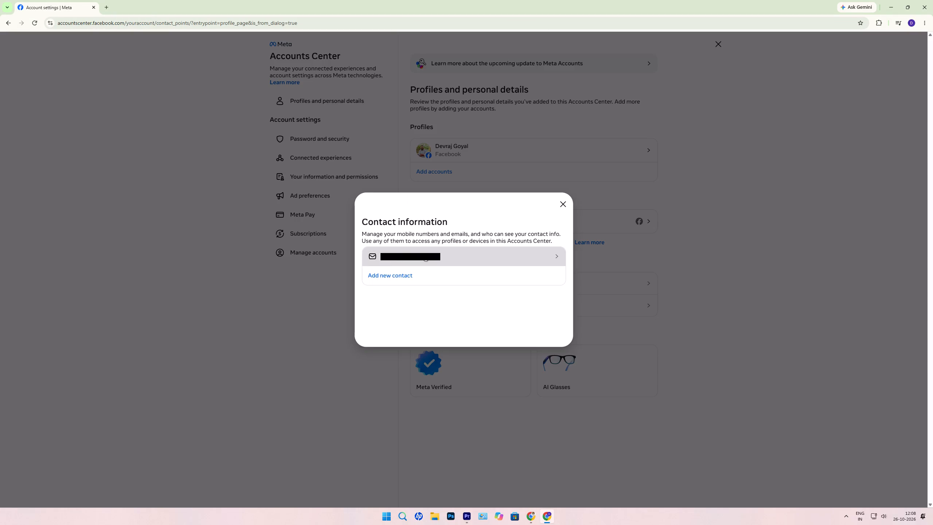
pyautogui.moveTo(424, 253); pyautogui.dragTo(391, 253)
pyautogui.click(367, 205)
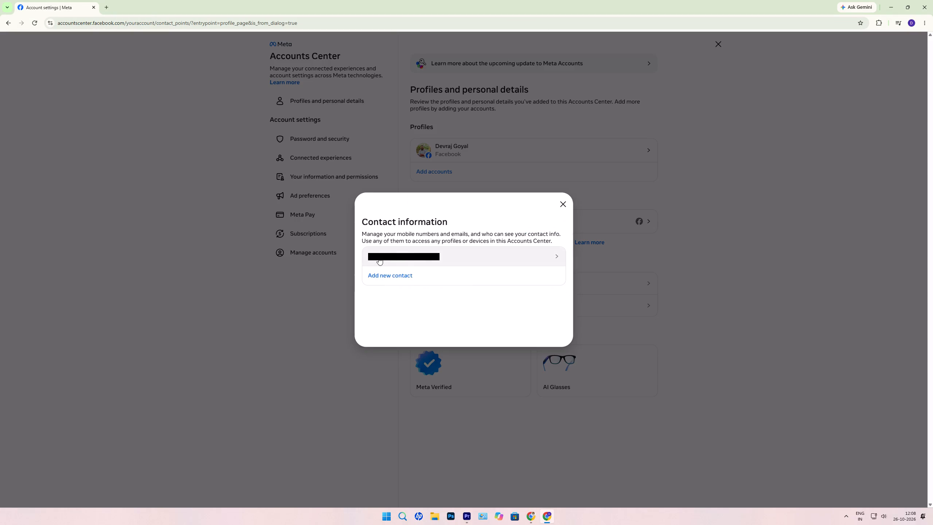
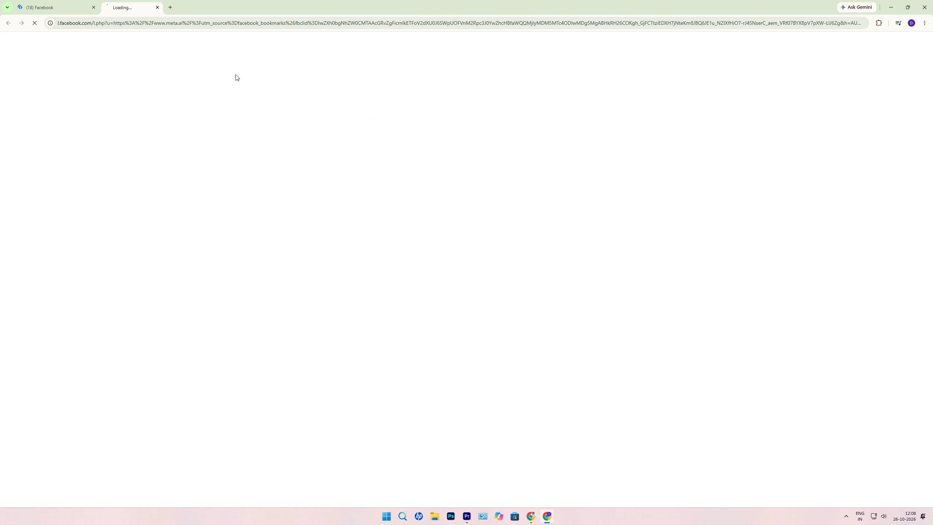
pyautogui.click(34, 0)
pyautogui.click(229, 74)
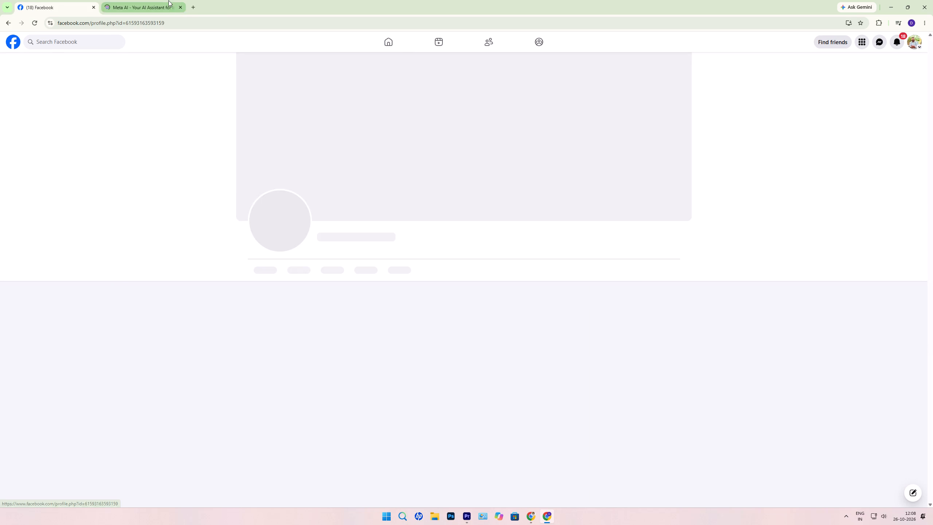
pyautogui.middleClick(168, 0)
pyautogui.scroll(-5, 160, 181)
pyautogui.scroll(3, 165, 179)
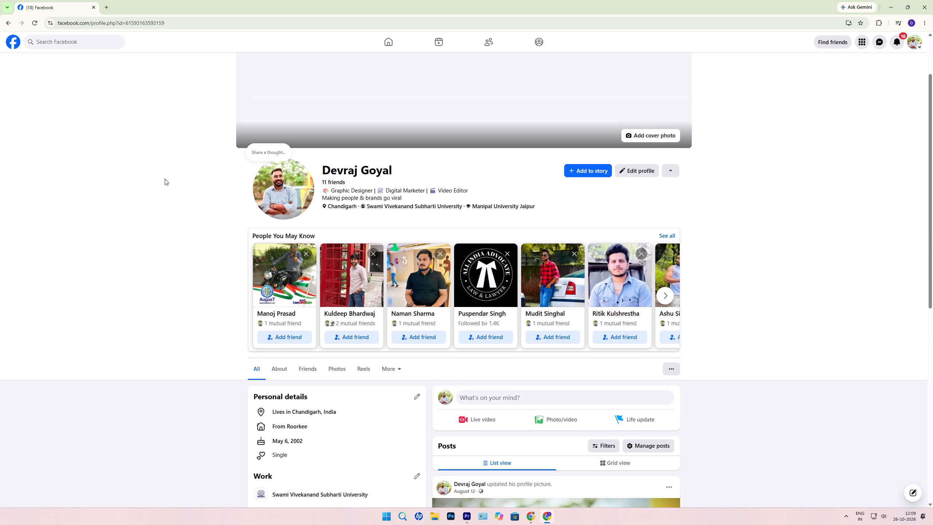
# Accept all six pending friend requests from the Facebook notifications and close the notifications.
pyautogui.doubleClick(890, 45)
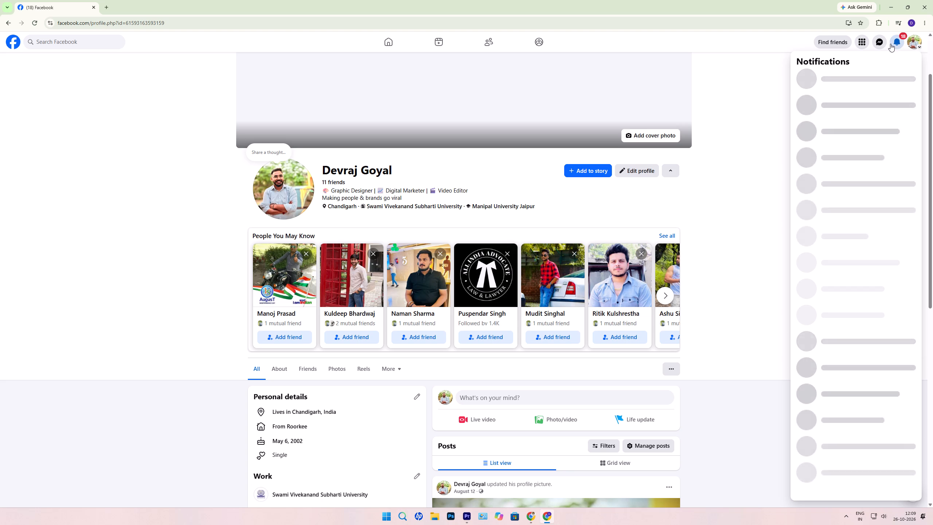
pyautogui.click(827, 136)
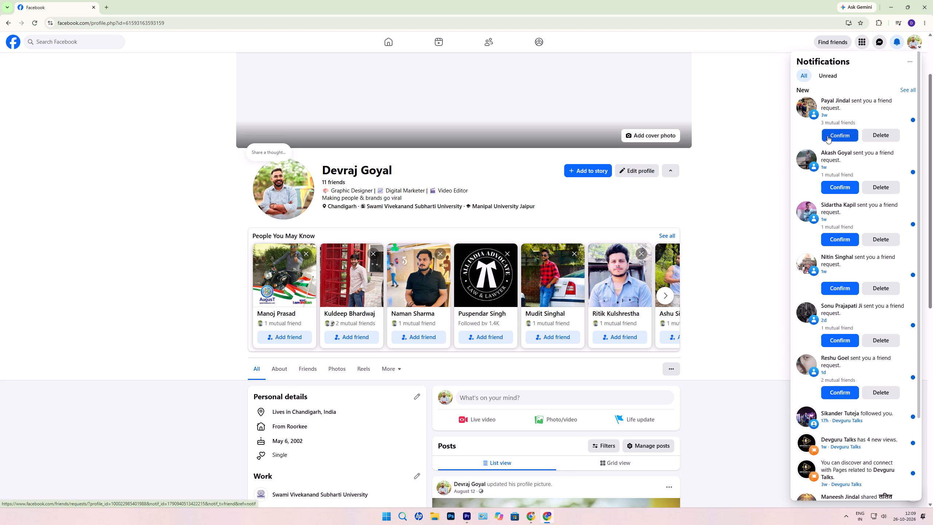
pyautogui.click(839, 182)
pyautogui.click(838, 217)
pyautogui.scroll(1, 838, 217)
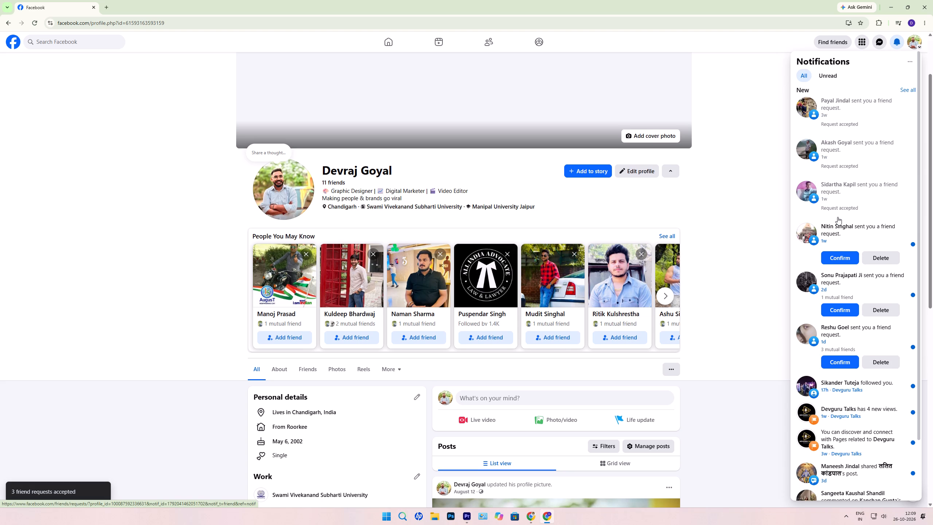
pyautogui.scroll(-2, 838, 217)
pyautogui.click(834, 254)
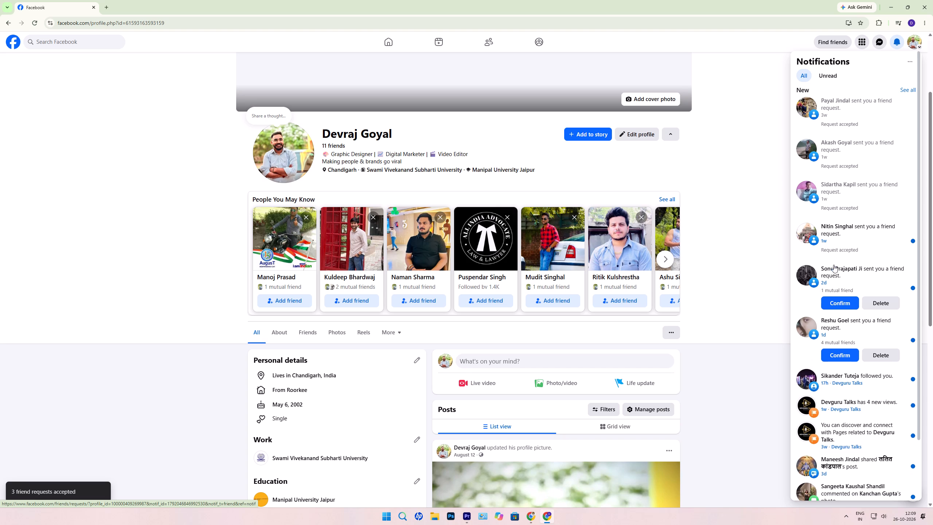
pyautogui.click(836, 357)
pyautogui.click(835, 303)
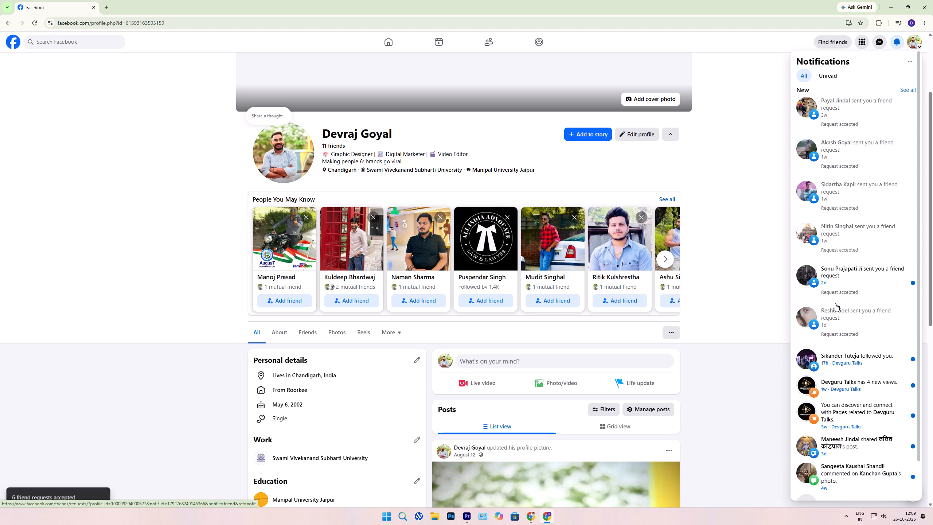
pyautogui.scroll(-4, 835, 303)
pyautogui.click(724, 382)
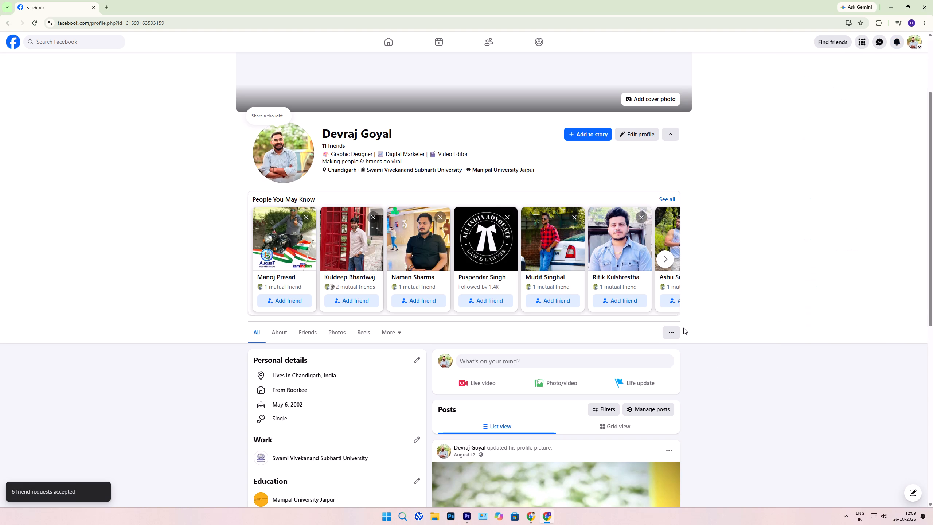
# Look through the personal Facebook profile, including its Reels section and main page.
pyautogui.scroll(4, 263, 148)
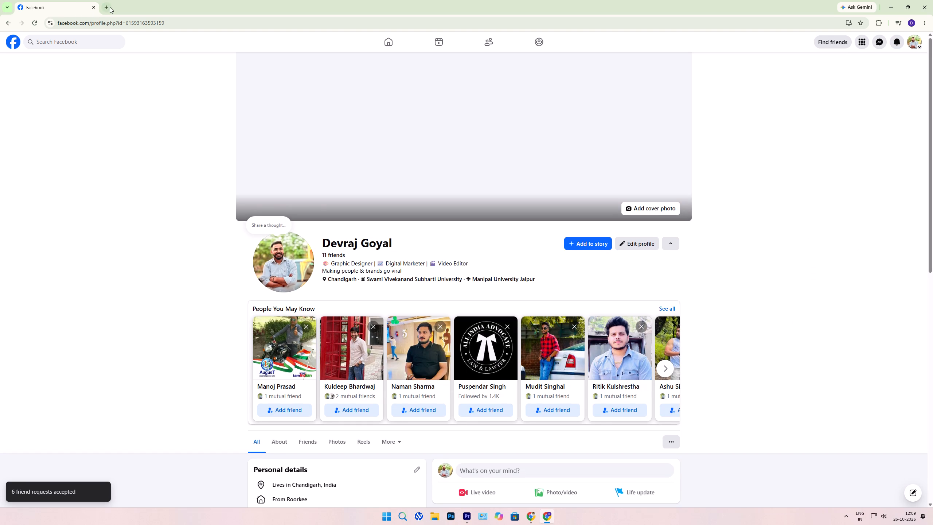
pyautogui.click(110, 7)
pyautogui.click(80, 0)
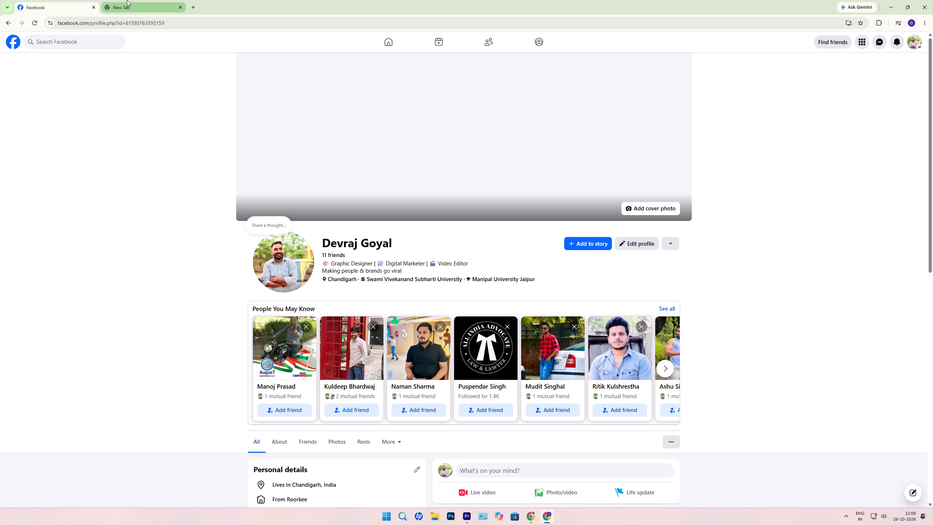
pyautogui.scroll(-4, 215, 360)
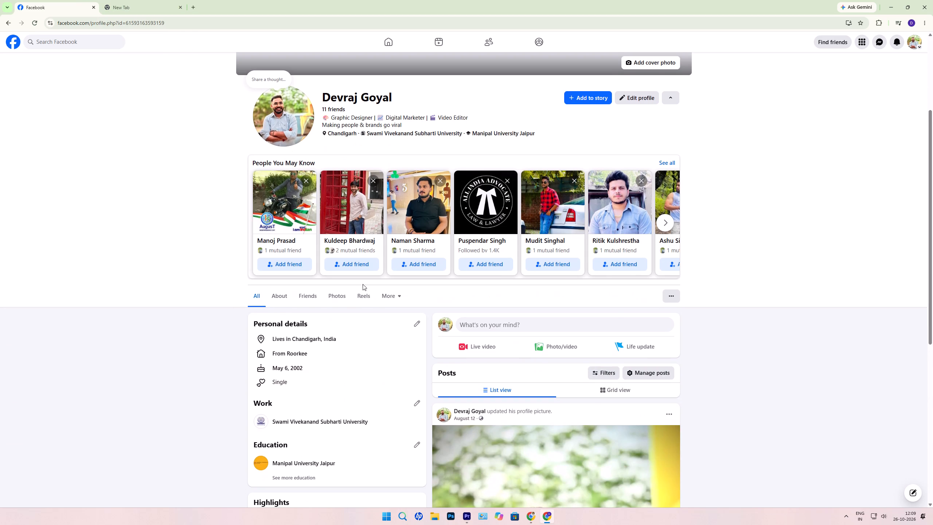
pyautogui.click(365, 291)
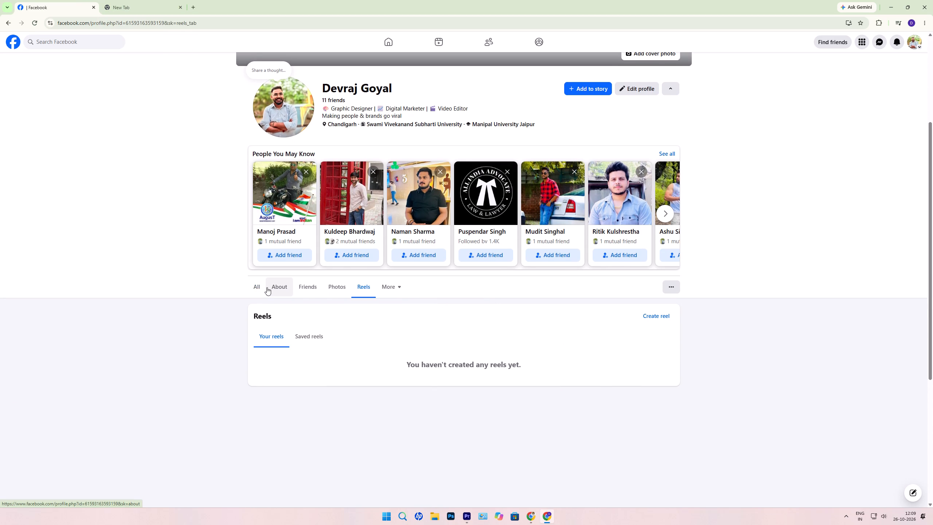
pyautogui.click(259, 285)
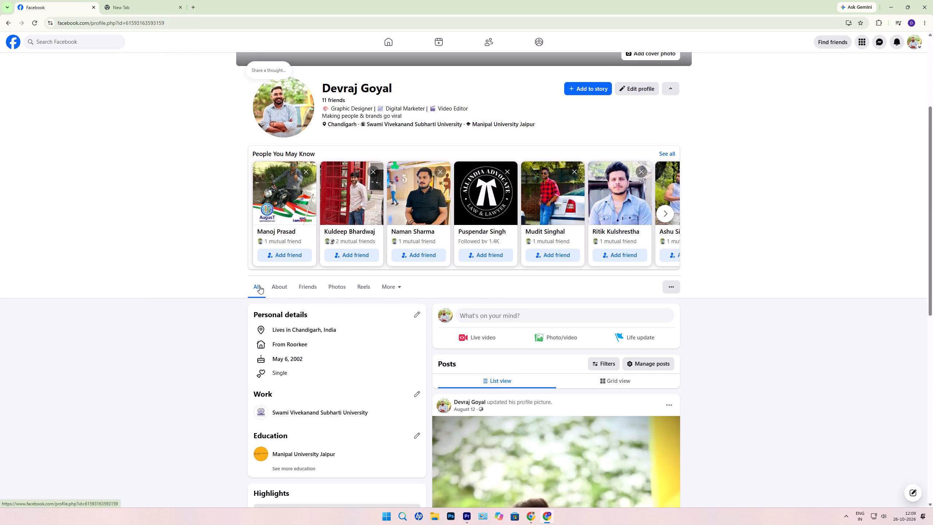
pyautogui.scroll(-9, 254, 281)
pyautogui.moveTo(245, 281); pyautogui.dragTo(244, 258, button='middle')
pyautogui.moveTo(186, 328); pyautogui.dragTo(367, 74, button='middle')
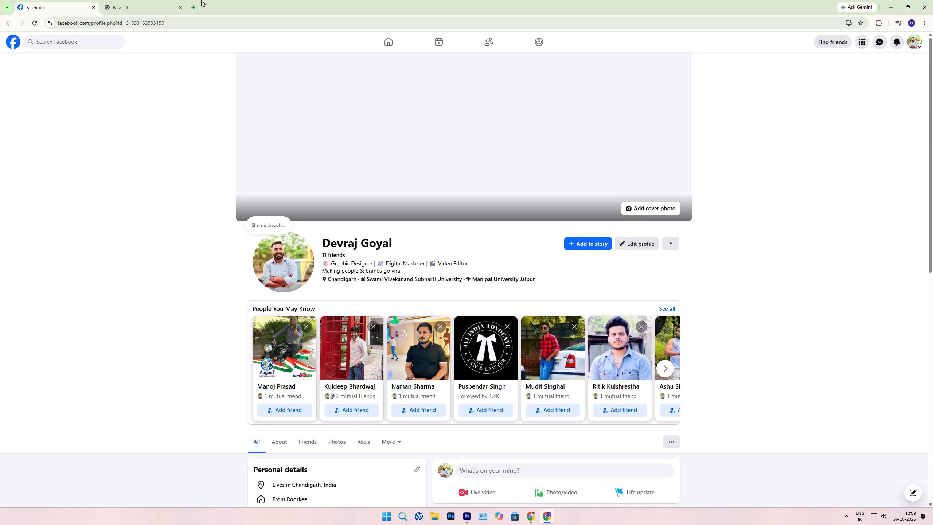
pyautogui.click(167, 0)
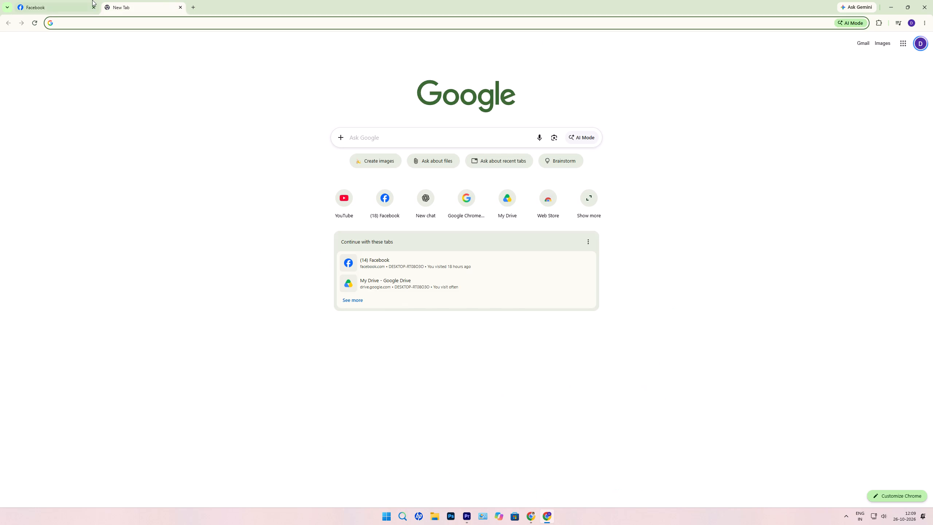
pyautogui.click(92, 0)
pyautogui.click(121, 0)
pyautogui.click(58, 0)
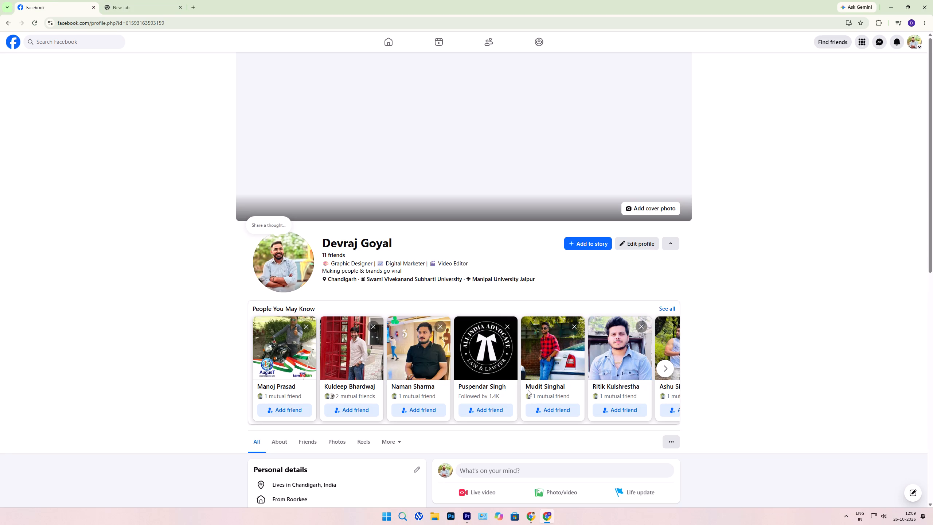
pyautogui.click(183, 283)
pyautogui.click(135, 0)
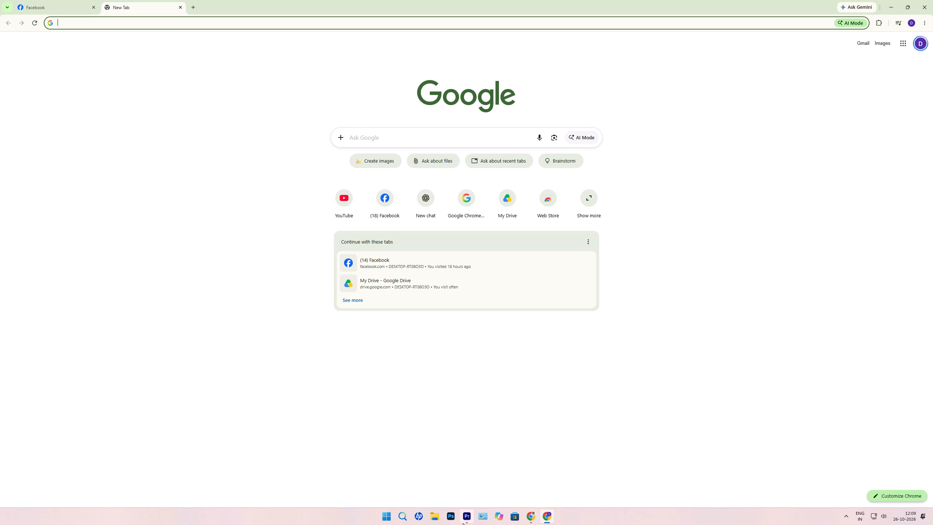
# Switch to Premiere, play the start of the wheat clip briefly and return the playhead to 00:00:42:19.
pyautogui.click(463, 523)
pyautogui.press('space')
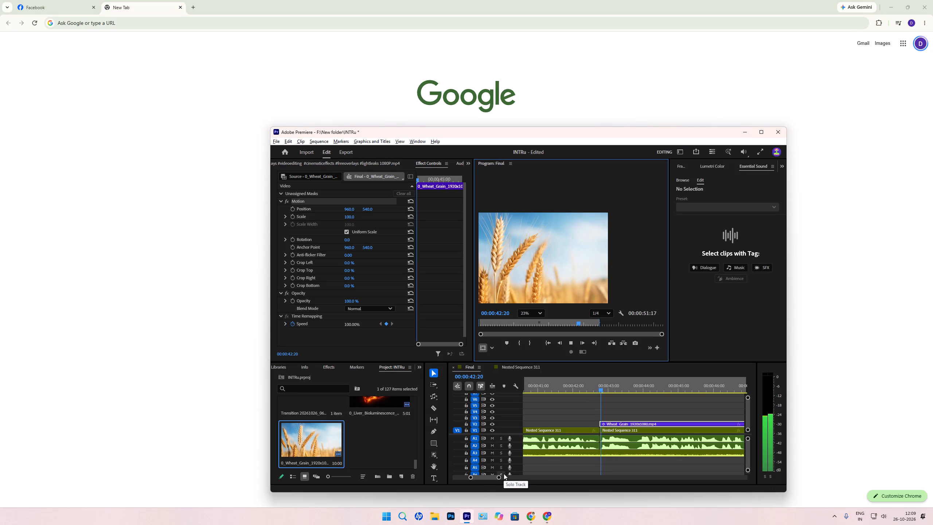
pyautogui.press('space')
pyautogui.press('Up')
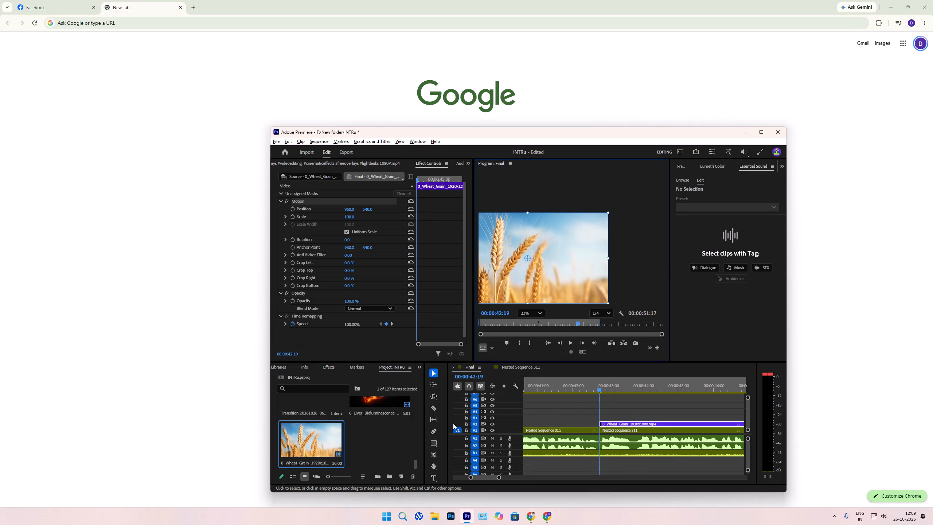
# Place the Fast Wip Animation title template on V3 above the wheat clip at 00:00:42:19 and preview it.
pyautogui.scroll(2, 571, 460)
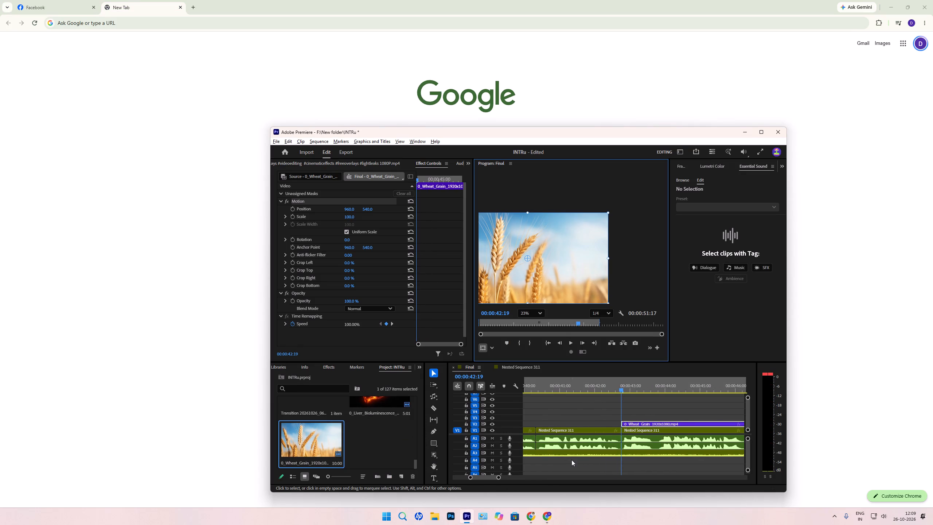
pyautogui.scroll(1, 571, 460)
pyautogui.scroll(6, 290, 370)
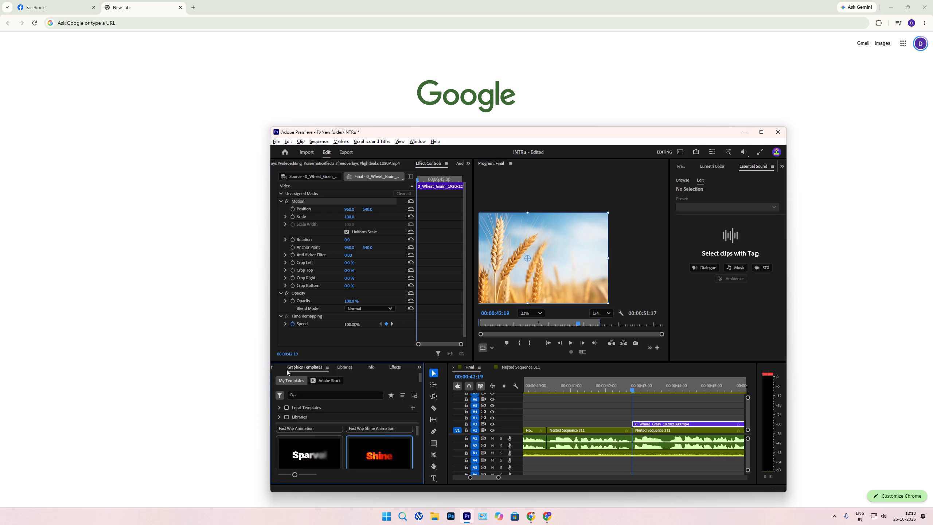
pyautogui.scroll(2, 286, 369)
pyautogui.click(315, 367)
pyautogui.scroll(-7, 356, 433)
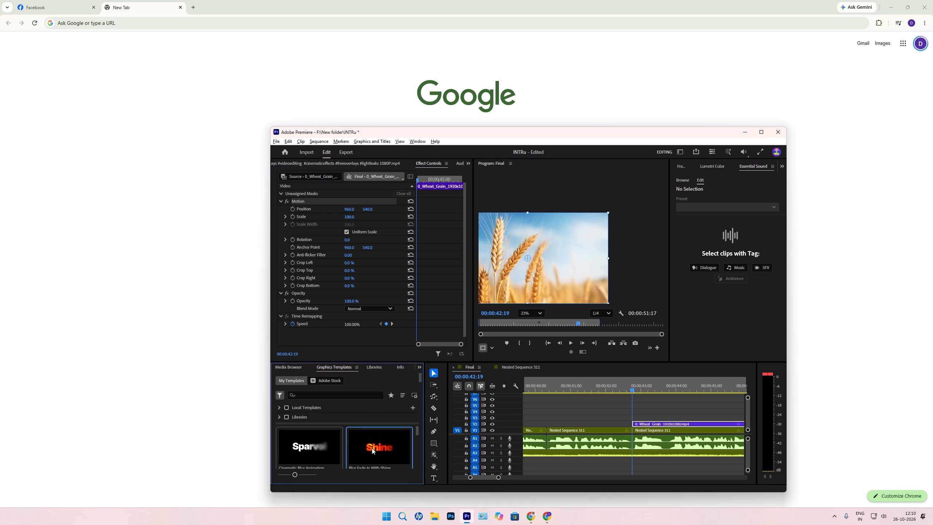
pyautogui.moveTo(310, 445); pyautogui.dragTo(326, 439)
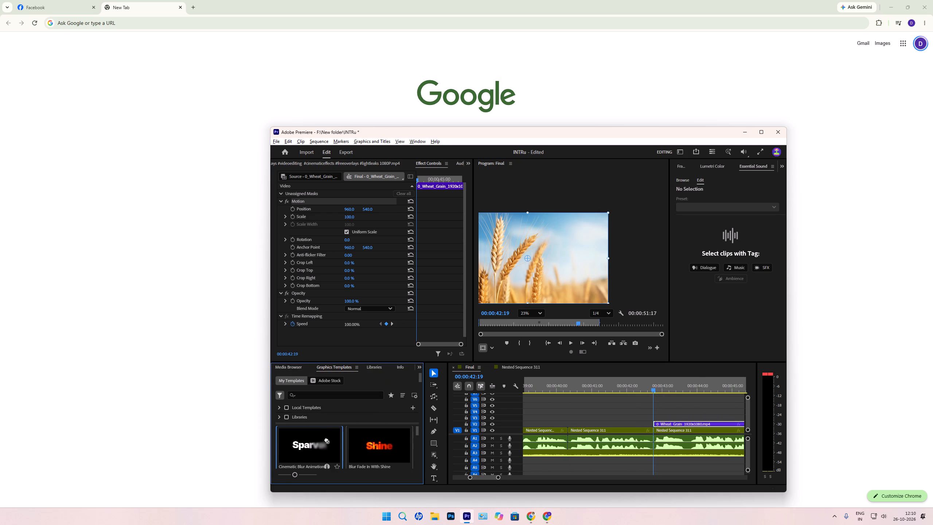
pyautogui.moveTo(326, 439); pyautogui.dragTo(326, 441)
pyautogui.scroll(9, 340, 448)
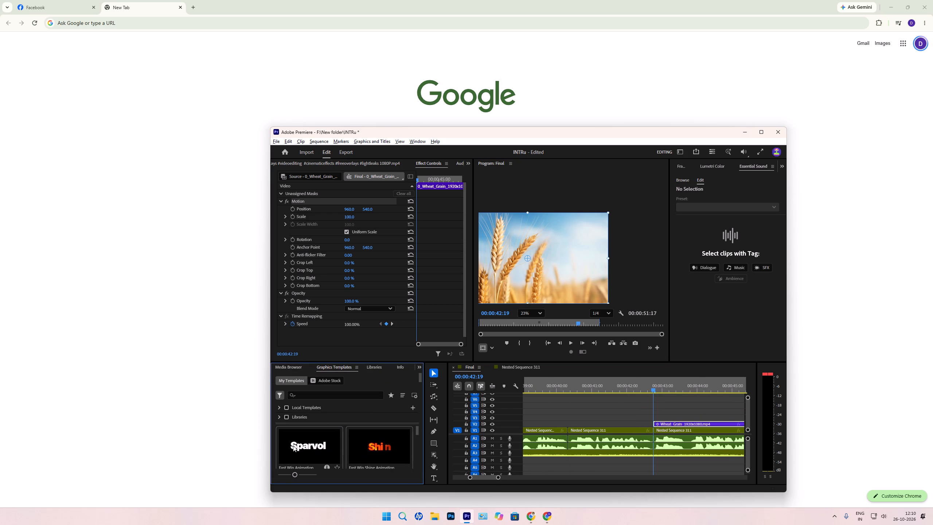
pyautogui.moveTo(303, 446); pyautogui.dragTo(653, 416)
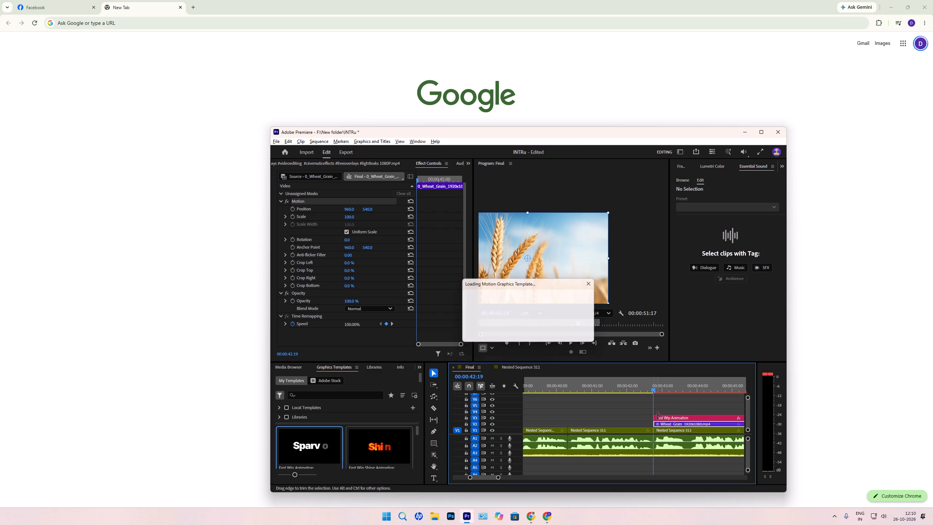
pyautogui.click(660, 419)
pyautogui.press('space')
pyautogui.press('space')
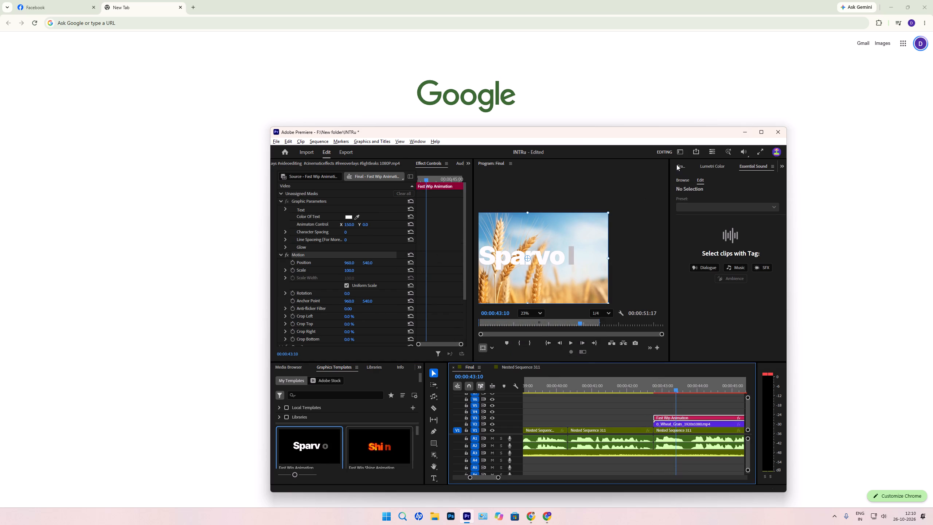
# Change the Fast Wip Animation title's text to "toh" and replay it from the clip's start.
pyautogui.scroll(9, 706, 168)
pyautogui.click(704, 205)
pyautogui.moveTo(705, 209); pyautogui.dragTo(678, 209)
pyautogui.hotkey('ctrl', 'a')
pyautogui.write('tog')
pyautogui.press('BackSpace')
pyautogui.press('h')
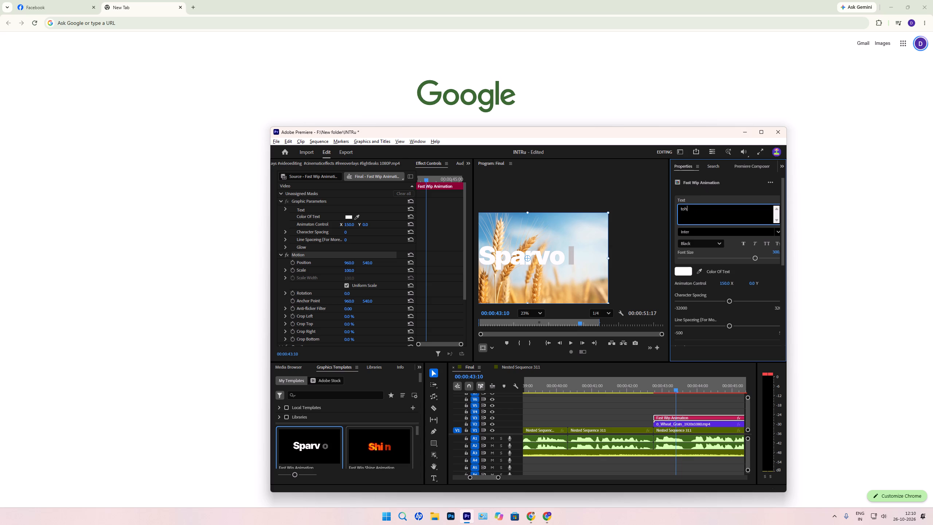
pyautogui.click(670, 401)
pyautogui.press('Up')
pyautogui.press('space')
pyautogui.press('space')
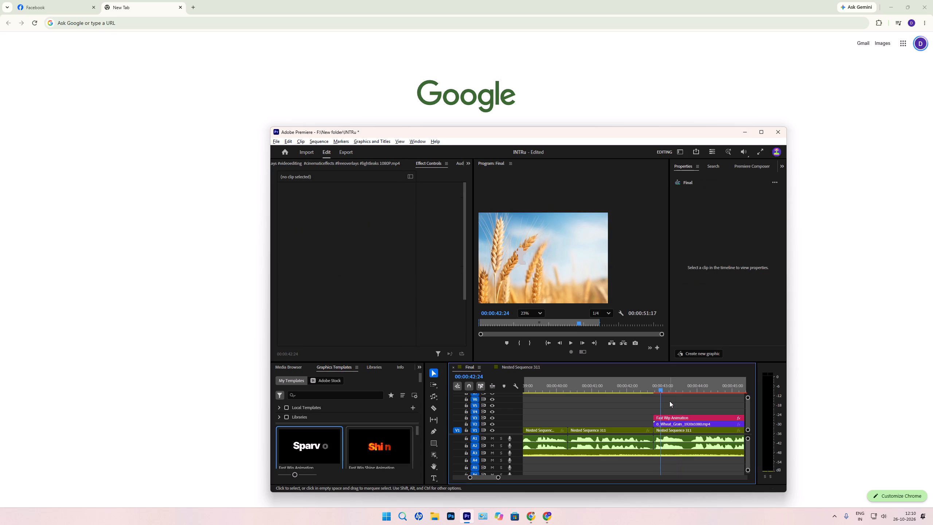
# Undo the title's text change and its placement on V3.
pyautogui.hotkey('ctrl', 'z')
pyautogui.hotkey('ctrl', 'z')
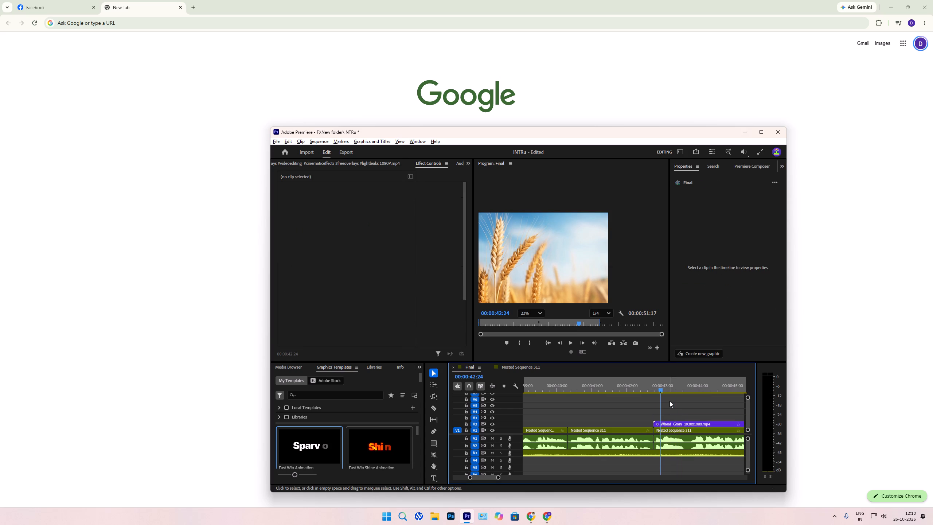
# Switch back to Chrome.
pyautogui.hotkey('alt', 'Tab')
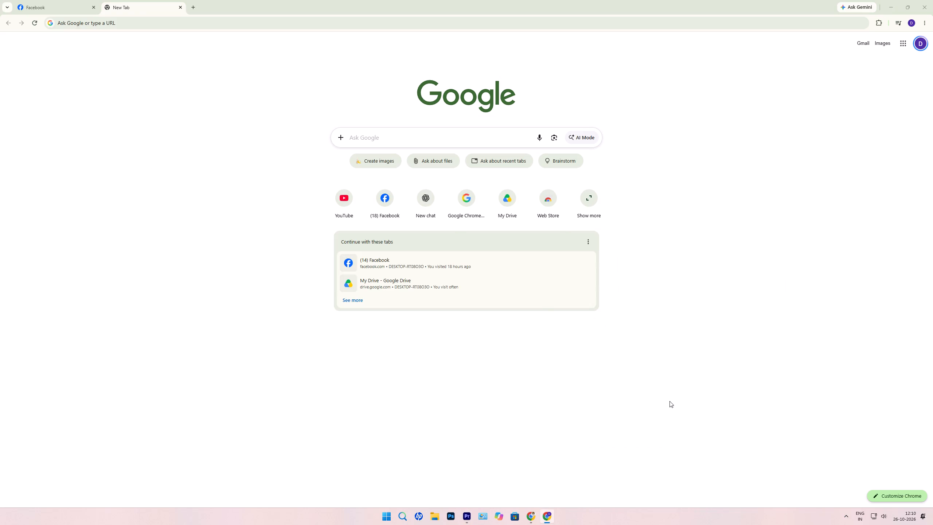